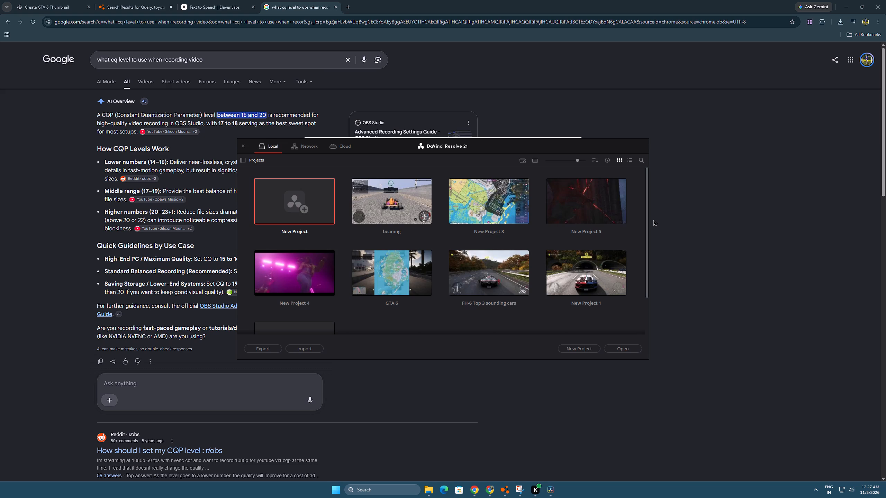
Create a new local project named "Crash Test", keeping the default media location.
left_click(295, 215)
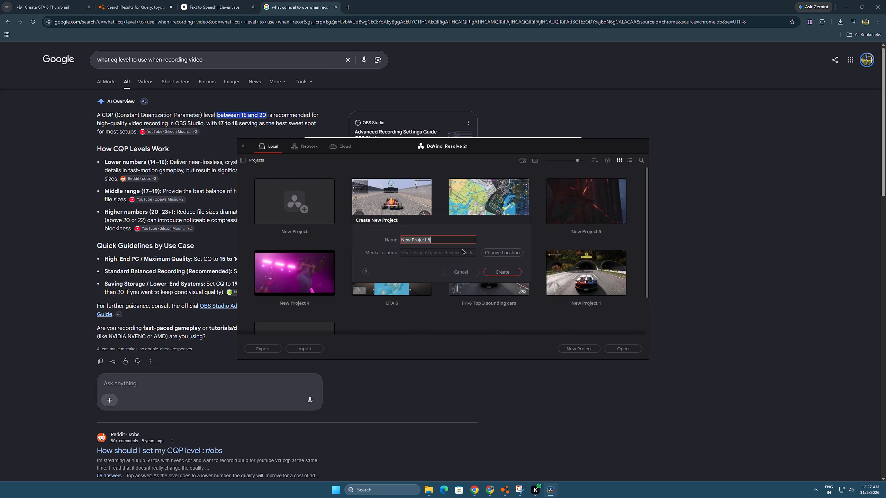
type("Long")
key("space")
key("BackSpace")
key("BackSpace")
key("BackSpace")
key("BackSpace")
key("BackSpace")
key("BackSpace")
key("BackSpace")
key("BackSpace")
key("BackSpace")
key("BackSpace")
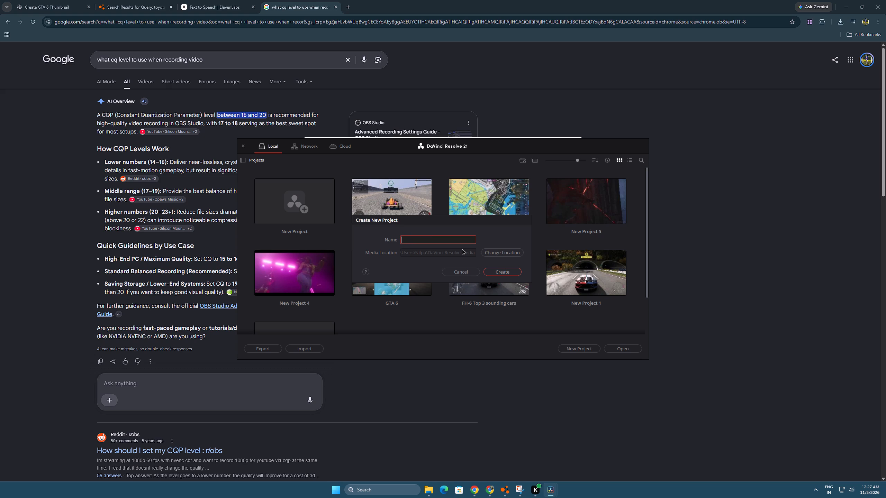
type("Crash Test")
left_click(496, 270)
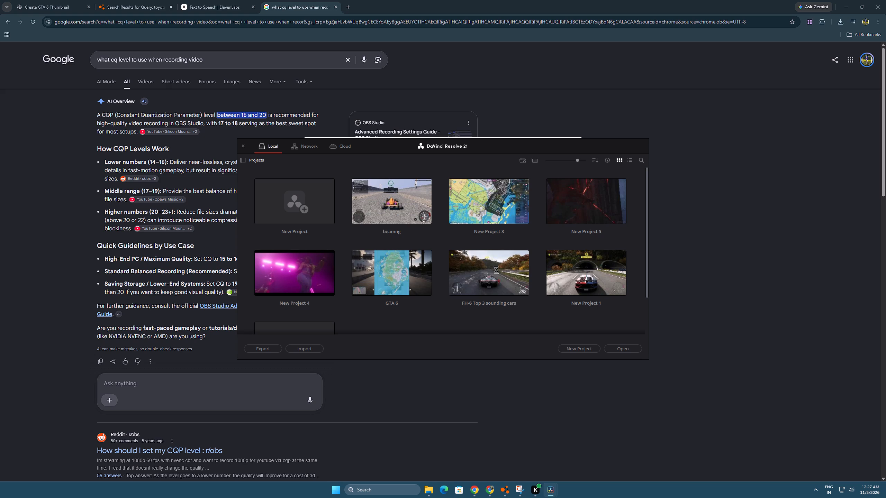
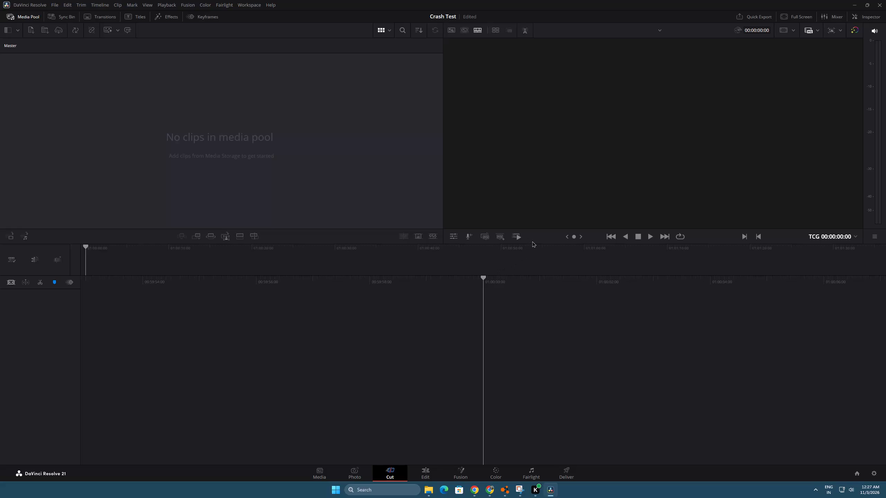
left_click(428, 476)
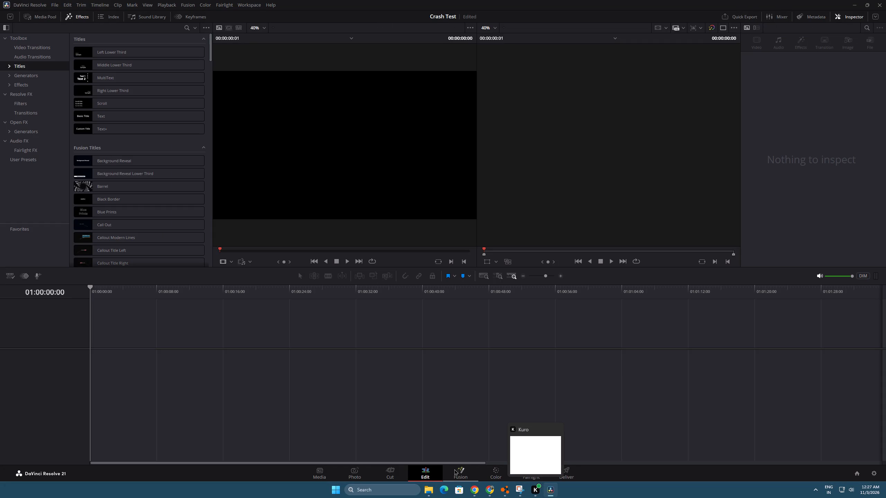
left_click(429, 490)
left_click(408, 456)
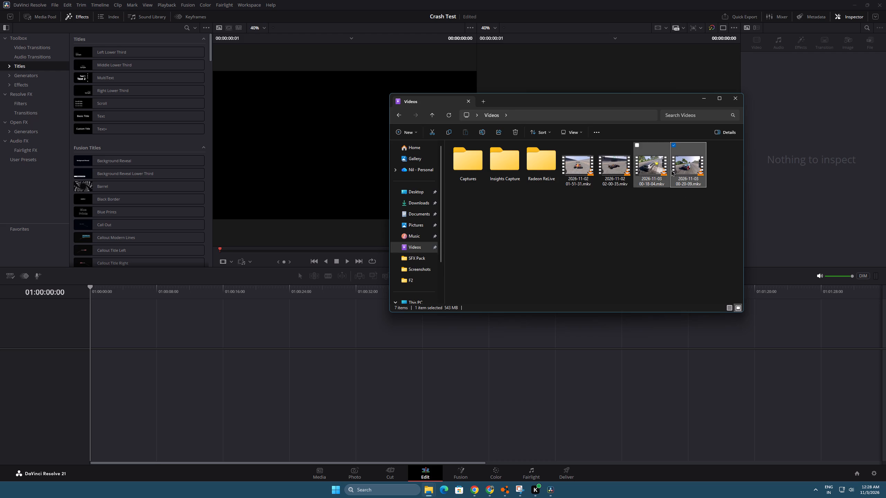
left_click(683, 172)
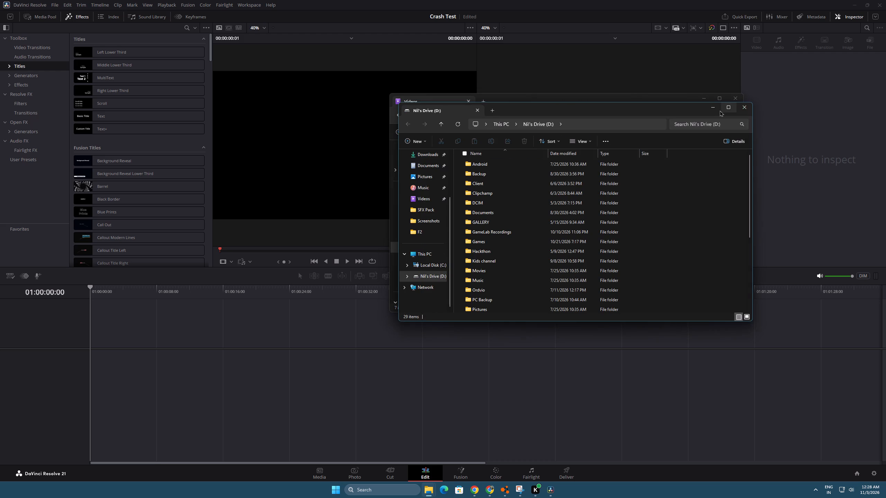
left_click(715, 110)
left_click_drag(682, 169, 114, 361)
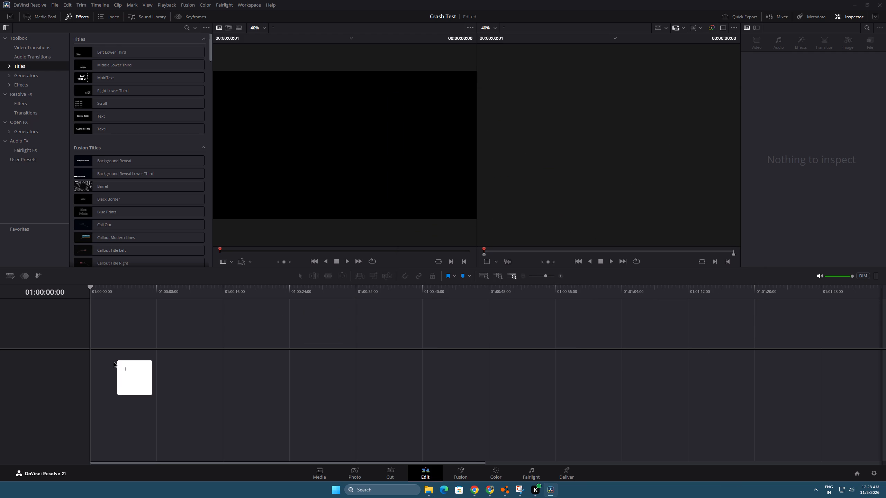
left_click_drag(114, 361, 89, 366)
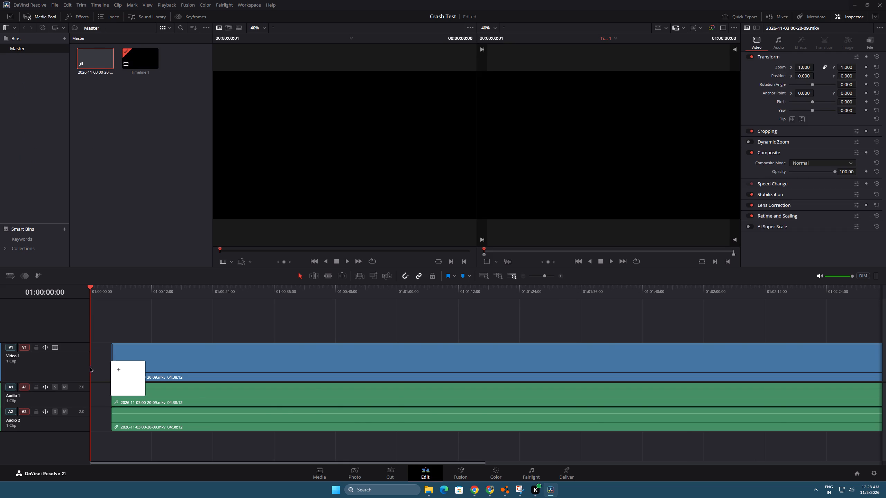
left_click_drag(89, 366, 88, 366)
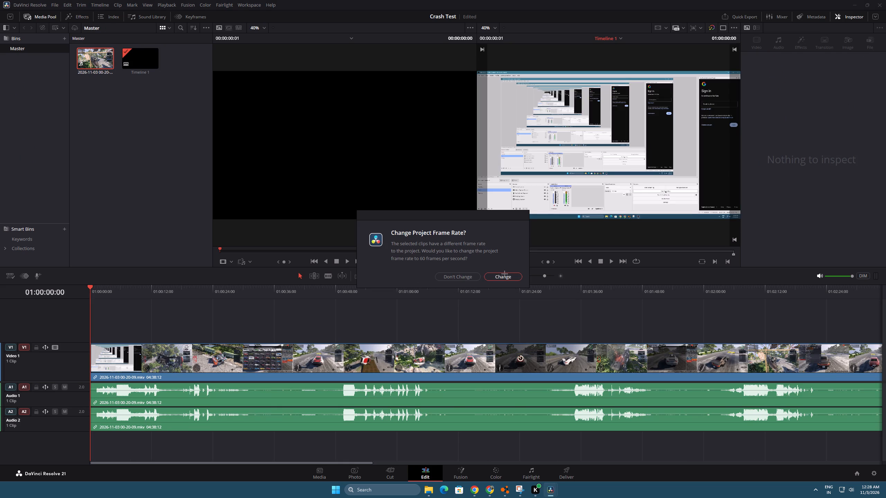
Accept changing the project frame rate to 60 frames per second to match the clip.
left_click(505, 282)
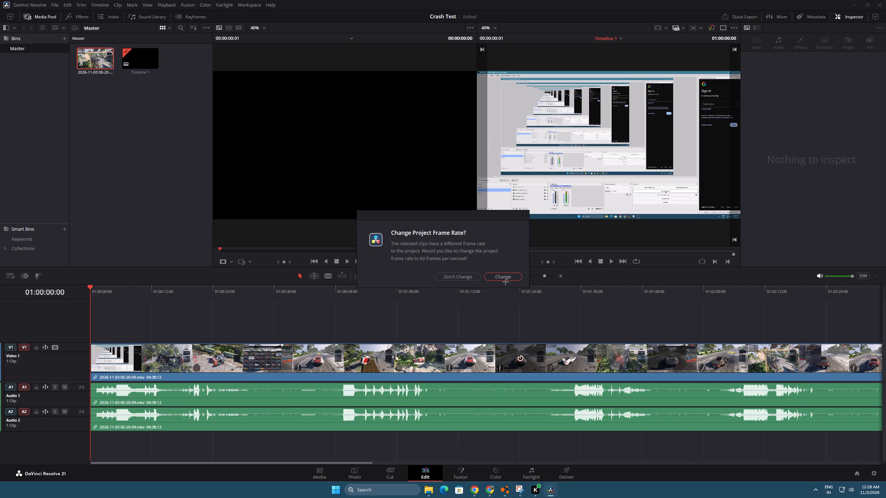
left_click(502, 276)
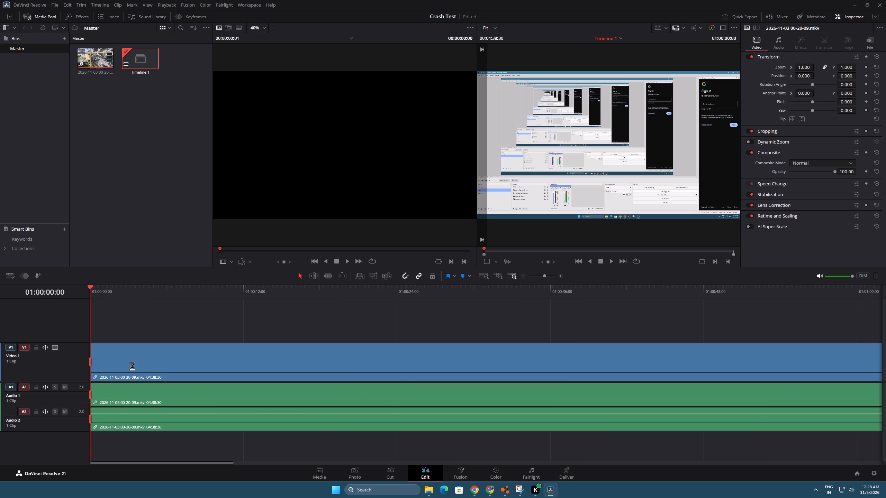
Unlink the gameplay clip's video from its two audio tracks.
left_click(307, 374)
right_click(307, 374)
left_click(361, 369)
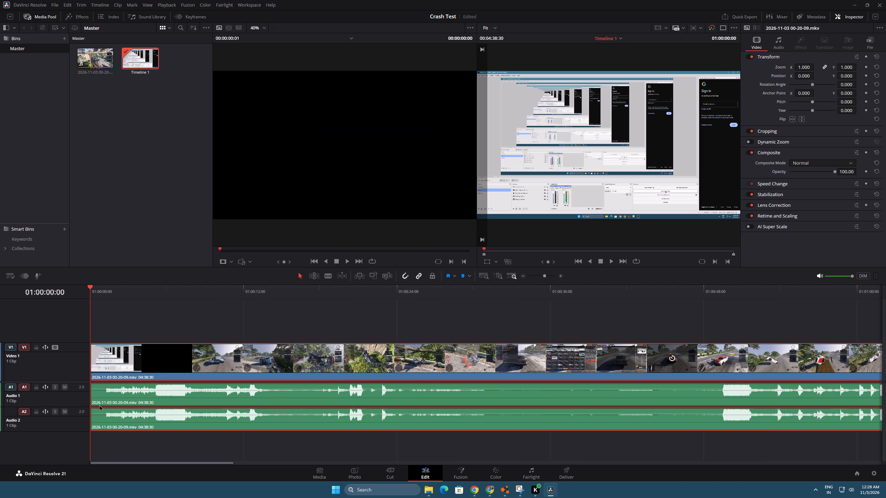
Turn off auto track selection for Audio 2, Audio 1 and Video 1.
left_click(47, 411)
left_click(44, 386)
left_click(46, 347)
Delete the gameplay clip's second audio from the Audio 2 track.
left_click(251, 468)
left_click(227, 446)
left_click(221, 426)
key("Delete")
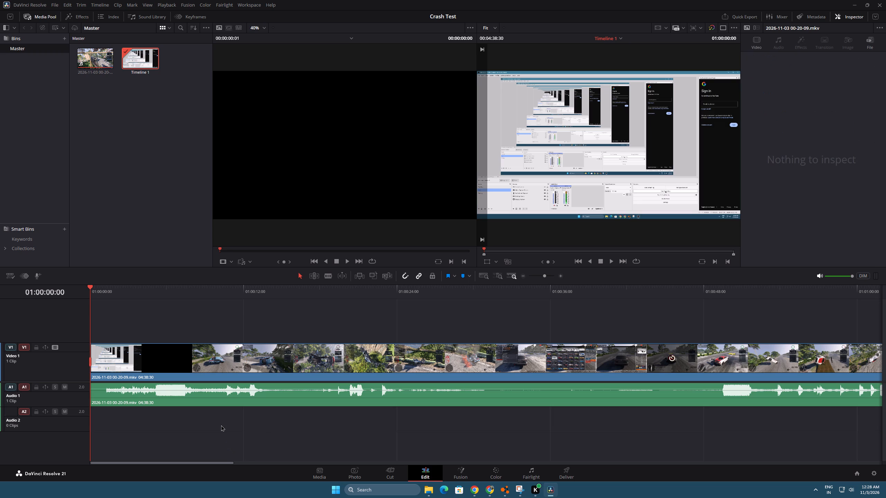
Link the gameplay video on Video 1 with its remaining audio on Audio 1.
left_click(176, 359)
left_click(177, 385, "ctrl")
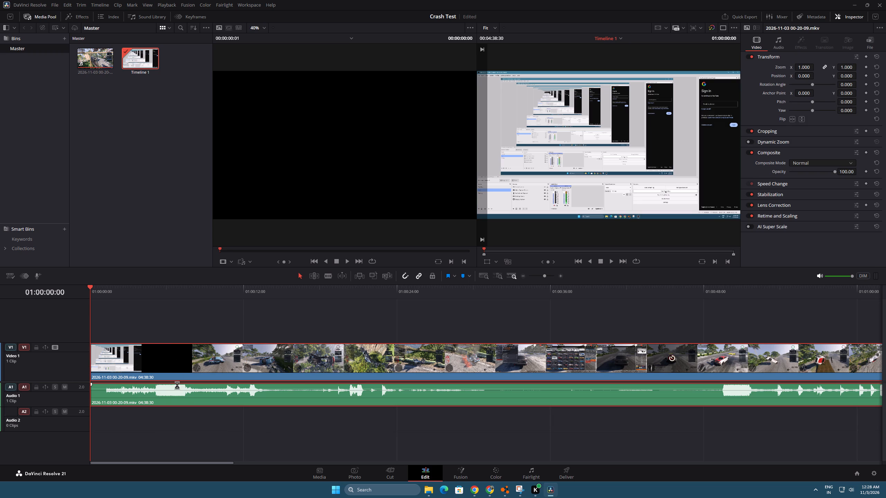
right_click(177, 385)
left_click(211, 381)
left_click(368, 421)
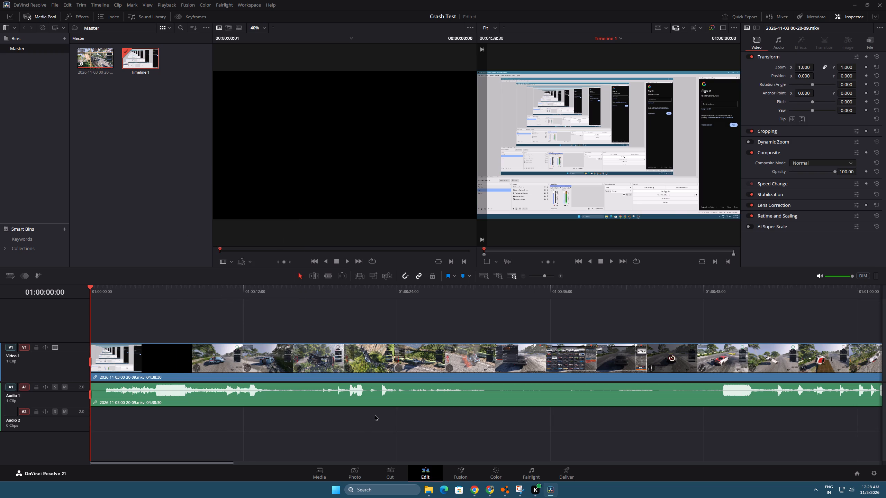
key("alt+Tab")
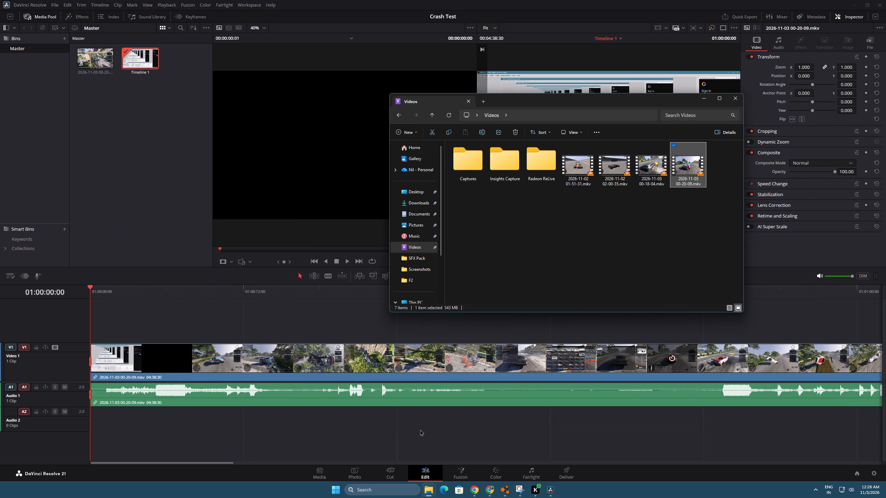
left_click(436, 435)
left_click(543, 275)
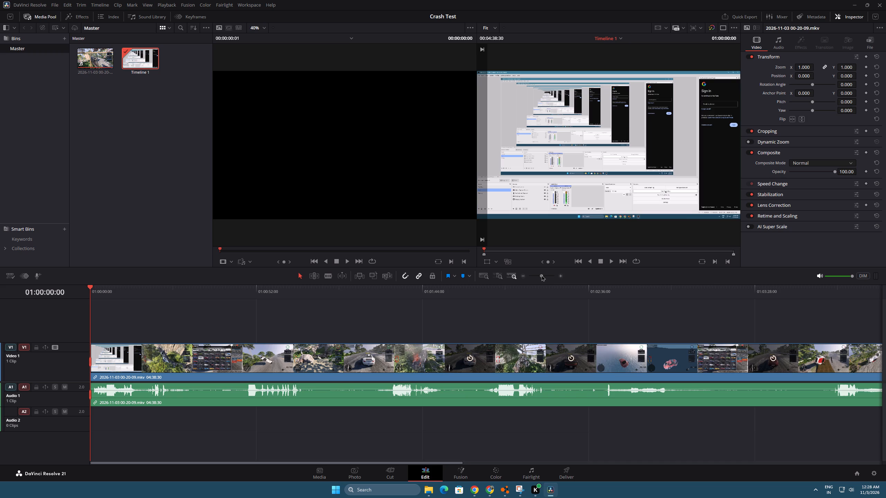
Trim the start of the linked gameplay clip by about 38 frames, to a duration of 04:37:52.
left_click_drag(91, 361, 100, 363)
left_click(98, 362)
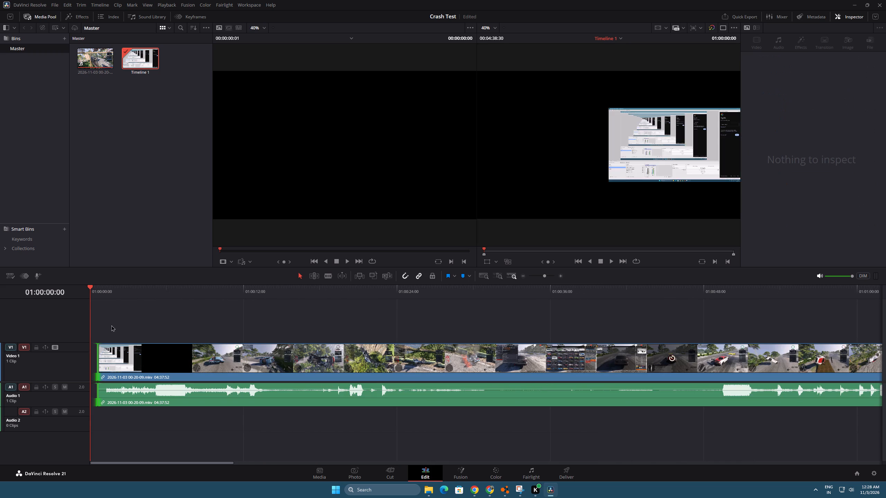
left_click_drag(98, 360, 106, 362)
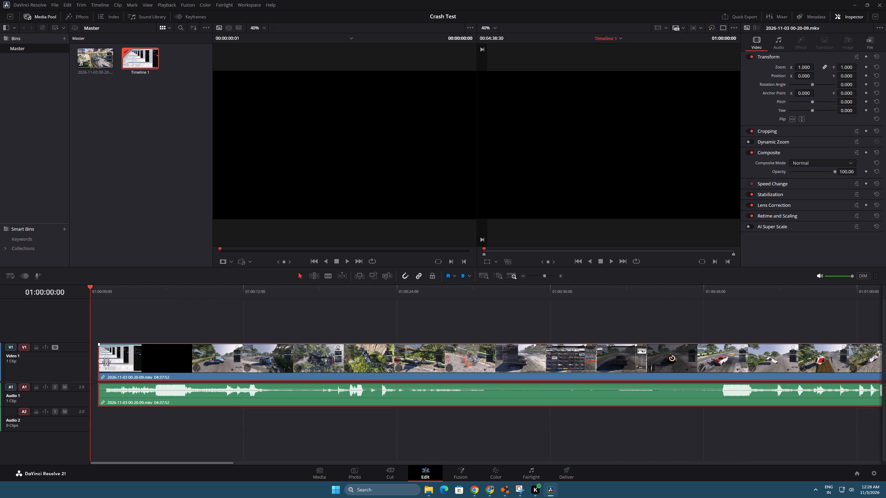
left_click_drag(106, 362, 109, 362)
Trim the gameplay clip's start to the first gameplay frame at 01:00:04:01, cutting off the desktop and black footage.
left_click_drag(116, 286, 109, 286)
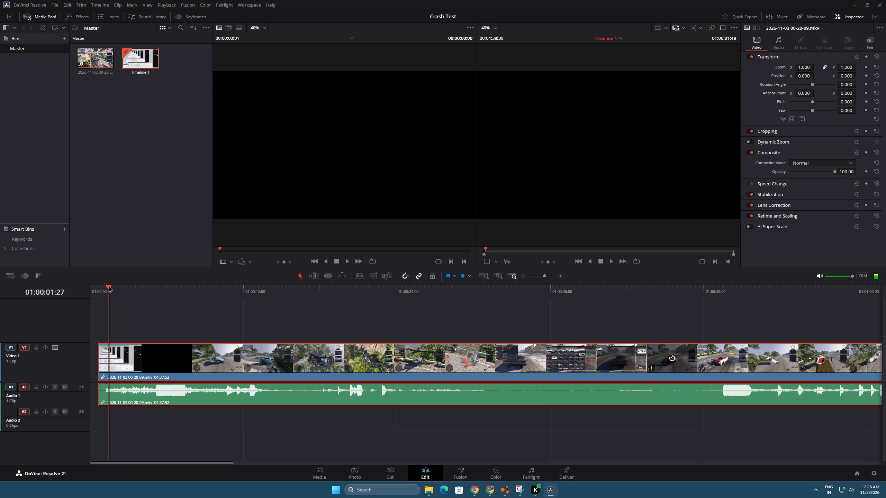
left_click_drag(109, 286, 108, 286)
key("space")
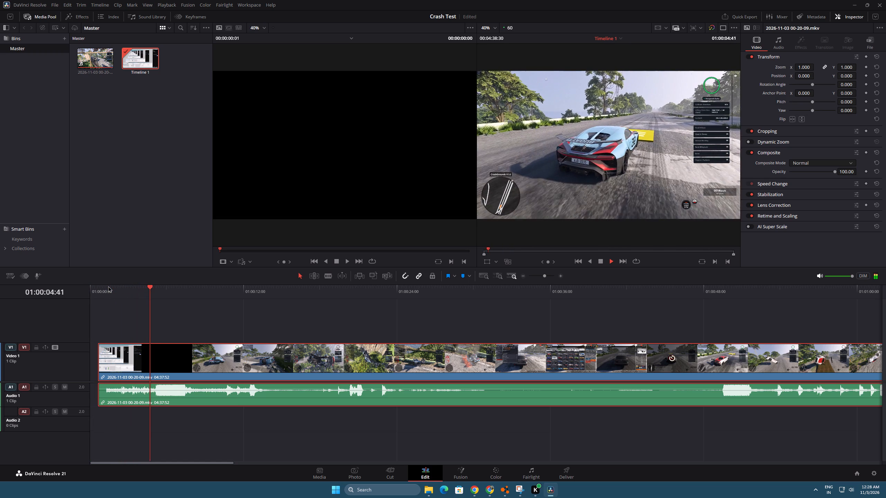
key("space")
key("Left")
key("Left")
key("Left")
key("Left")
key("Left")
key("Left")
key("Left")
key("Left")
key("Left")
key("Left")
key("Left")
key("Left")
key("Left")
key("Left")
key("Left")
key("Left")
key("Left")
key("Left")
key("Left")
key("Left")
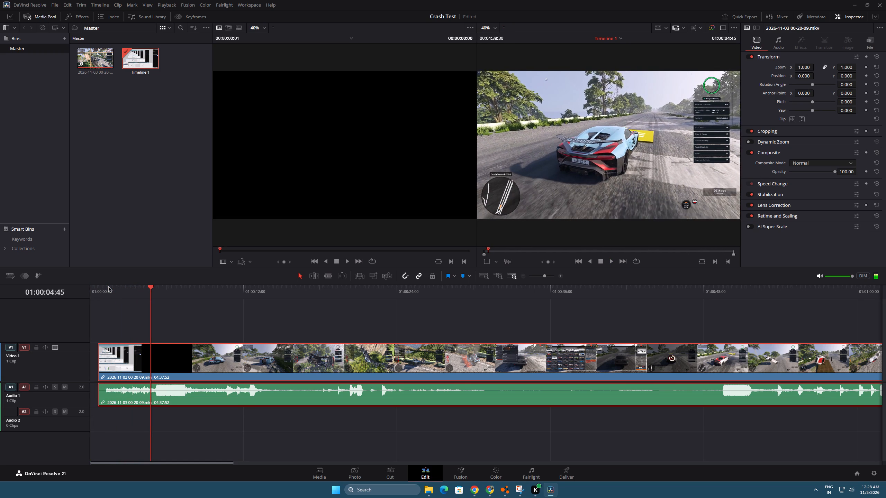
key("Left")
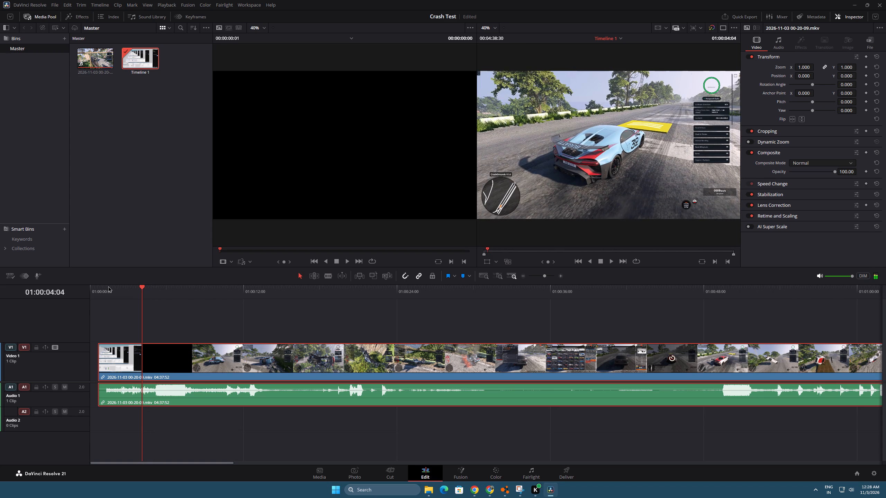
key("Left")
key("Left")
key("Left")
key("Left")
key("Left")
key("Left")
key("Left")
key("Left")
key("Left")
key("Left")
key("Left")
key("Left")
key("Left")
key("Right")
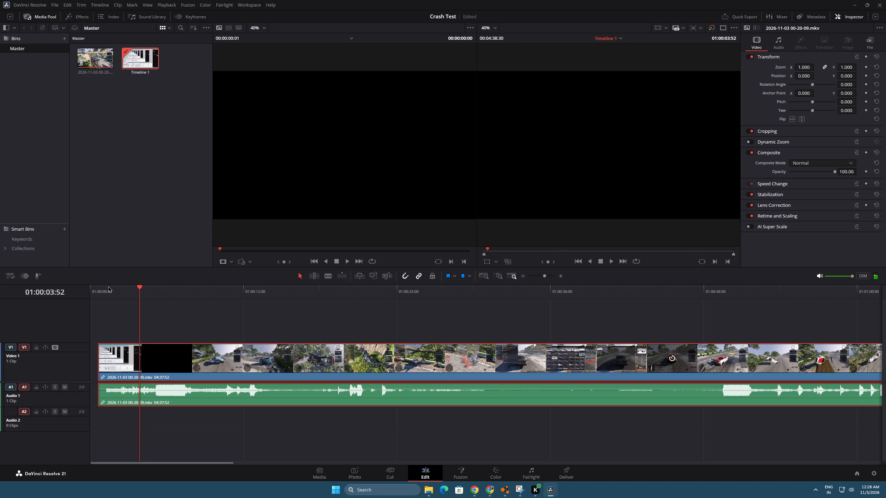
key("Right")
key("Right")
key("Right")
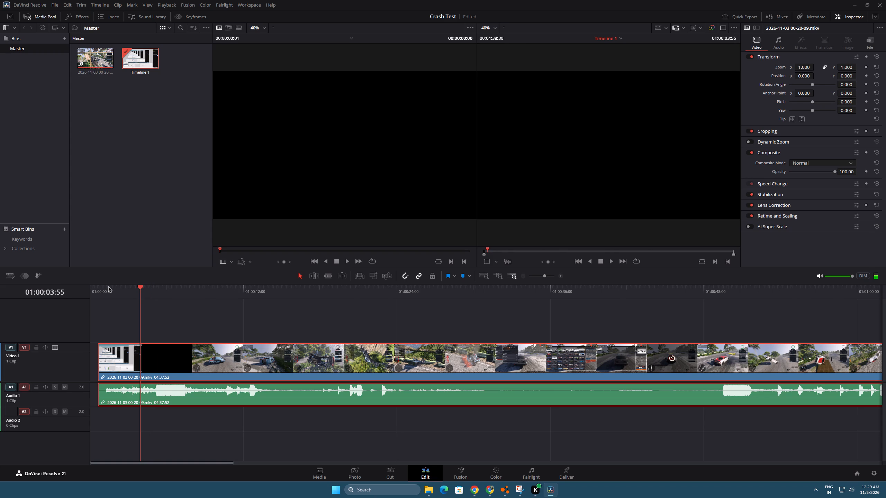
key("Right")
key("Right")
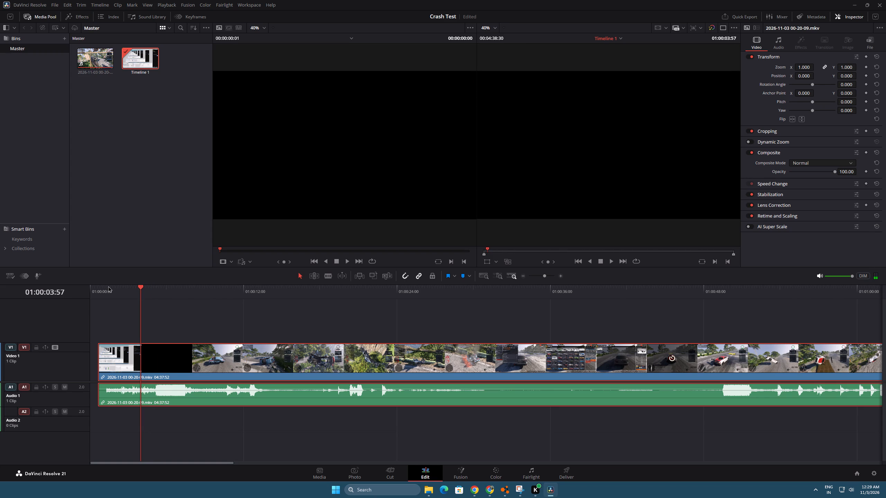
key("Right")
key("Right")
key("Right")
key("Right")
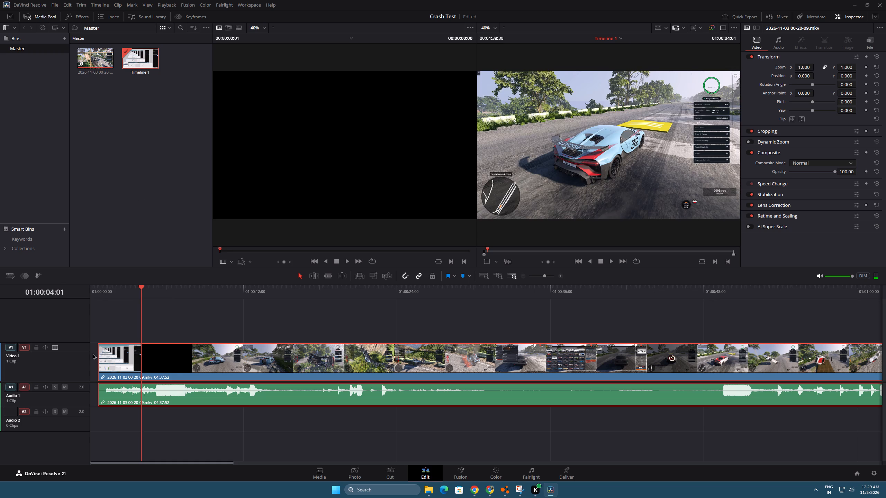
left_click_drag(99, 354, 141, 362)
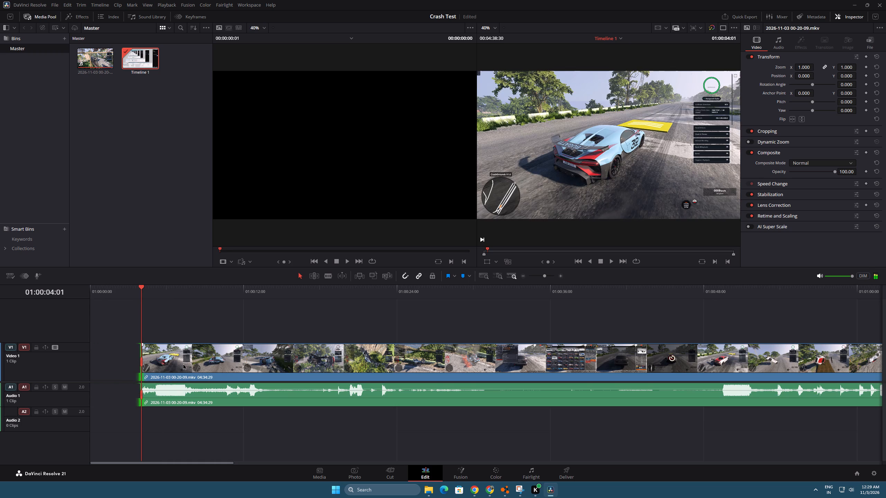
Move the trimmed gameplay clip back to the start of the timeline at 01:00:00:00.
left_click_drag(183, 363, 121, 363)
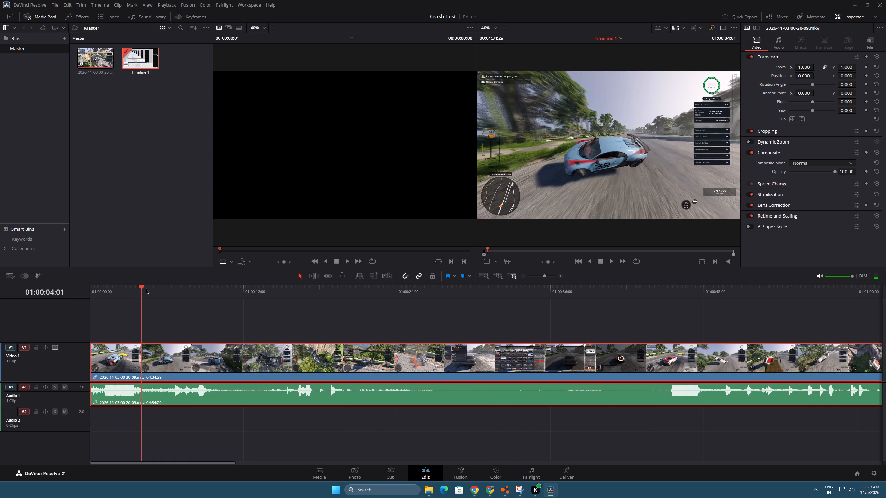
Bring the downloaded ElevenLabs voiceover MP3 from Chrome's recent downloads onto Audio 2 at the start of the timeline.
left_click(471, 490)
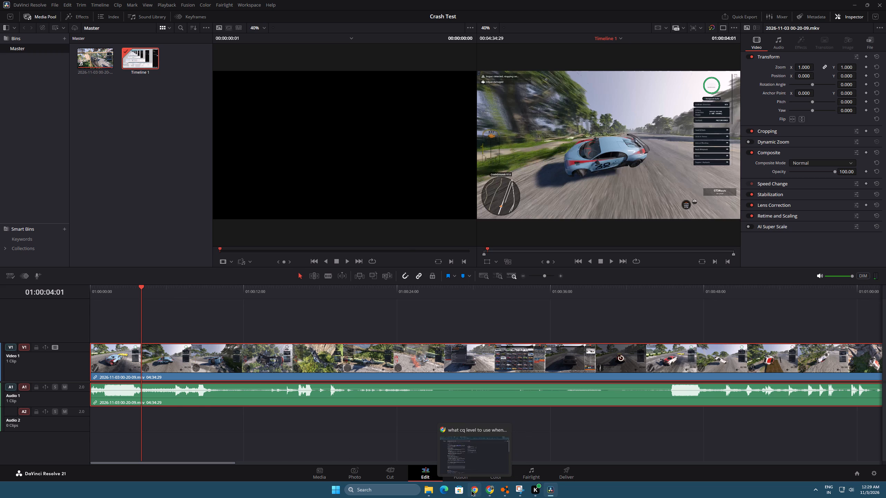
left_click(841, 21)
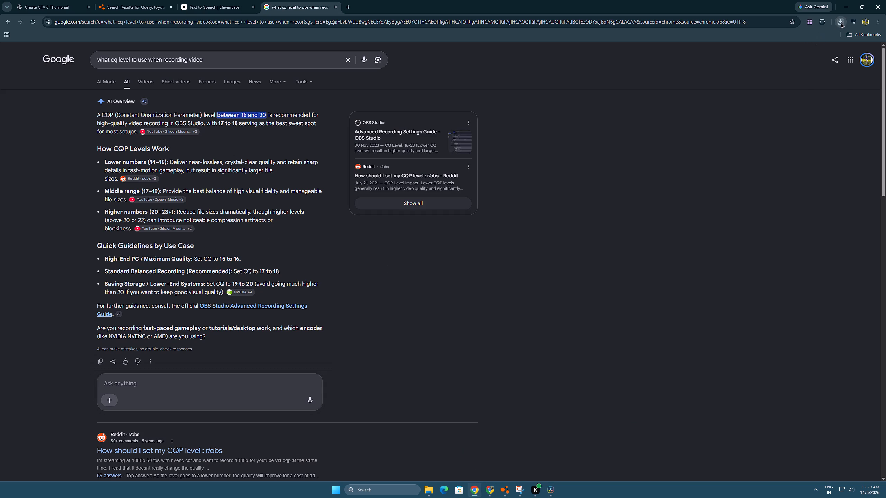
left_click_drag(790, 58, 678, 157)
key("alt+Tab")
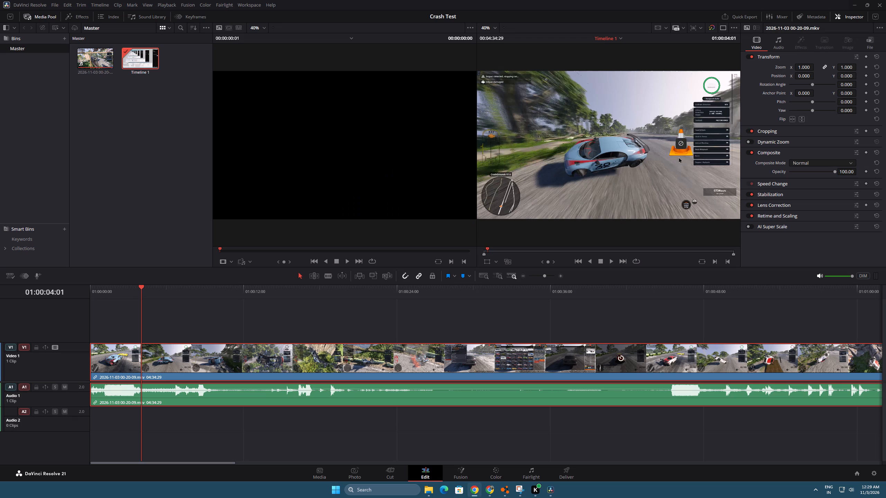
left_click_drag(678, 157, 79, 416)
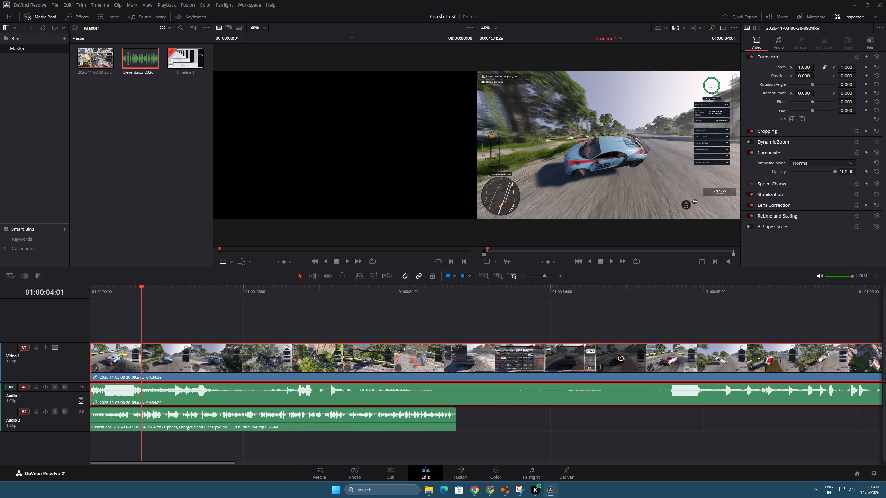
Play the beginning of the timeline twice to check the voiceover against the gameplay audio.
left_click(93, 287)
key("space")
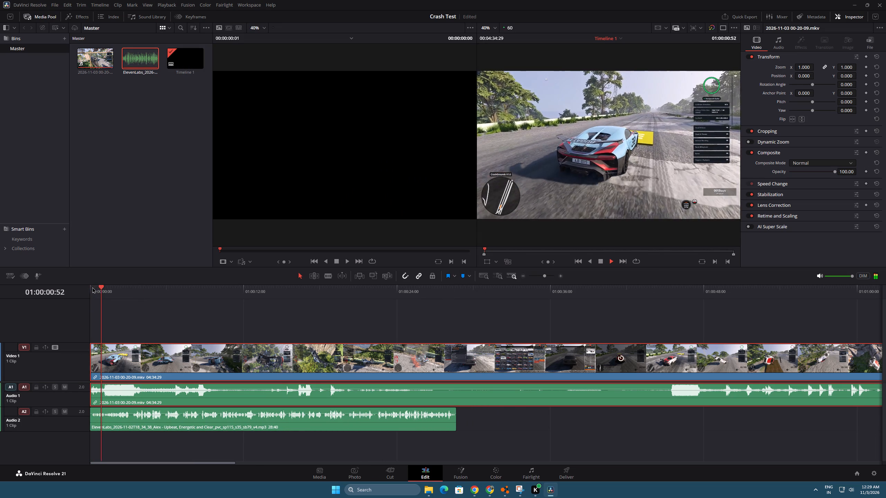
key("space")
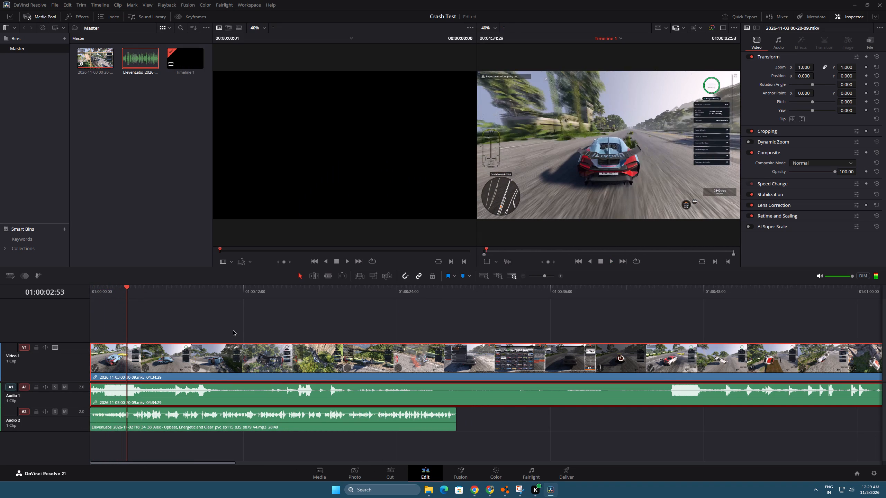
left_click(94, 292)
key("space")
key("space")
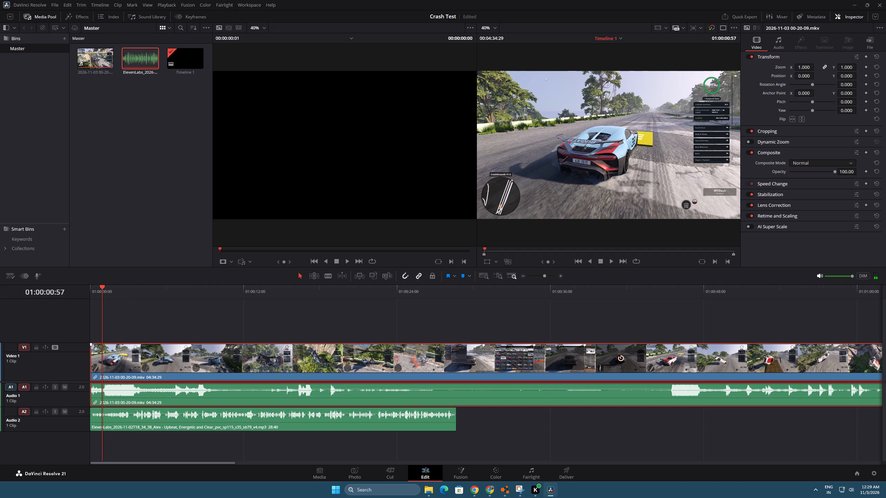
Mute the gameplay audio on Audio 1 and play a few seconds to hear the voiceover alone.
left_click(64, 387)
key("space")
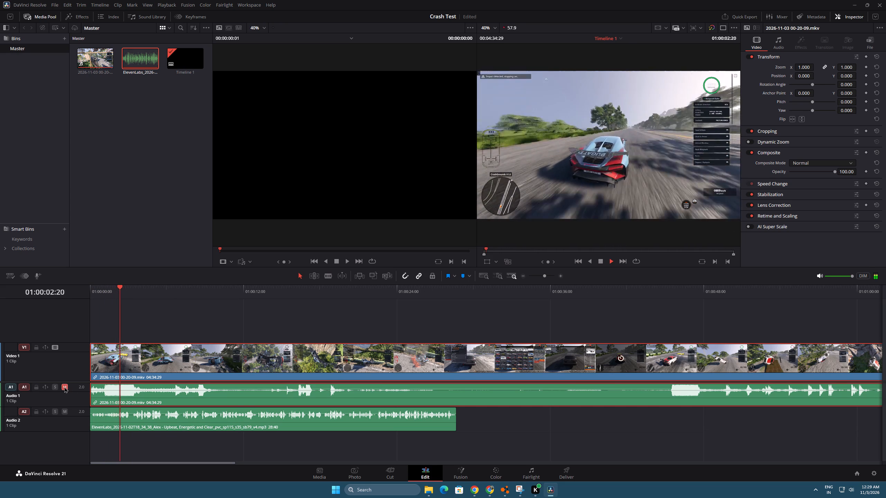
key("space")
Raise the ElevenLabs voiceover clip's volume on Audio 2 to 3.2, judging the level by playback.
left_click(178, 426)
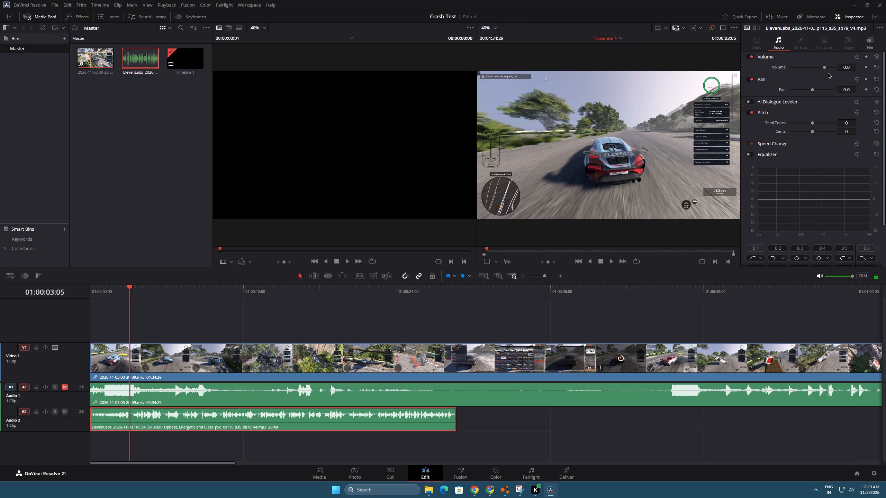
left_click(828, 67)
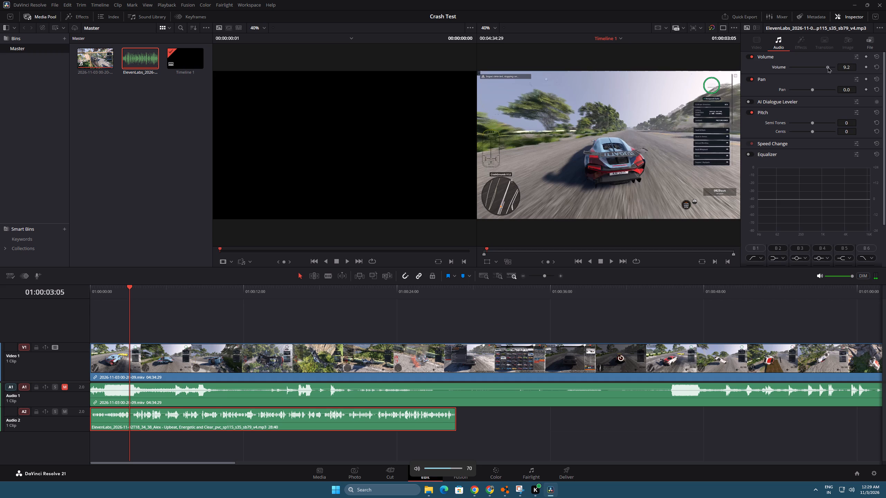
key("space")
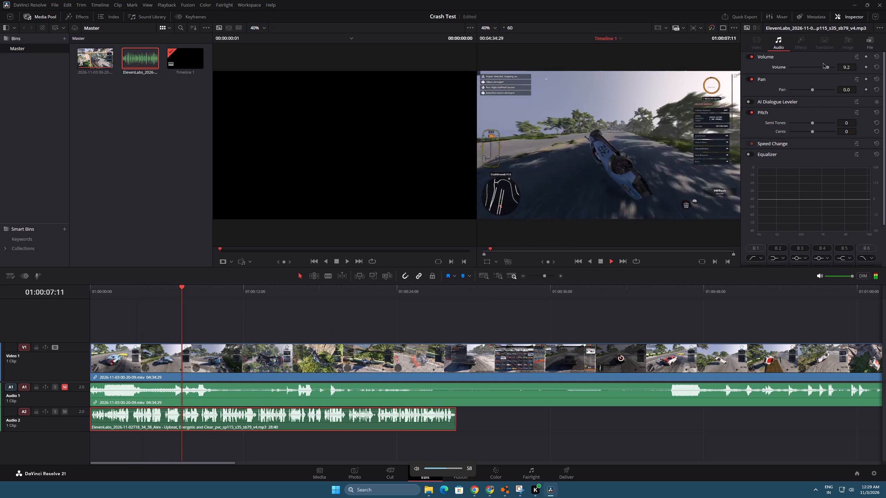
left_click(826, 68)
key("space")
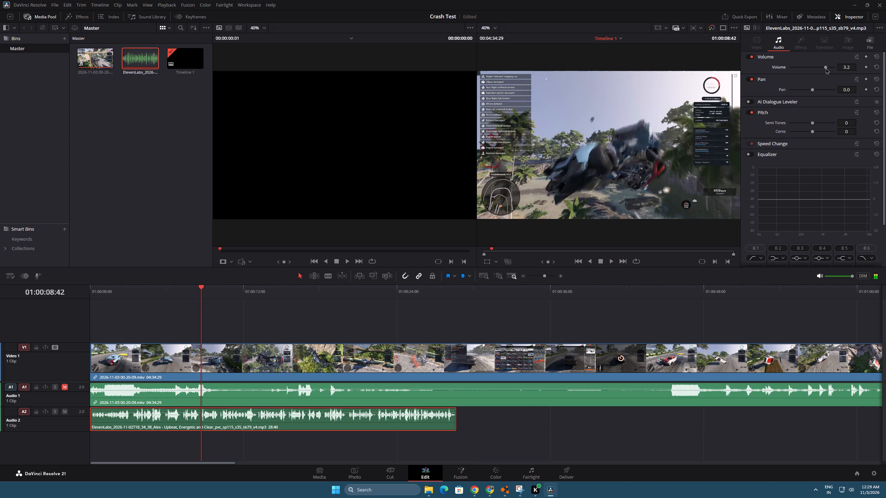
key("space")
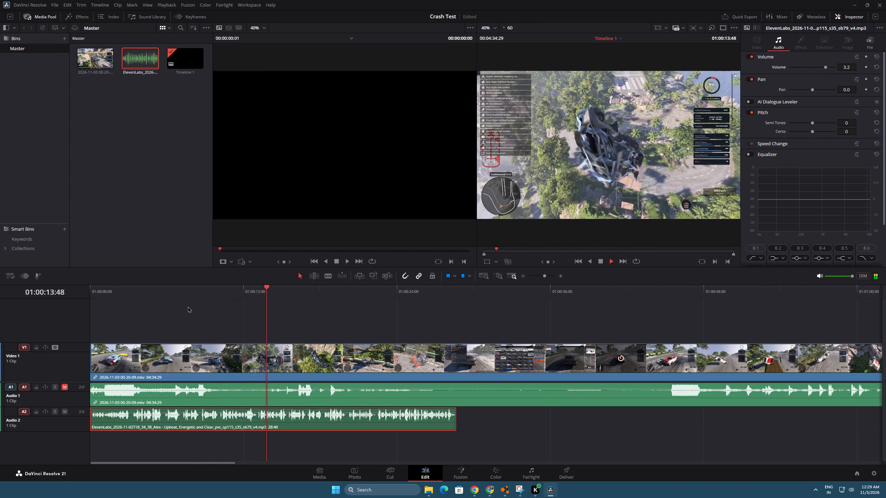
key("space")
Replay the opening seconds of the timeline several times to check the voiceover's timing against the first car's launch.
left_click_drag(154, 291, 112, 287)
key("space")
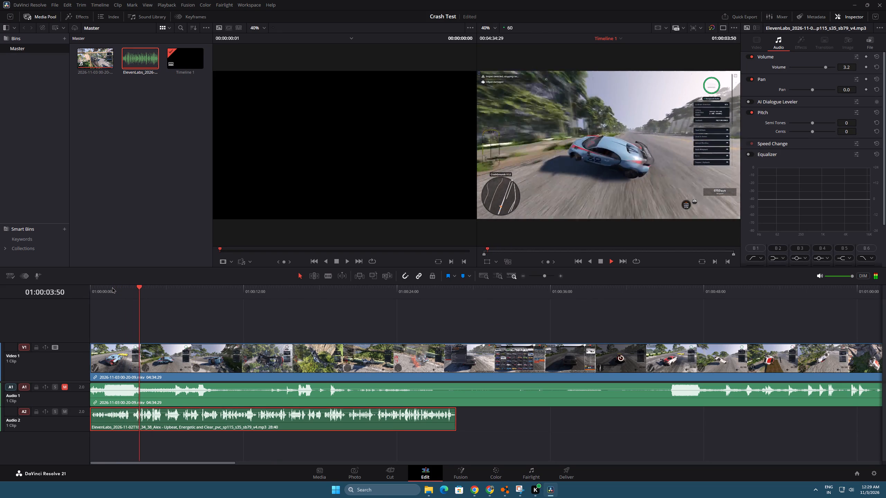
key("space")
left_click_drag(118, 290, 90, 286)
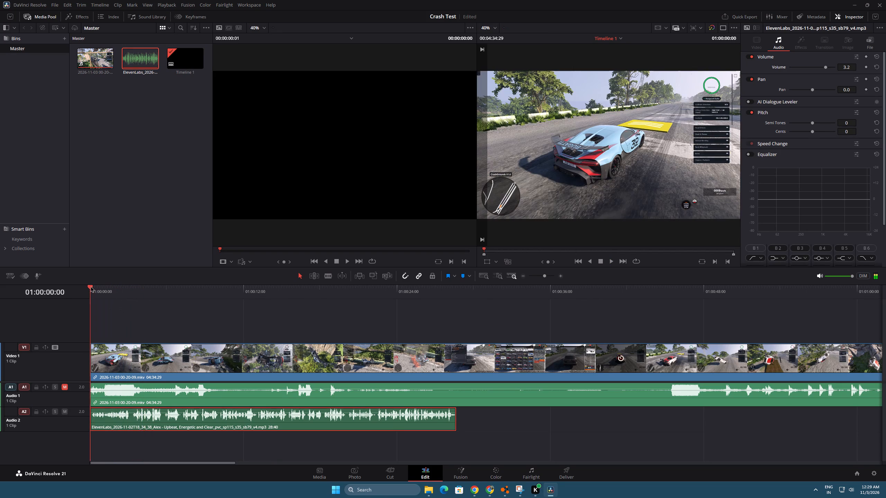
key("space")
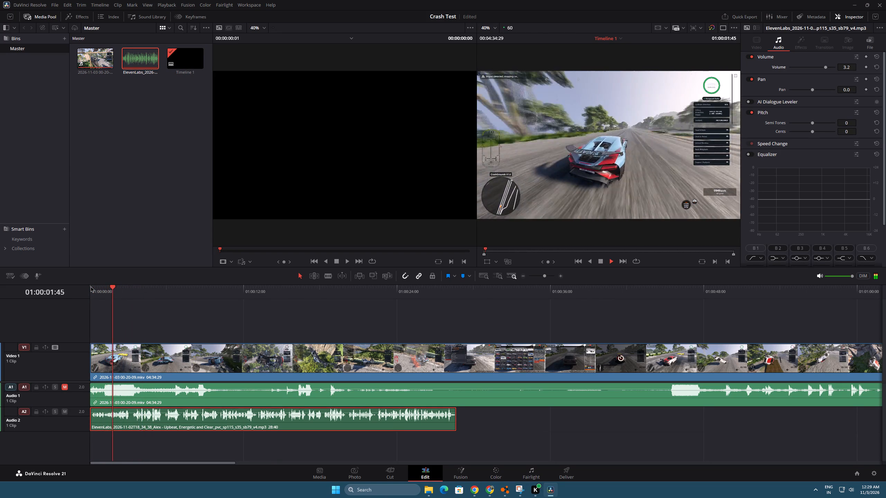
key("space")
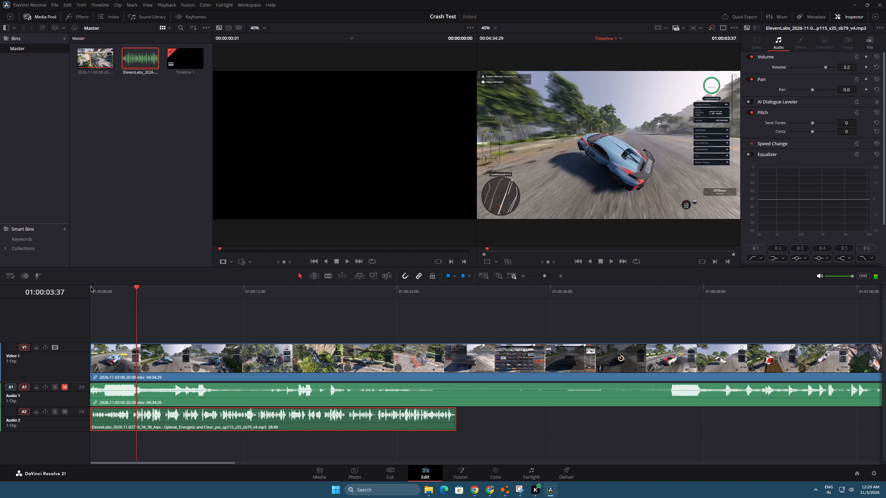
left_click(110, 288)
key("space")
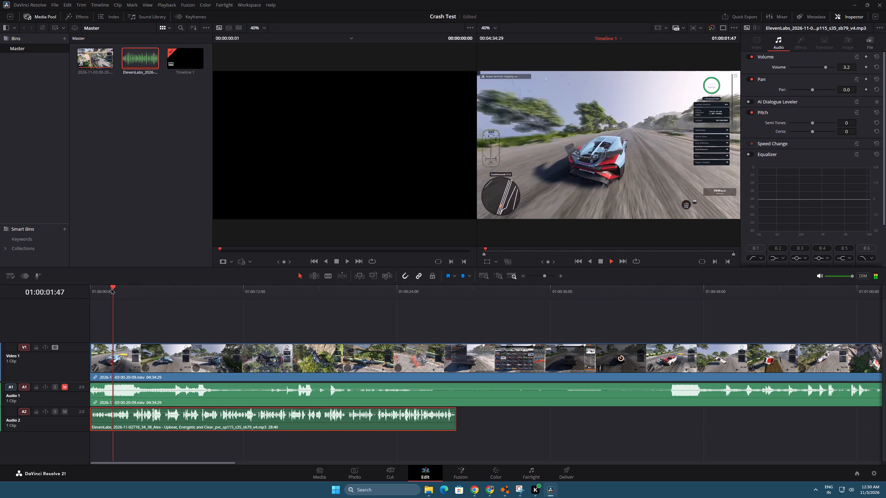
key("space")
left_click_drag(106, 288, 96, 288)
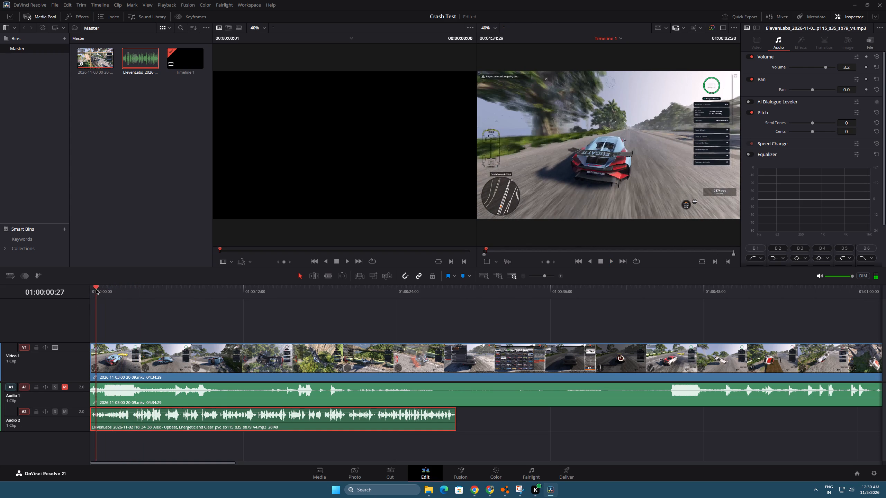
left_click_drag(96, 288, 83, 288)
key("space")
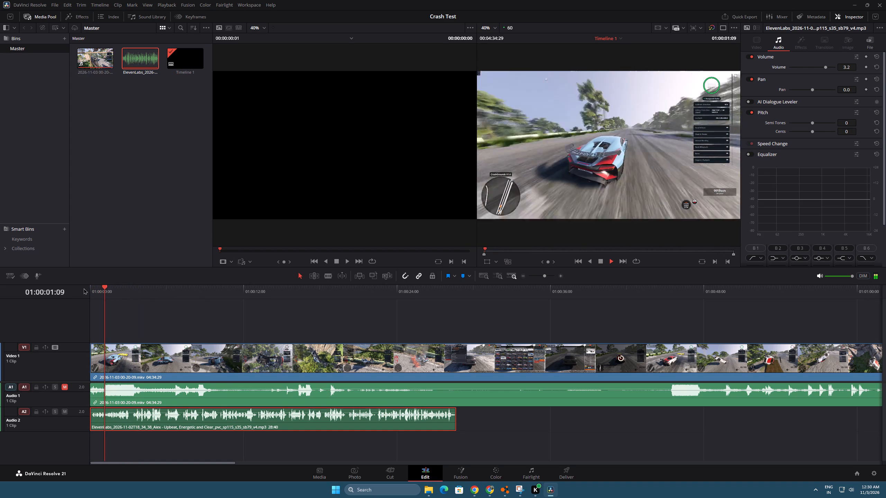
key("space")
left_click_drag(83, 288, 78, 288)
Split the gameplay clip at 01:00:01:00, just as the first car starts its run.
left_click(105, 287)
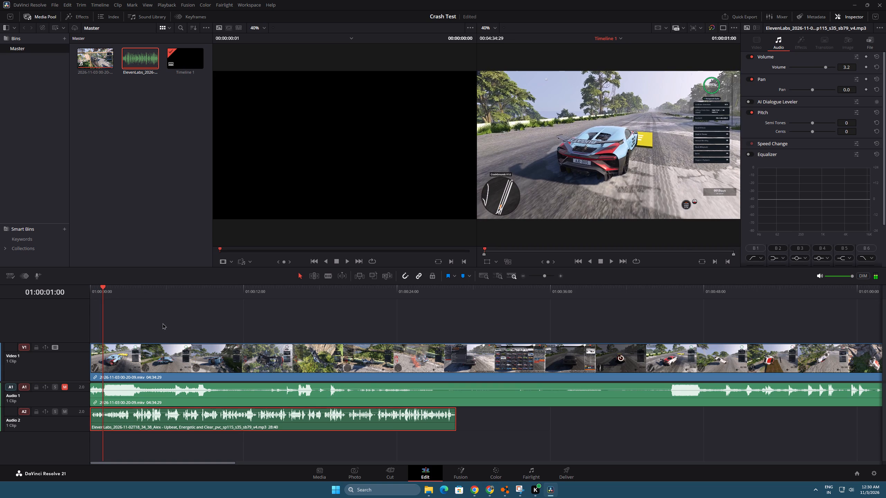
left_click(332, 276)
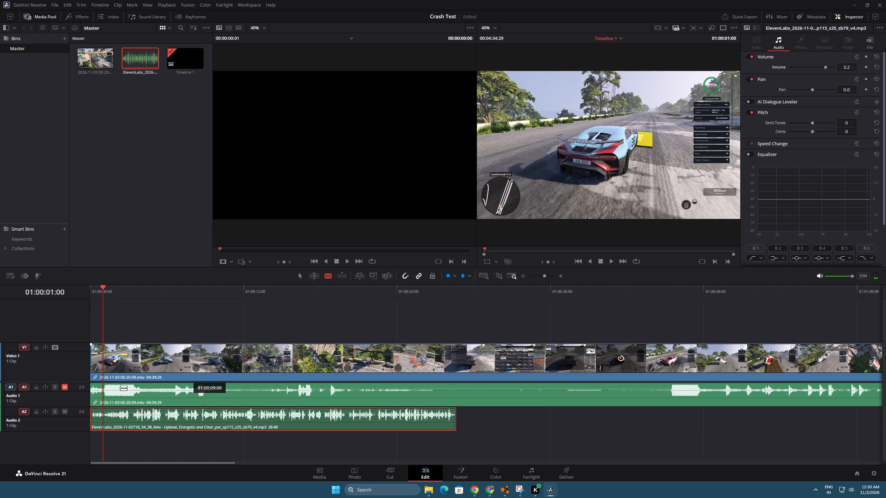
left_click(101, 362)
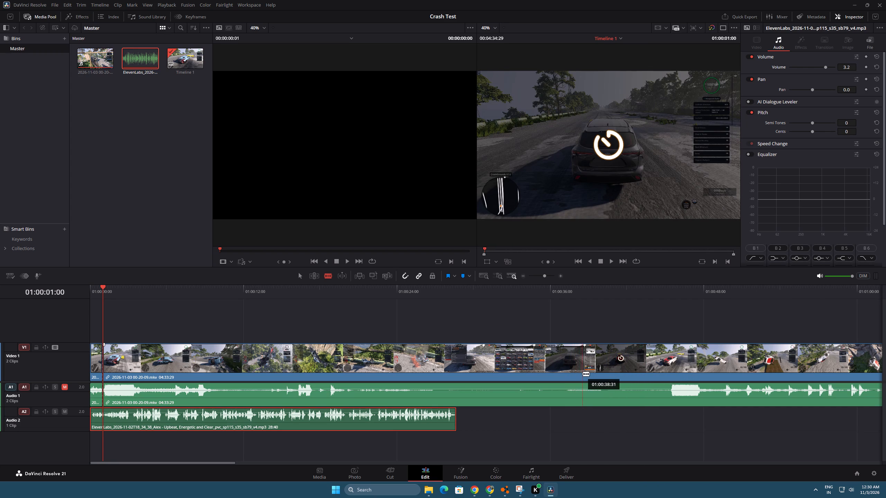
Cut the gameplay at 01:00:41:35 and 01:00:24:46 and ripple delete the car-selection section between the blue and red-and-white cars' runs.
left_click(622, 380)
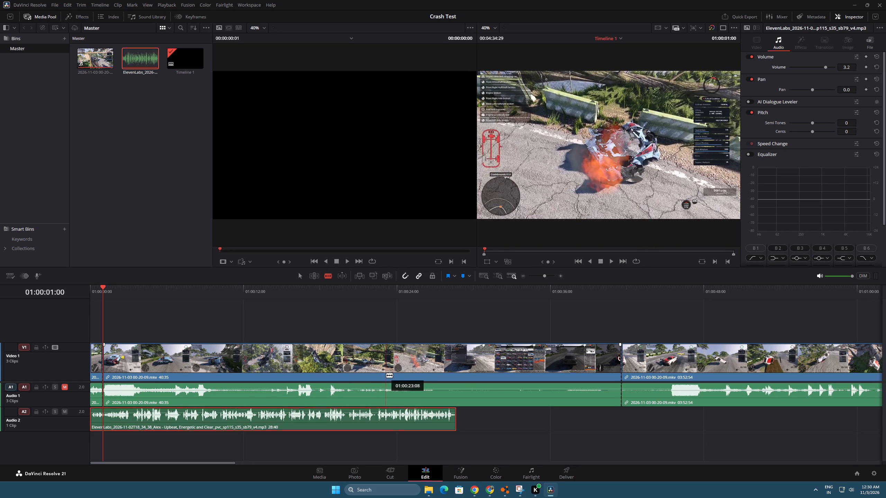
left_click(407, 371)
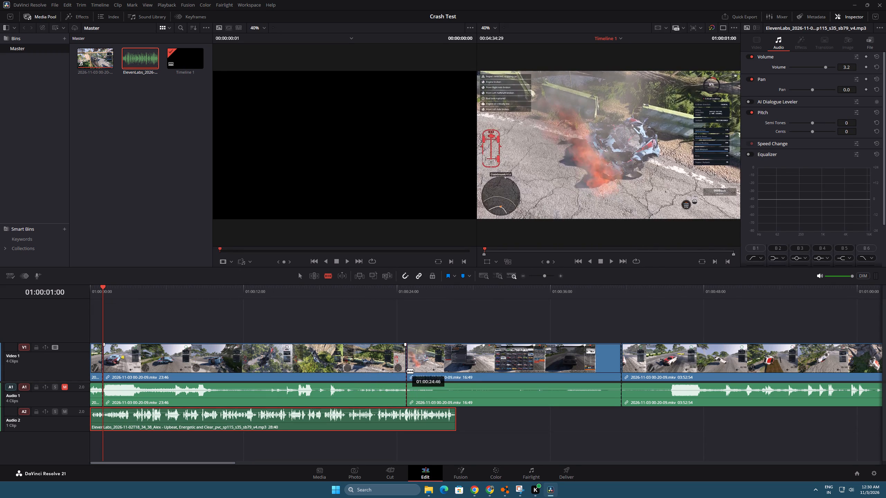
left_click(299, 275)
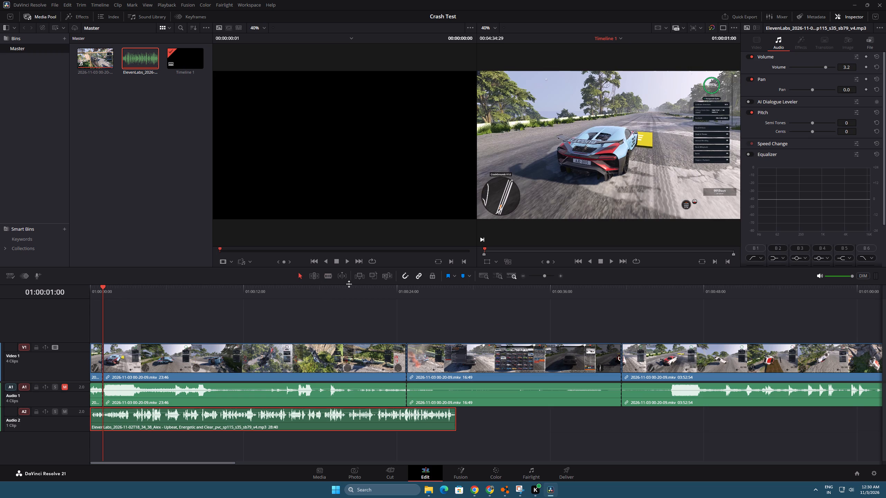
left_click(556, 355)
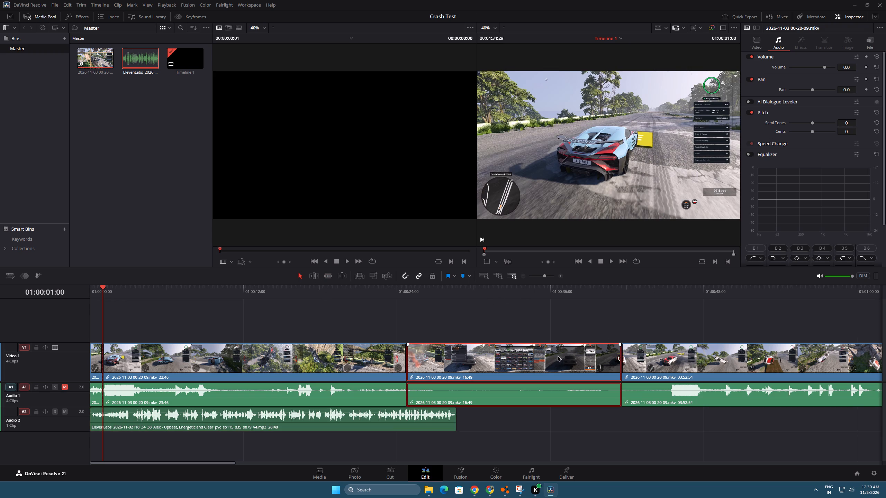
key("Delete")
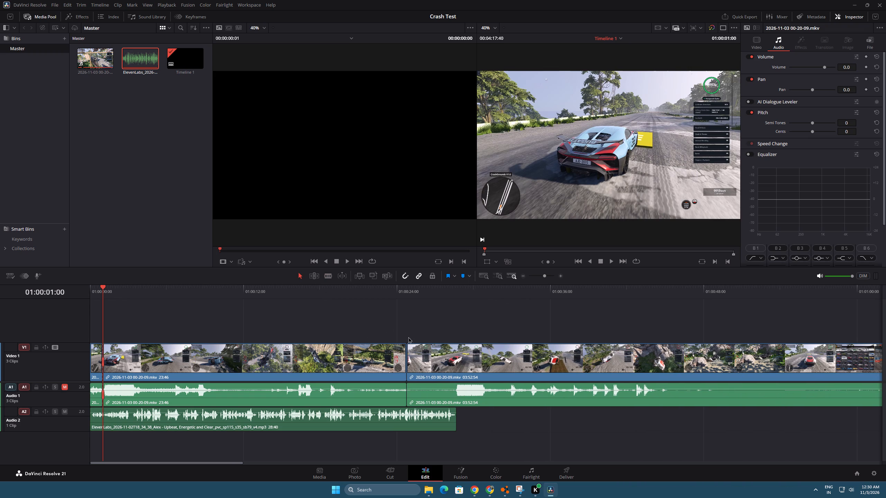
Cut the gameplay at 01:00:54:08, after the red-and-white car's crash, and at 01:01:07:25, and ripple delete the section between.
left_click(545, 278)
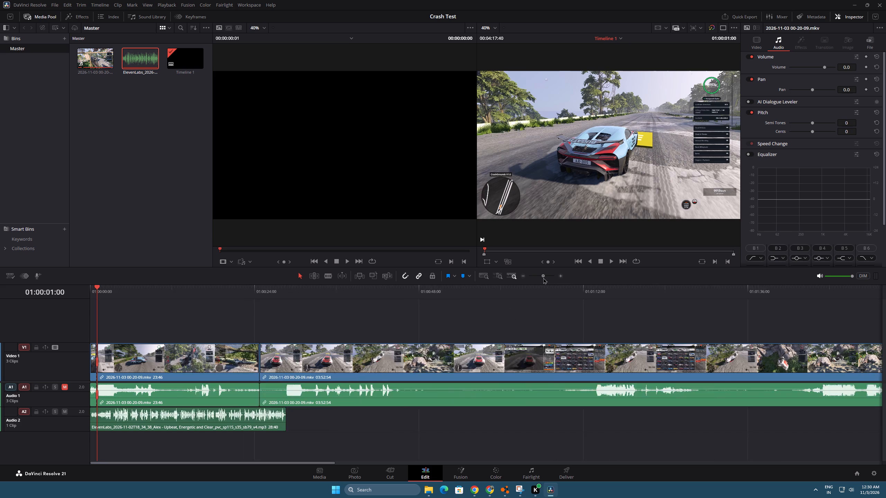
left_click_drag(286, 289, 316, 292)
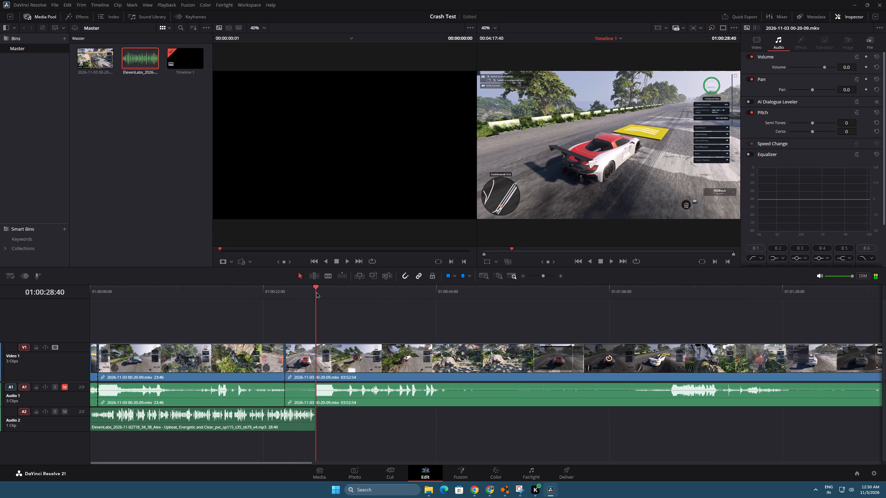
left_click_drag(316, 292, 372, 296)
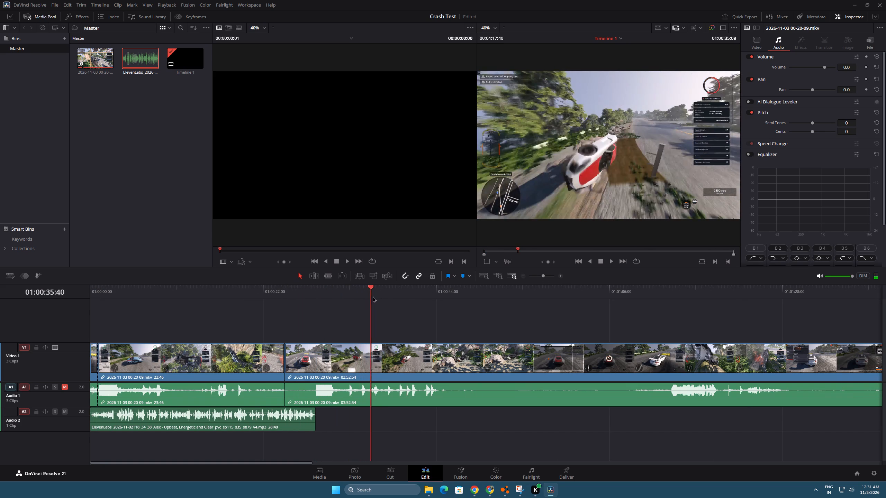
left_click_drag(372, 296, 424, 301)
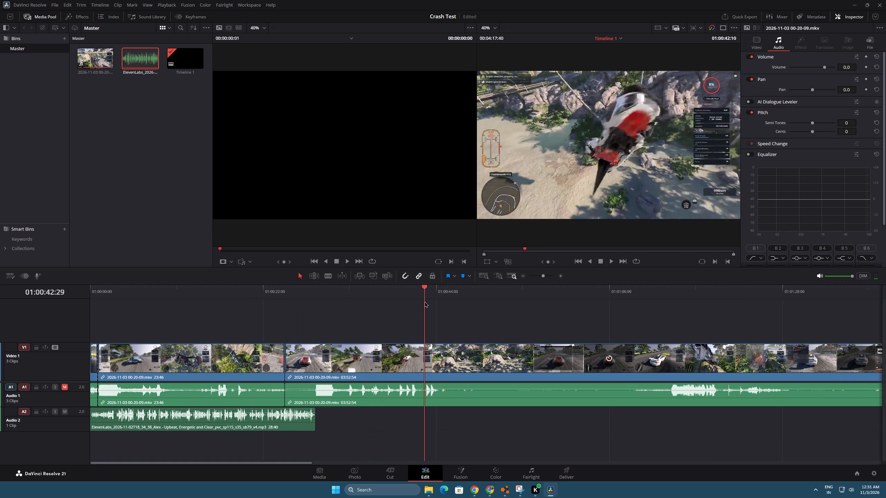
left_click_drag(424, 301, 459, 308)
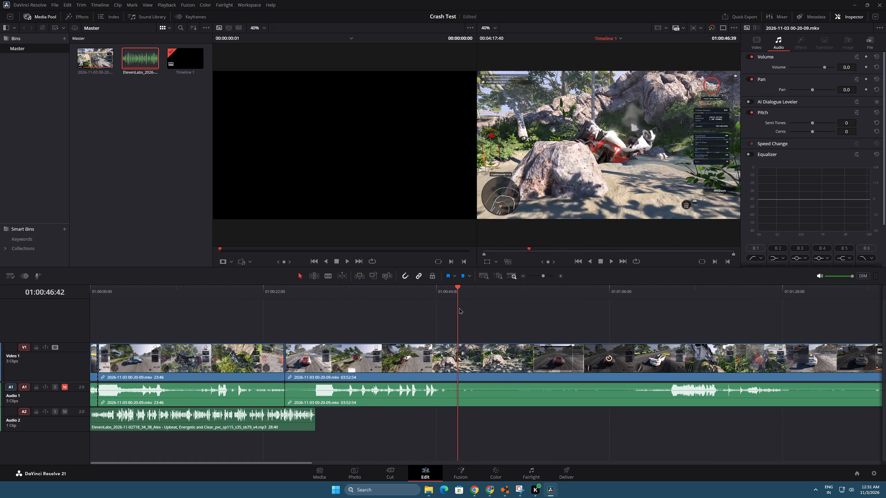
left_click_drag(459, 308, 489, 319)
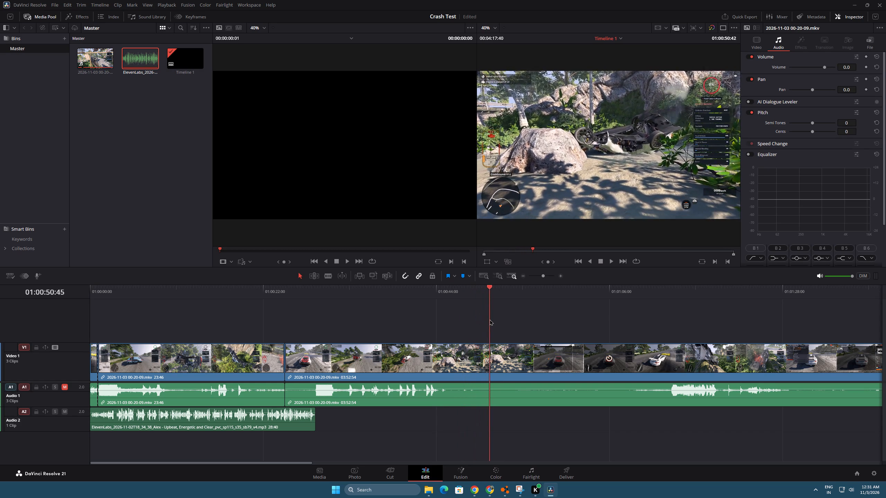
left_click_drag(489, 319, 510, 328)
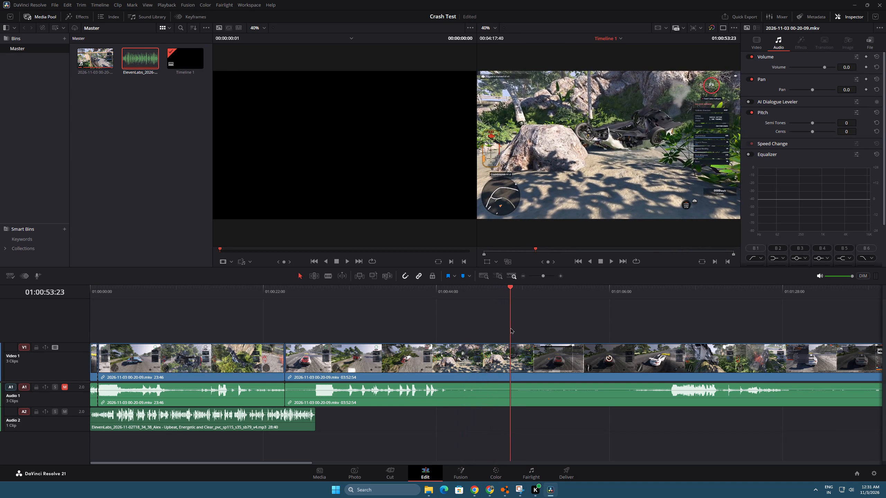
left_click_drag(510, 328, 516, 333)
left_click(328, 279)
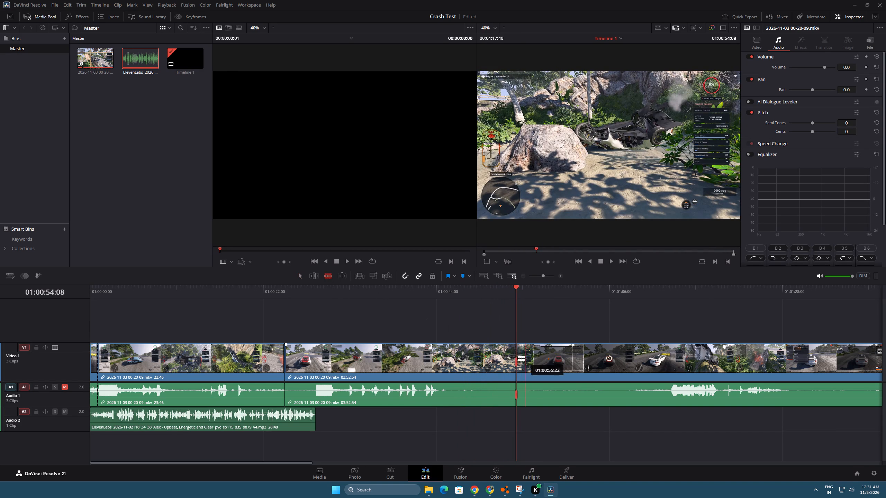
left_click(517, 358)
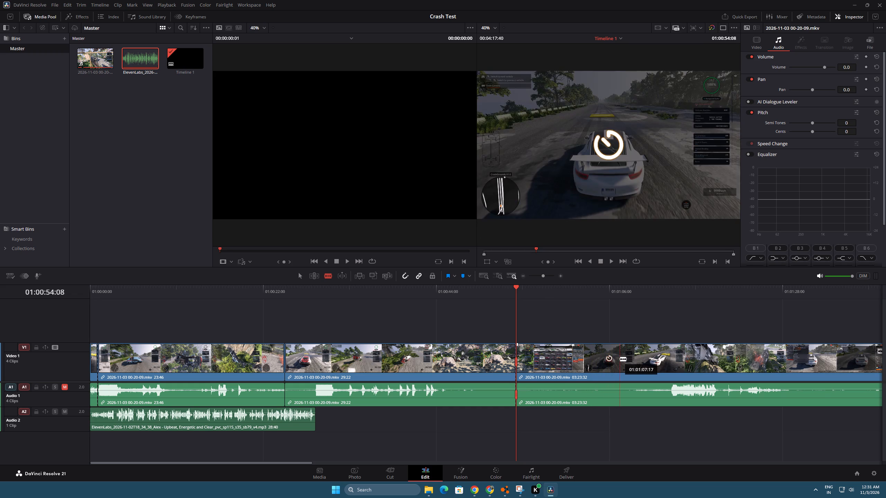
left_click(621, 359)
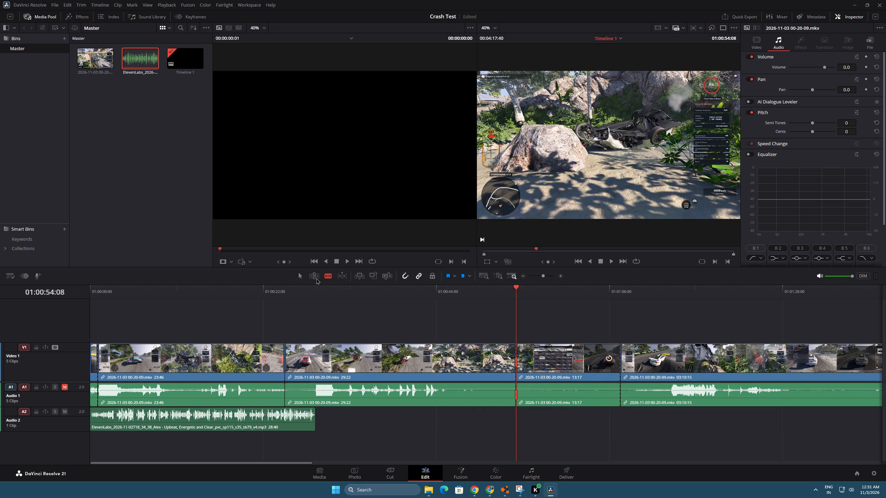
left_click(300, 274)
left_click(564, 371)
key("Delete")
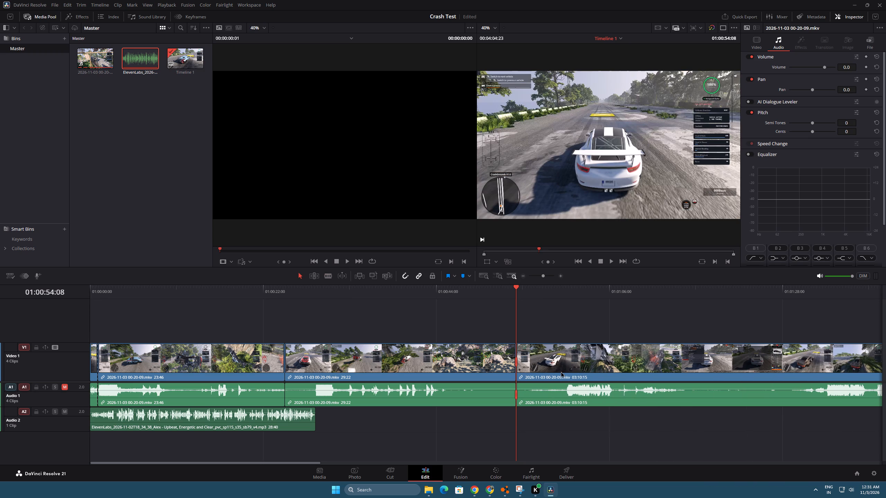
Split the gameplay clip at 01:00:28:30, just as the red-and-white car starts its run near the voiceover's end.
left_click_drag(528, 289, 538, 291)
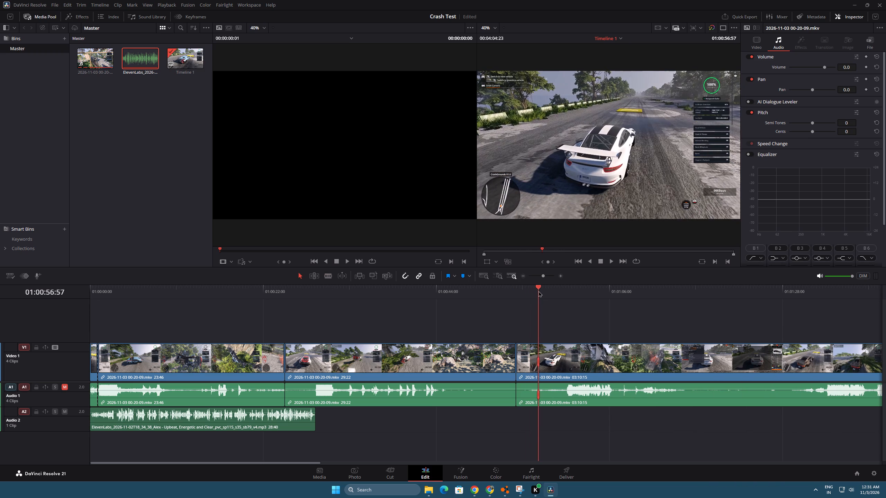
left_click_drag(538, 291, 539, 291)
left_click_drag(290, 287, 299, 288)
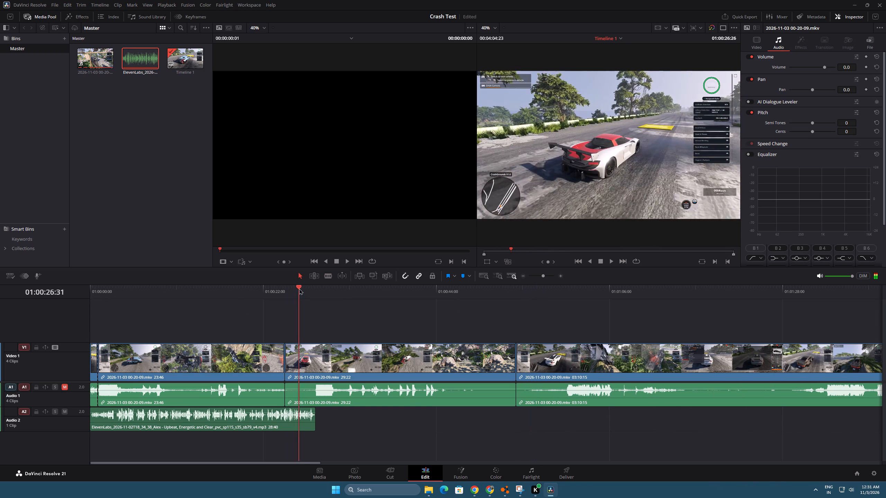
left_click_drag(299, 288, 313, 293)
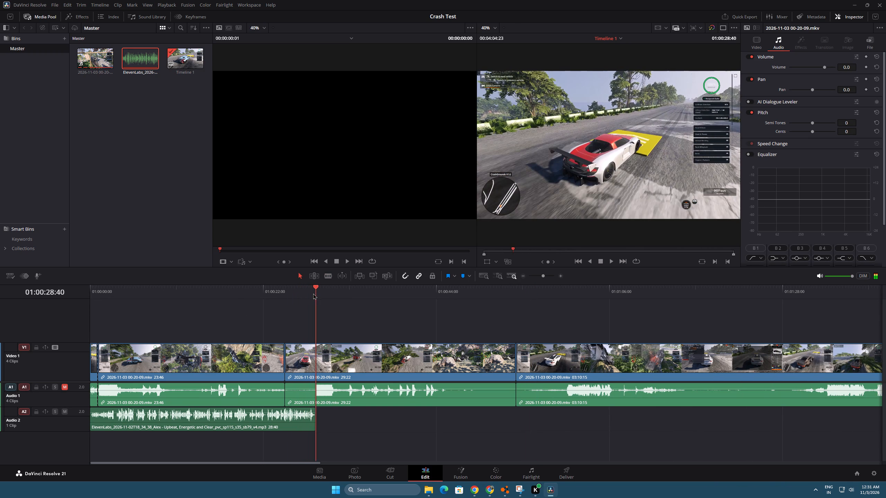
left_click_drag(313, 293, 311, 293)
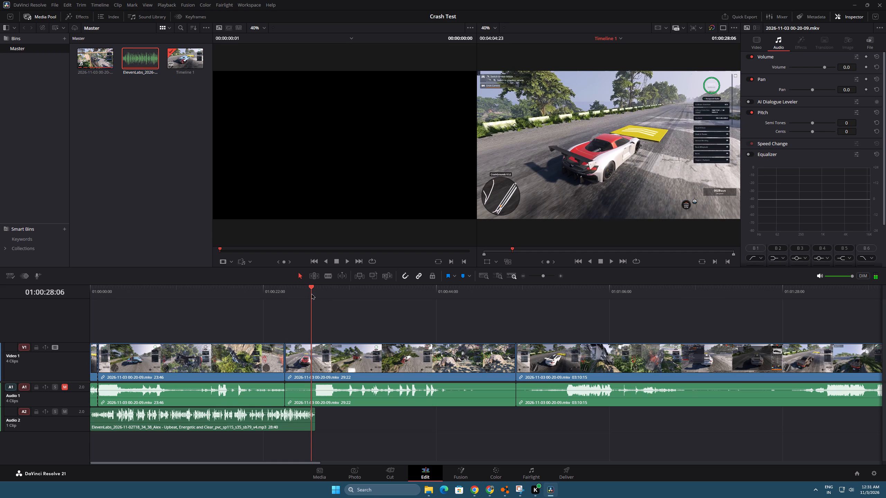
left_click_drag(311, 293, 314, 294)
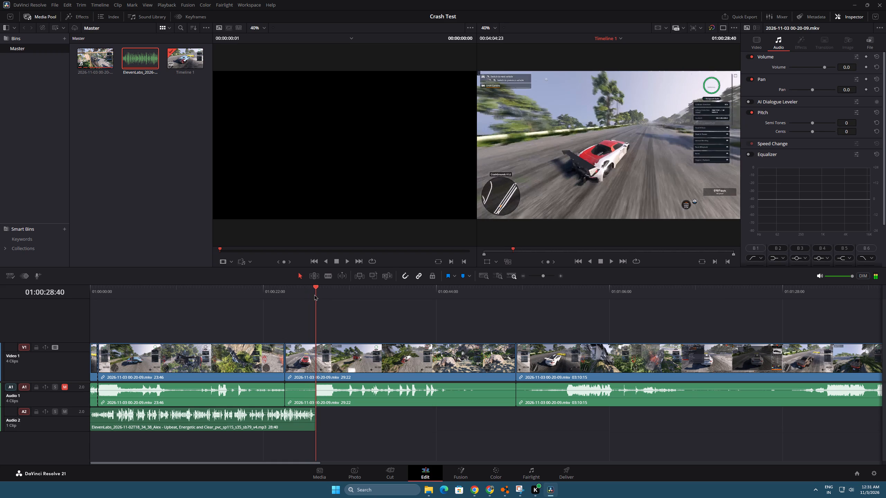
left_click_drag(314, 294, 307, 294)
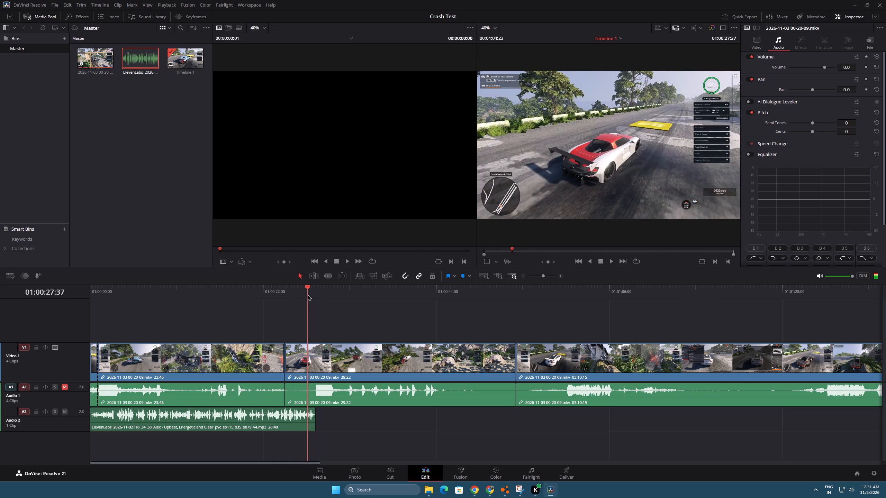
left_click_drag(307, 294, 313, 295)
key("Left")
key("Left")
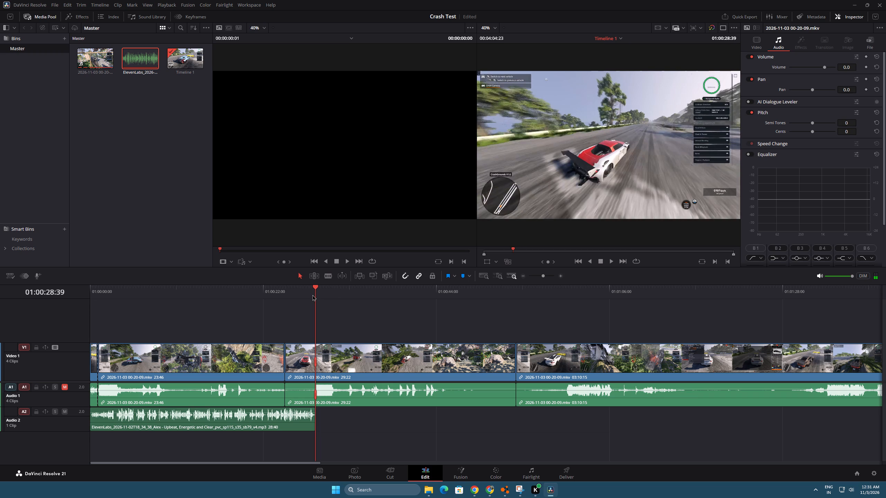
key("Left")
key("Left")
key("Left")
key("Left")
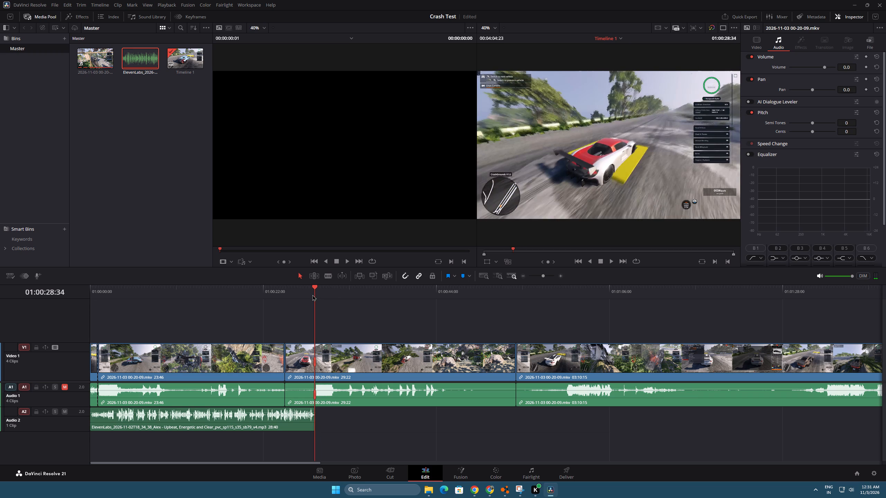
key("Left")
key("Left")
key("Left")
key("Left")
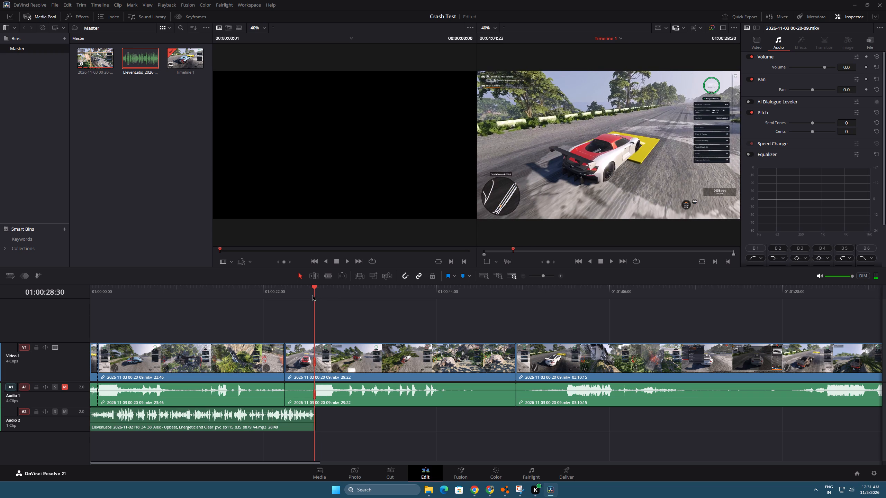
left_click(327, 277)
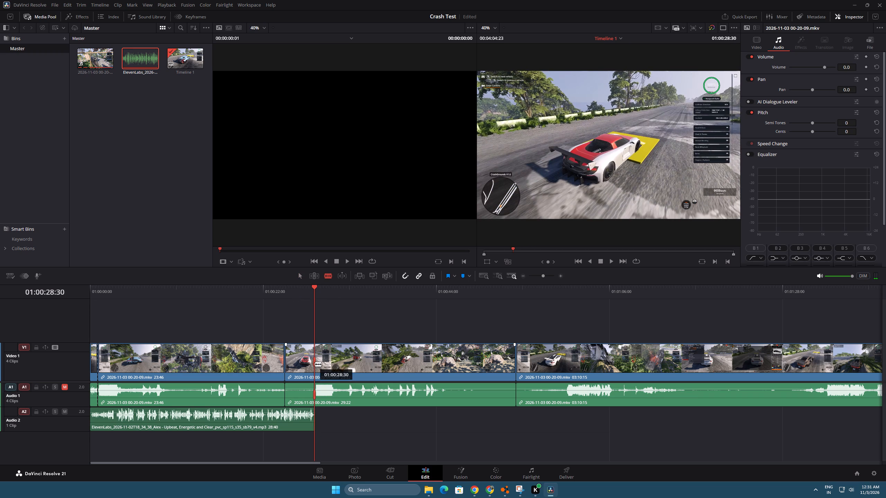
left_click(313, 363)
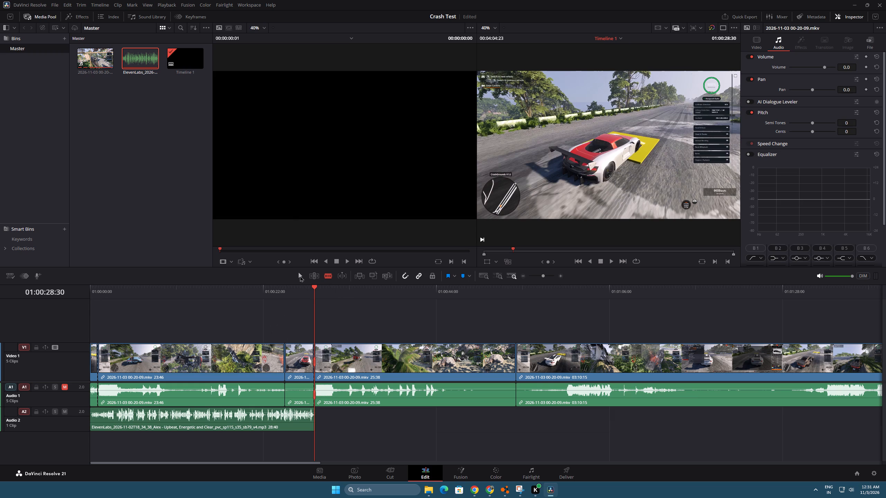
left_click(300, 276)
Cut the white car's gameplay clip at about 01:00:58 and at 01:01:00:23, around the start of its run.
left_click_drag(524, 289, 534, 288)
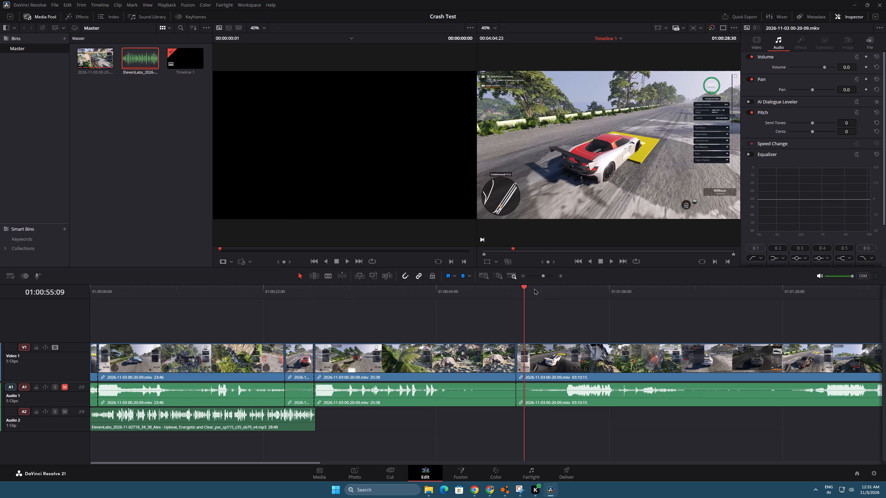
left_click_drag(534, 288, 562, 293)
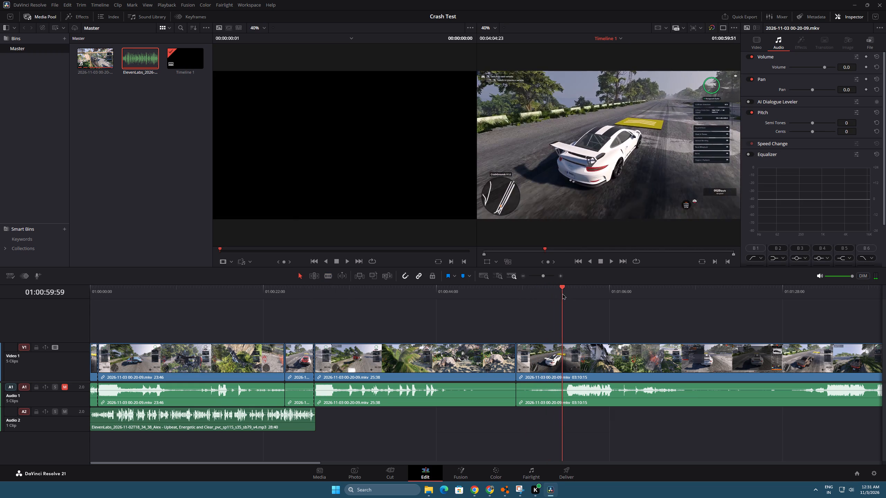
left_click_drag(562, 293, 566, 296)
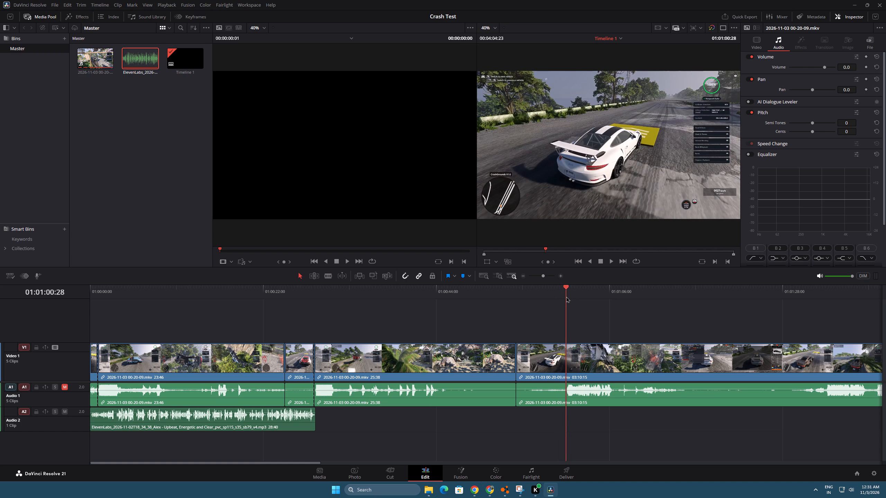
left_click_drag(566, 296, 564, 297)
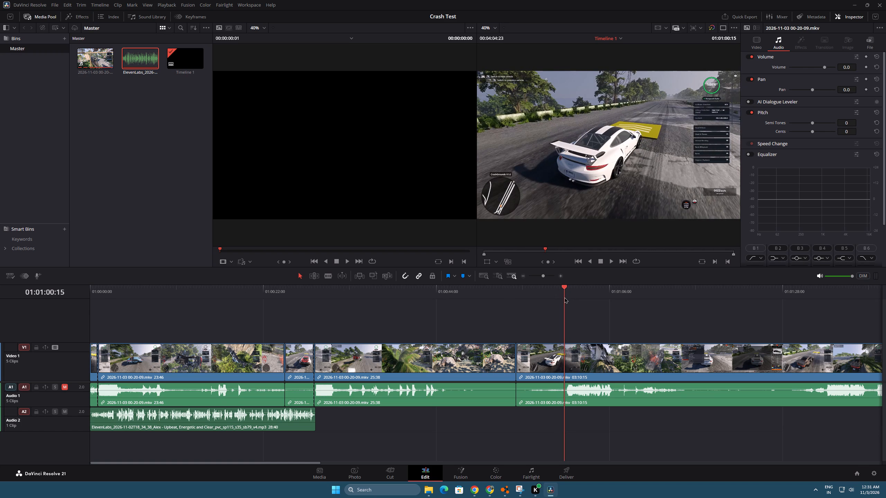
left_click_drag(564, 297, 559, 297)
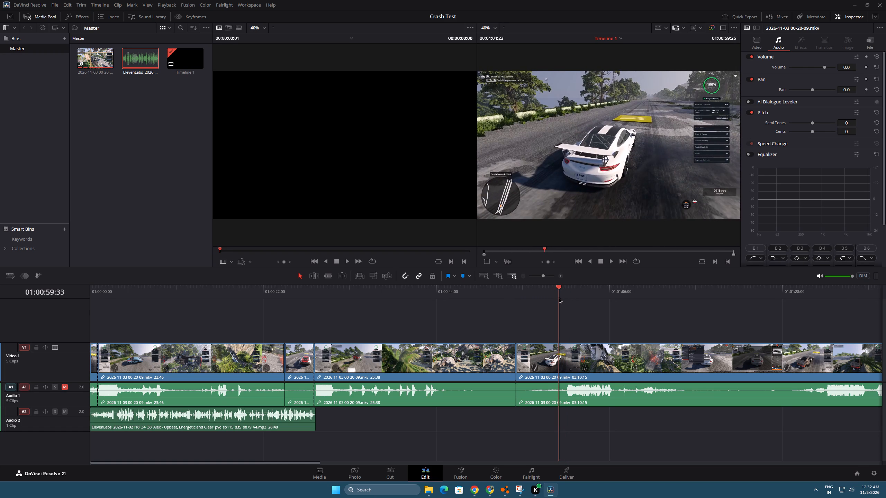
left_click_drag(559, 297, 559, 297)
left_click(327, 276)
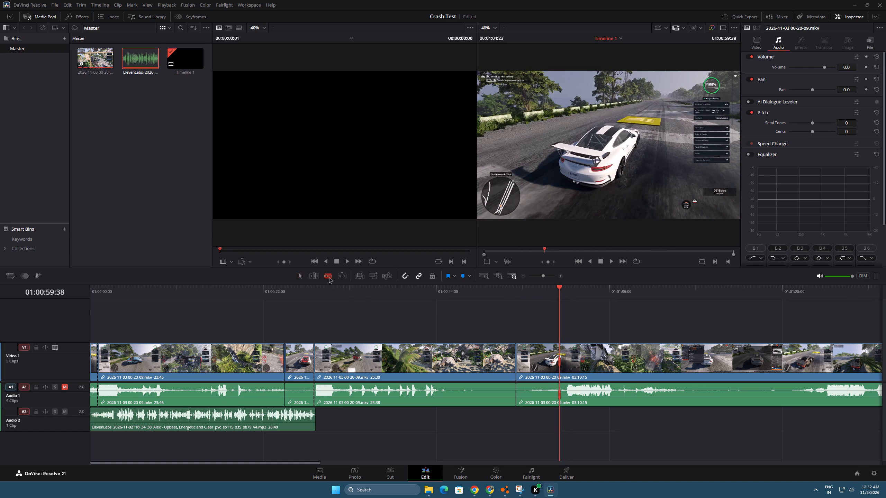
left_click(550, 367)
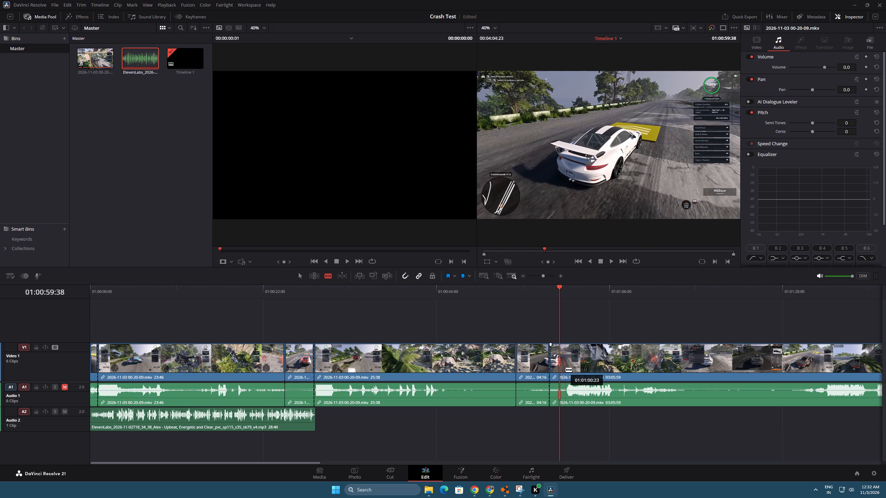
left_click(565, 369)
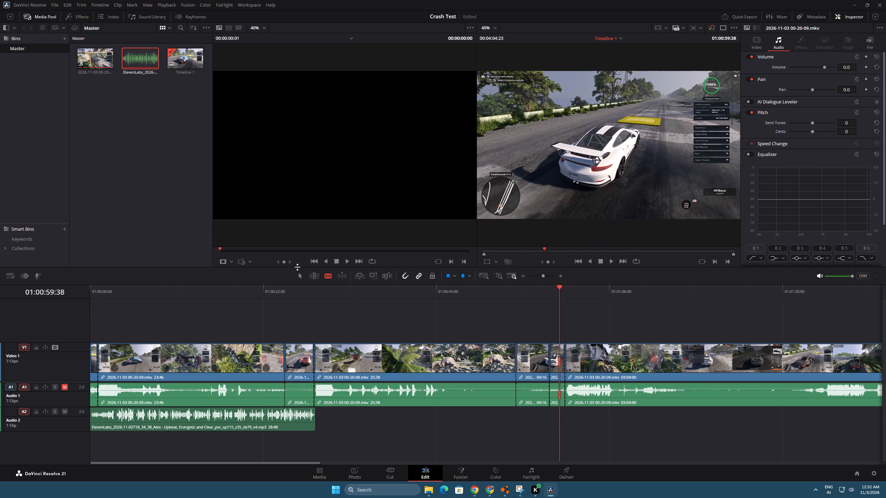
left_click(303, 275)
Cut the gameplay at 01:01:14:20, at the end of the white car's crash, and at about 01:01:29, as the brown car sets off.
left_click_drag(566, 288, 670, 310)
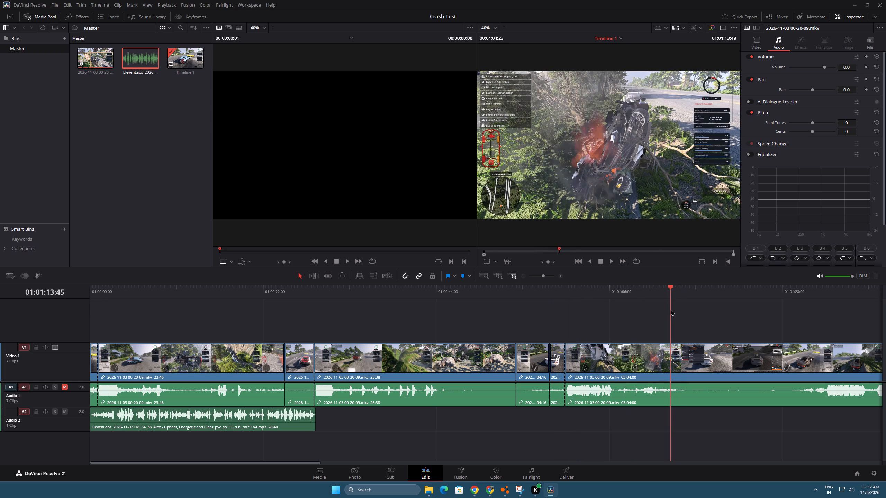
left_click_drag(670, 310, 676, 311)
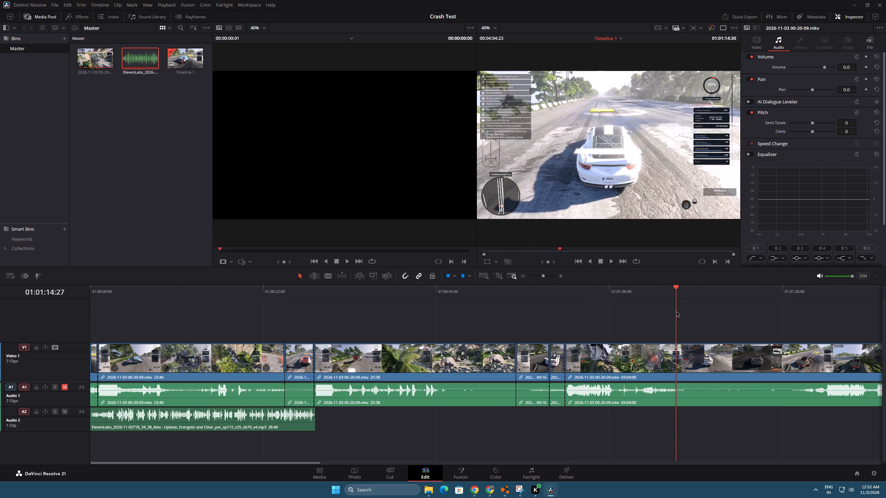
left_click_drag(676, 311, 675, 311)
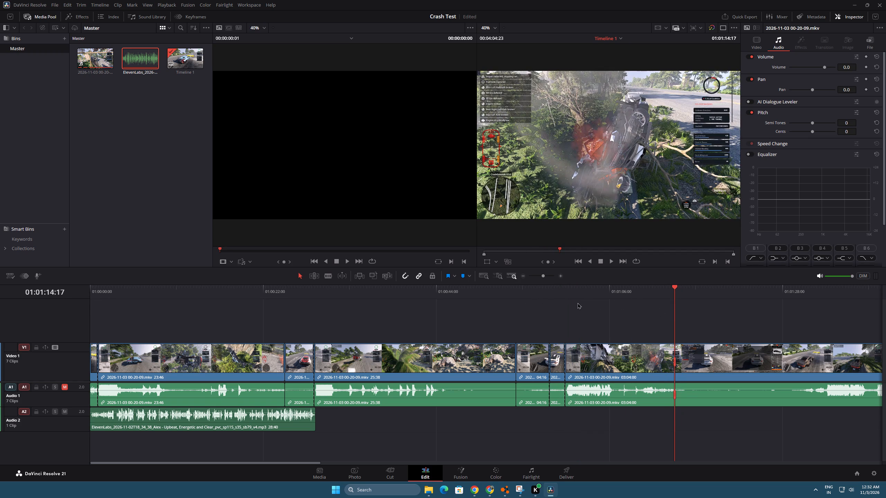
key("Right")
key("Right")
key("Right")
left_click(326, 273)
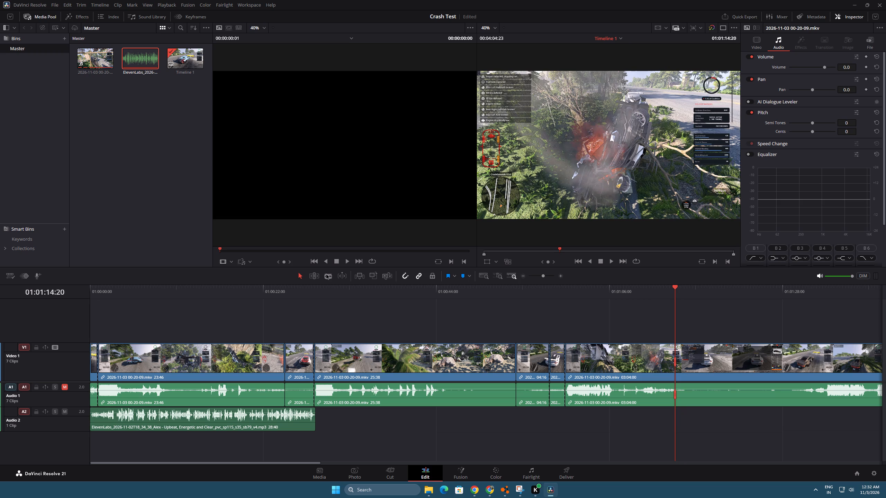
left_click(675, 359)
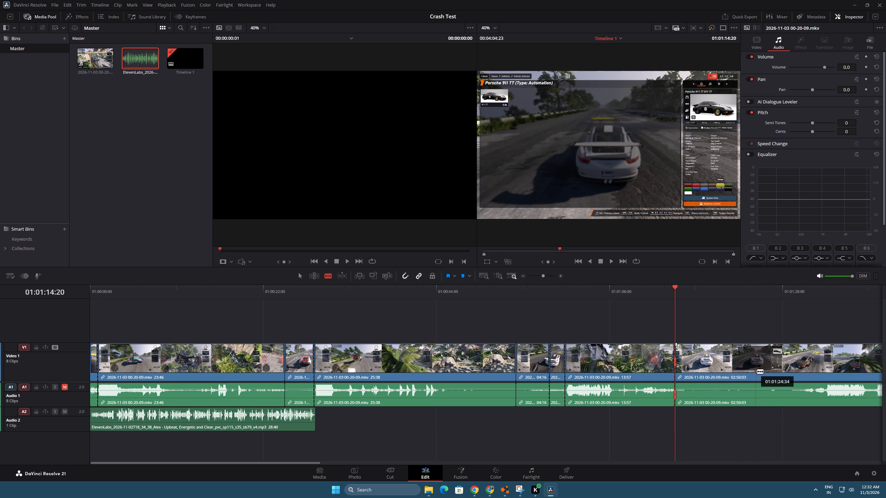
left_click(790, 382)
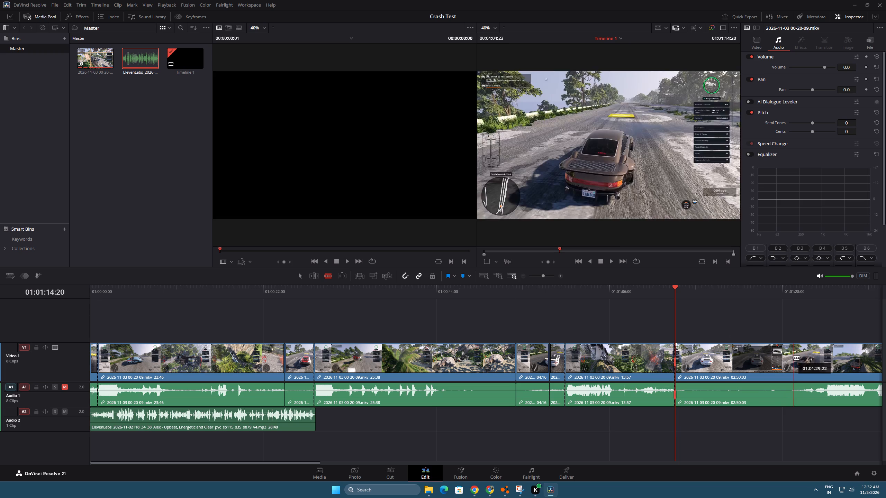
left_click(793, 358)
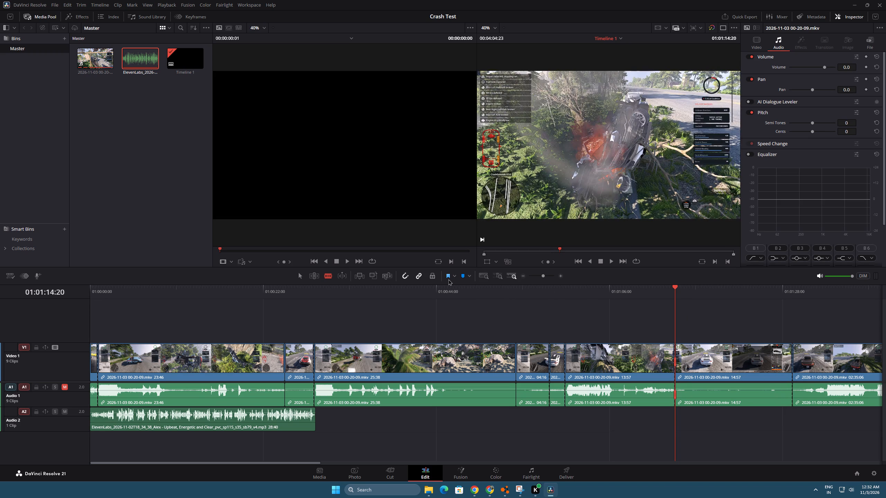
key("a")
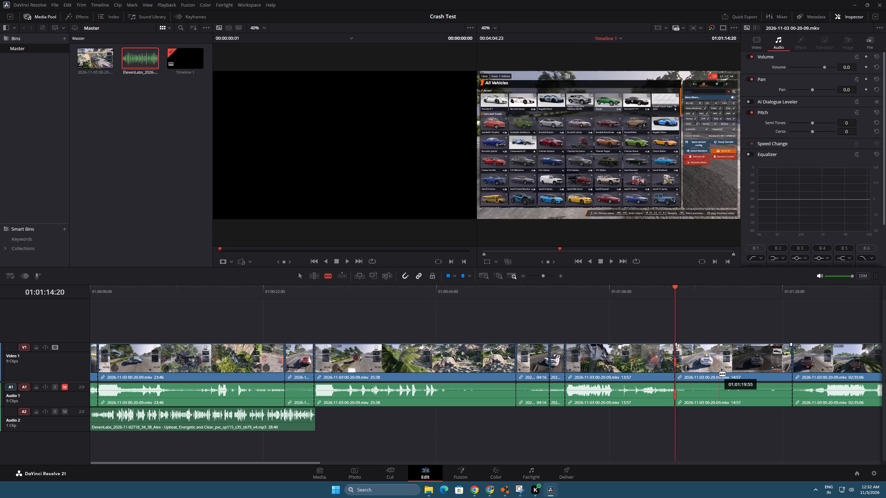
key("a")
key("alt+a")
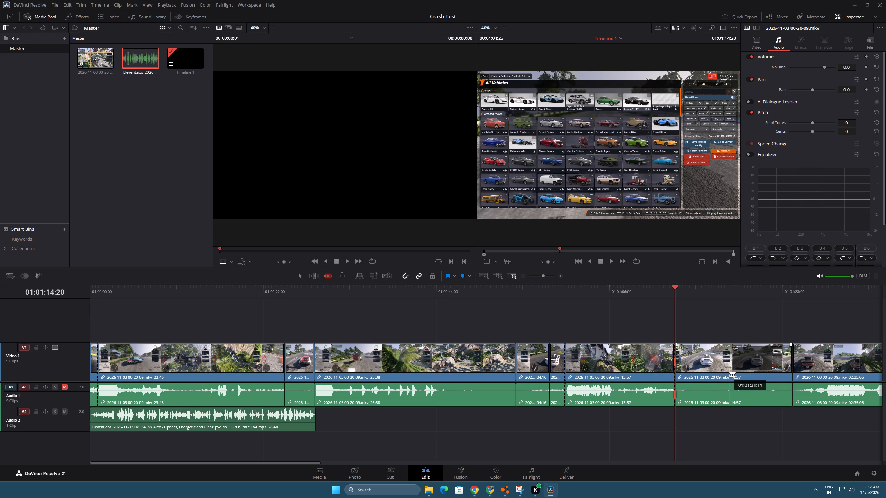
key("ctrl+a")
Go to the desktop, refresh it and switch to the running crash-test driving game.
left_click(885, 497)
right_click(619, 305)
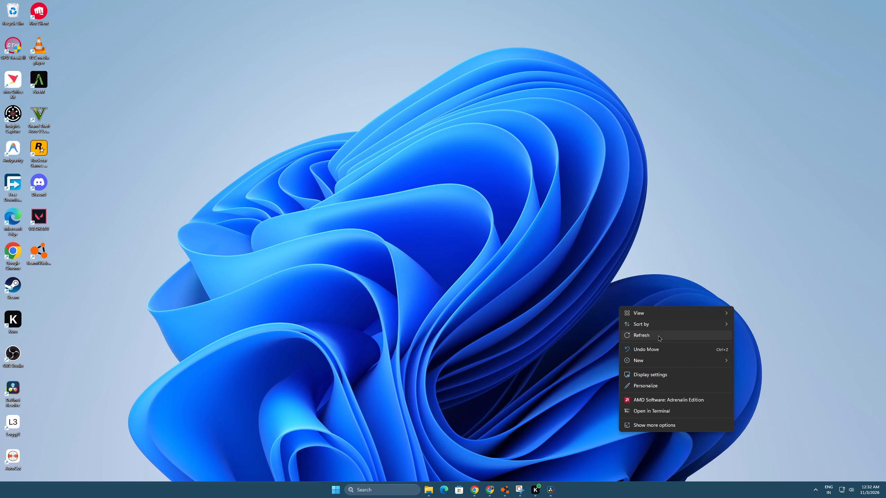
left_click(658, 335)
left_click(502, 489)
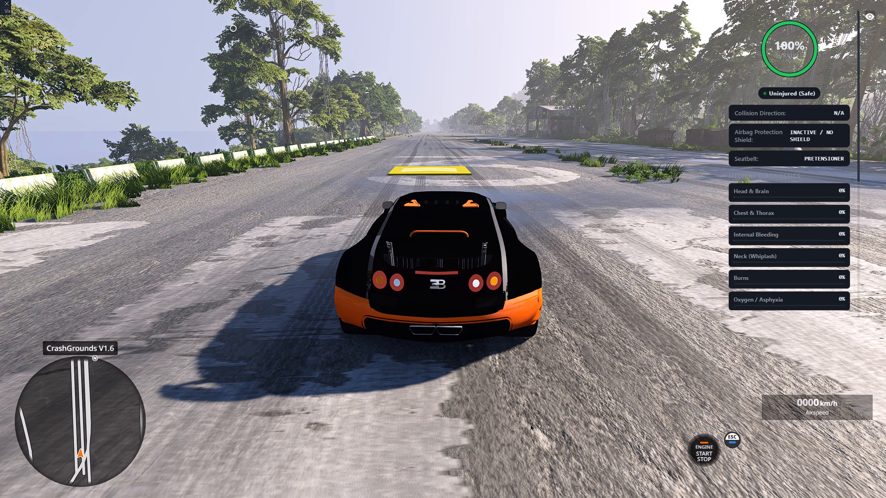
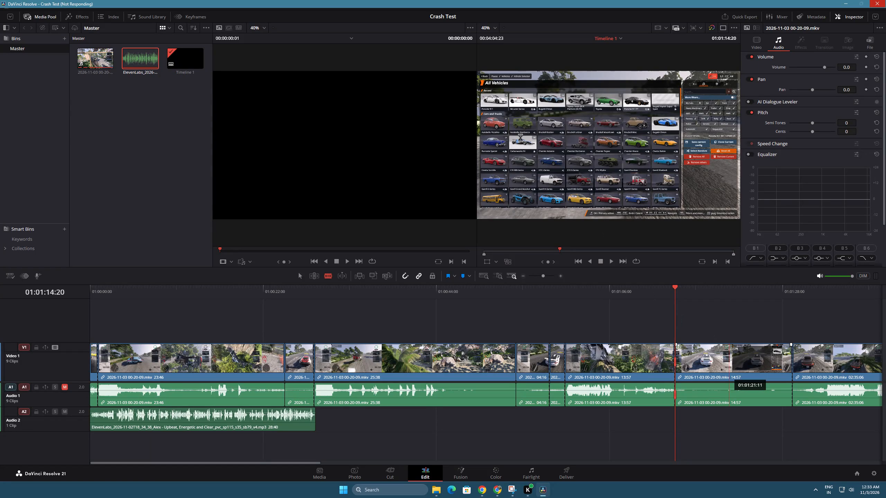
Reveal the background apps hidden in the Windows system tray.
left_click(815, 490, "alt")
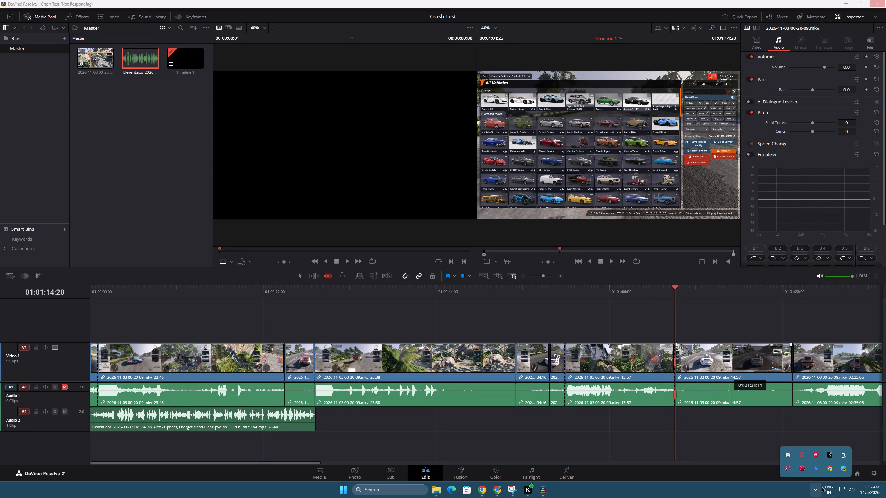
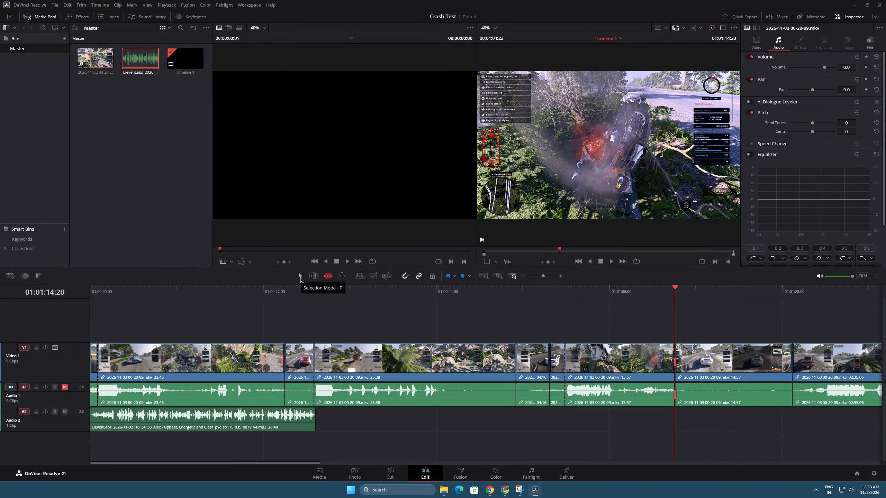
Unmute Audio 1 and preview the start of the white car's run with sound at about 01:01:01.
key("p")
left_click_drag(583, 293, 574, 291, "alt")
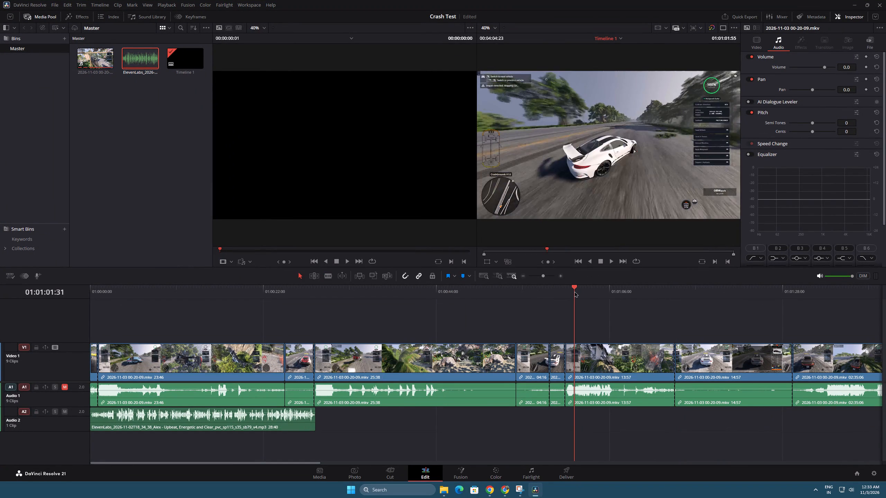
left_click_drag(574, 291, 570, 289, "alt")
left_click(63, 388, "alt")
key("space")
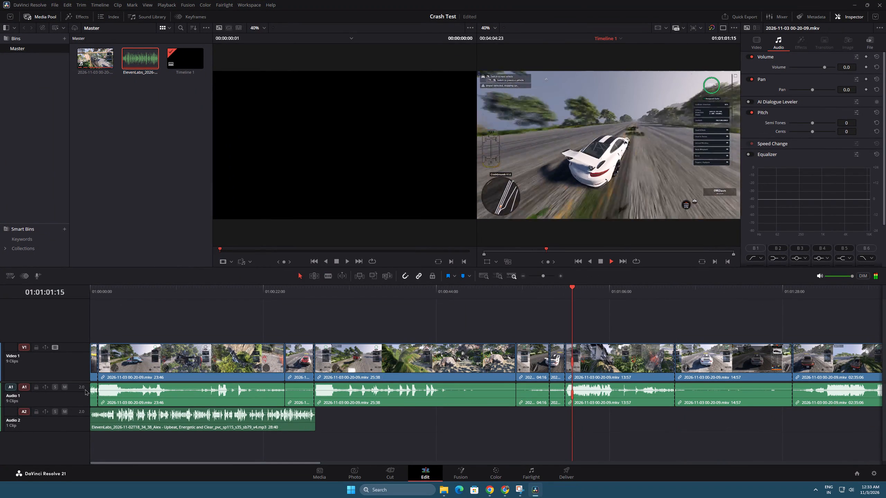
key("space")
Delete the 14:57 between-run clip that follows the white car's crash.
left_click(737, 360, "alt")
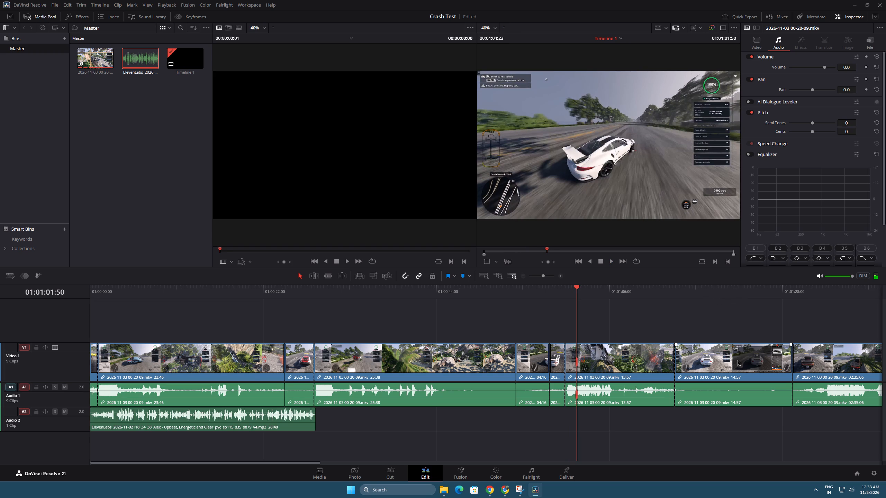
key("Delete")
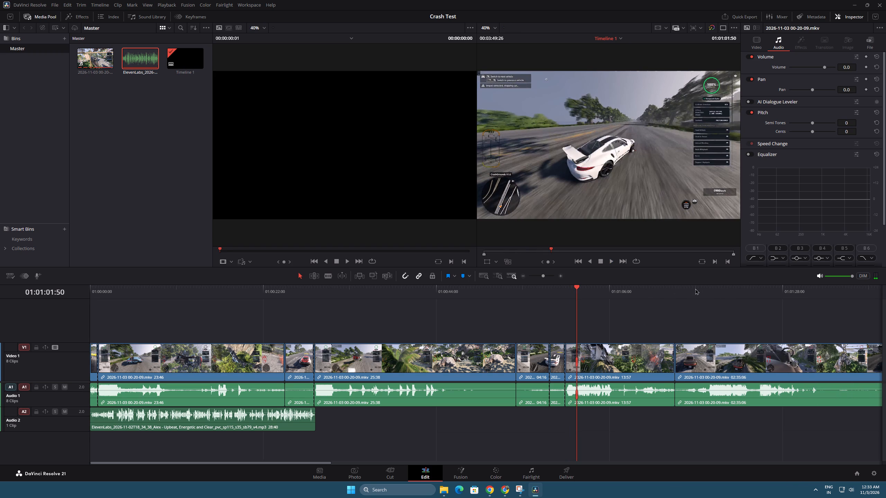
Split the brown car's clip at 01:01:18:30, as the car approaches the yellow road pad.
left_click_drag(691, 287, 706, 292, "alt")
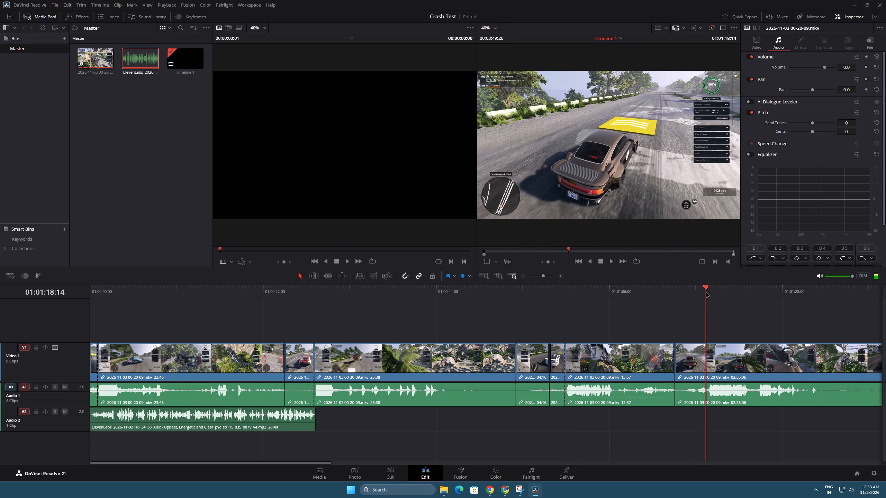
left_click_drag(706, 292, 708, 295, "alt")
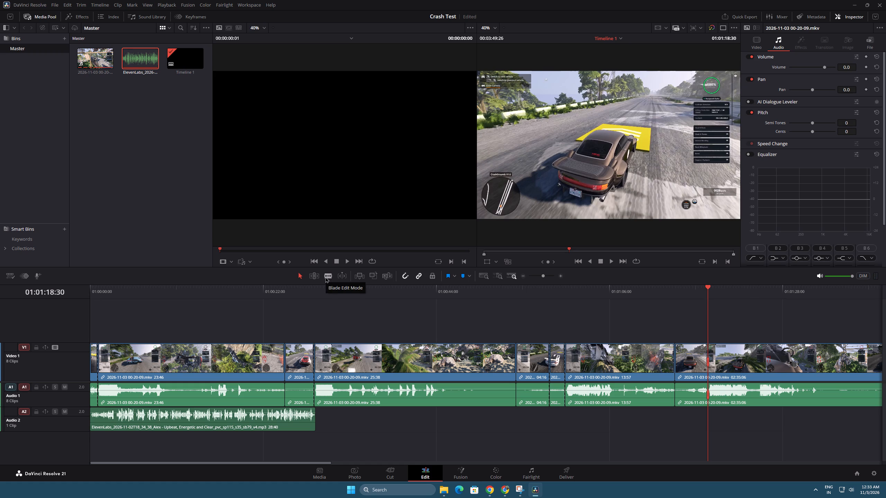
type("bb")
left_click(326, 277, "alt")
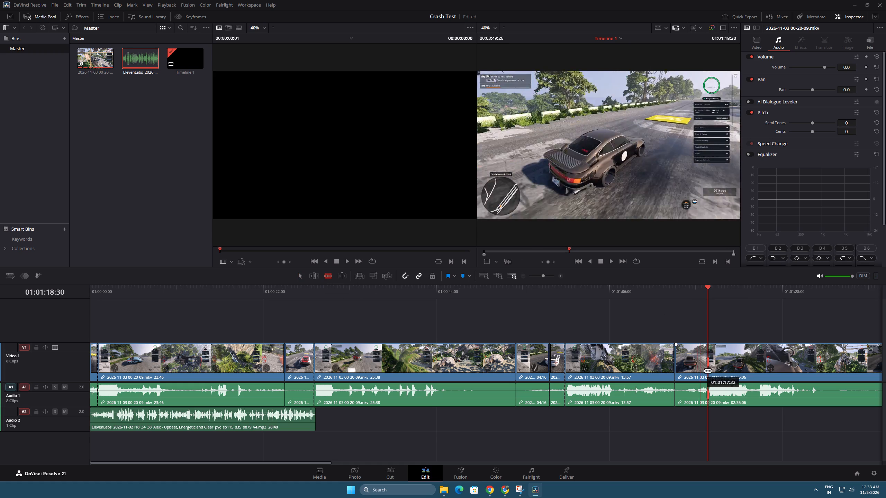
left_click(708, 369, "alt")
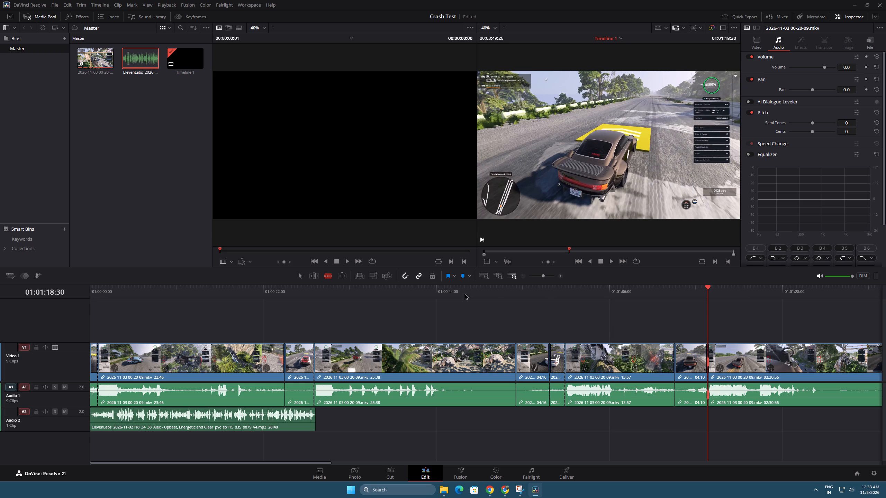
Split the brown car's footage at 01:01:34:54, after the wreck and just before the car resets.
left_click_drag(706, 286, 795, 306, "alt")
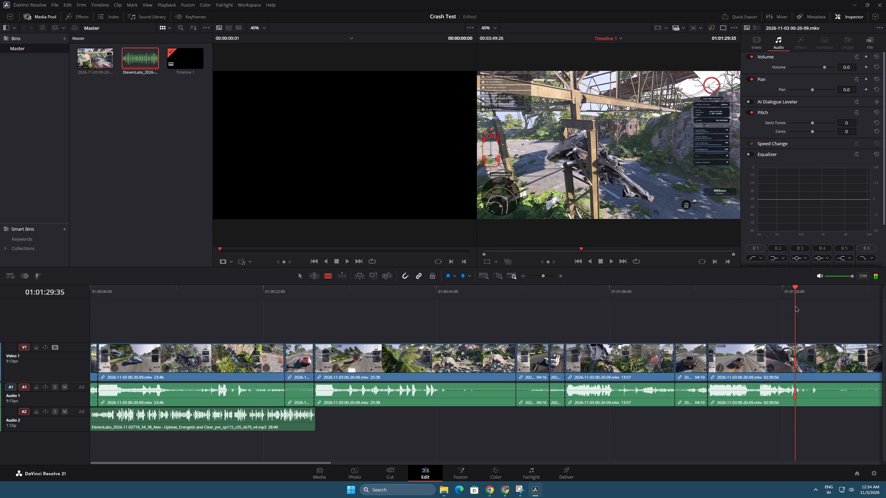
left_click_drag(795, 306, 820, 317, "alt")
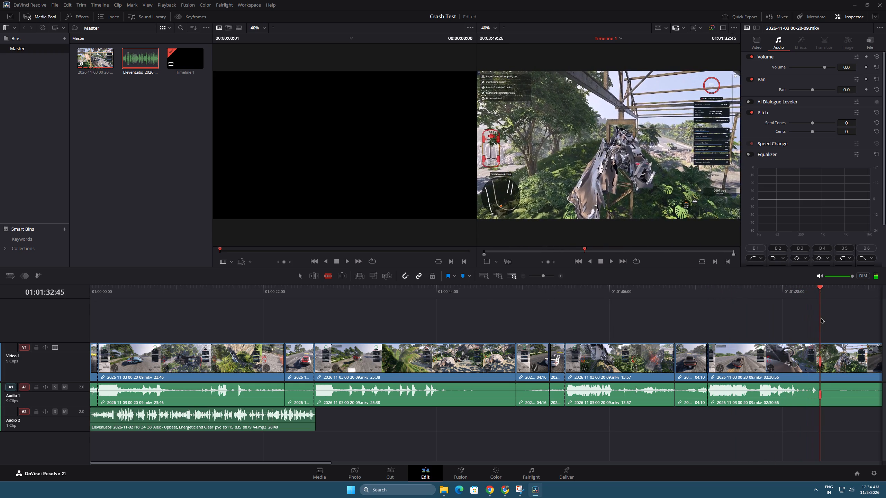
left_click_drag(820, 317, 840, 330, "alt")
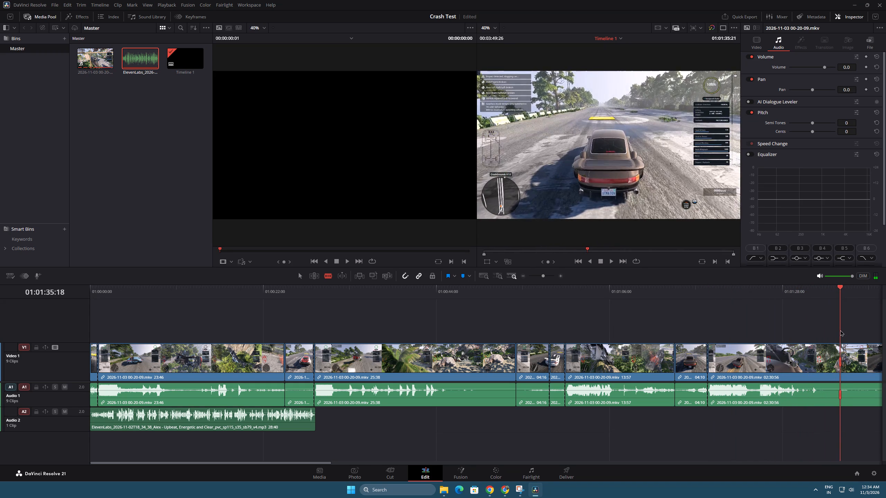
left_click_drag(840, 330, 837, 330, "alt")
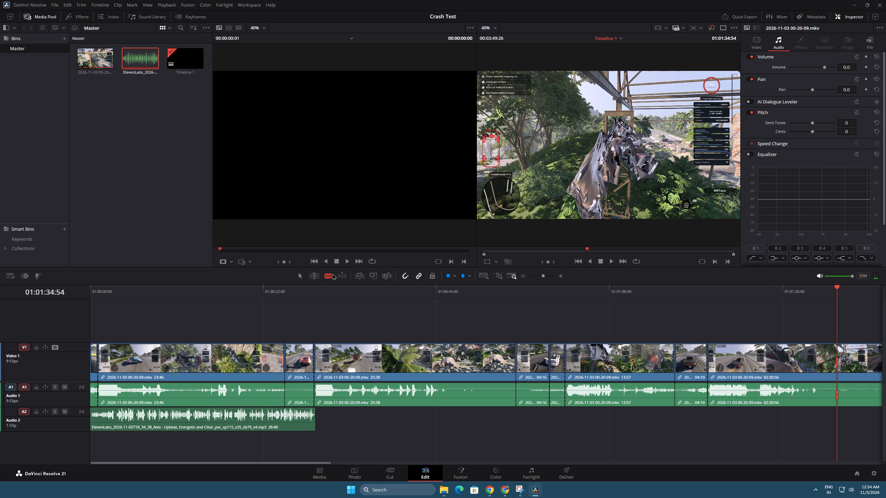
left_click(839, 364, "alt")
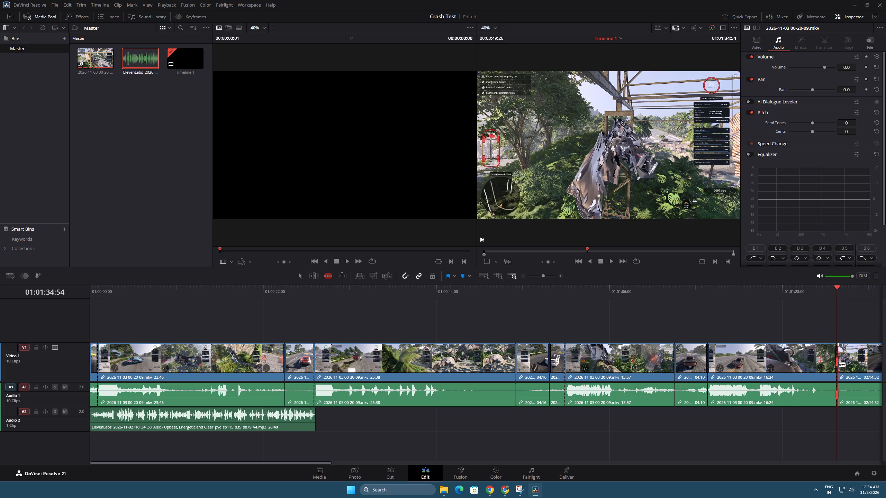
Split the remaining footage at about 01:01:46:56, where the red car appears, and delete the 12:02 segment before it.
left_click(542, 277, "alt")
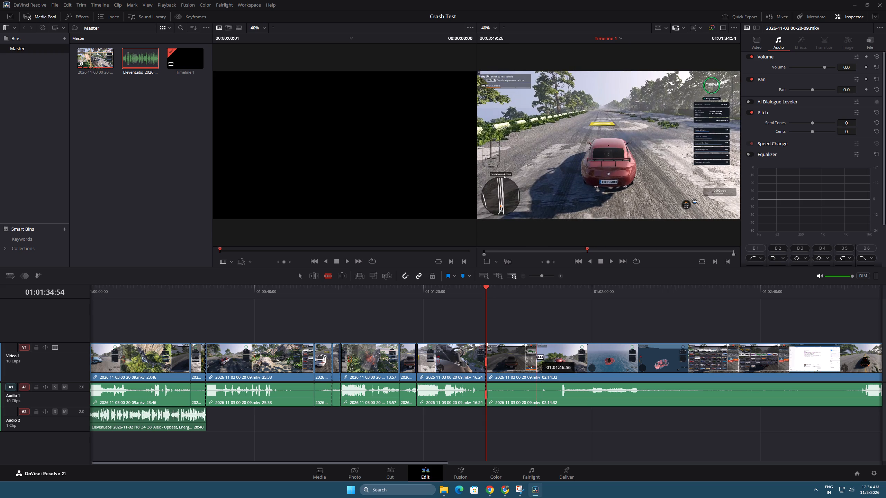
left_click(537, 356, "alt")
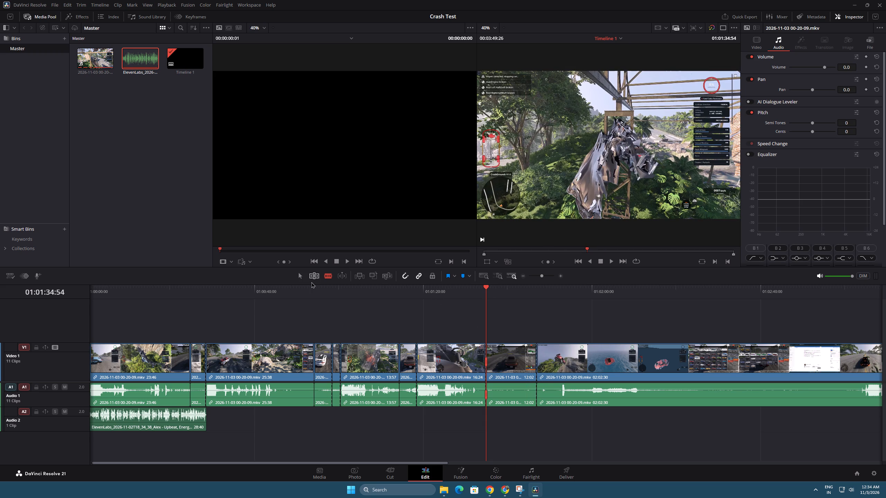
key("p")
left_click(517, 366, "alt")
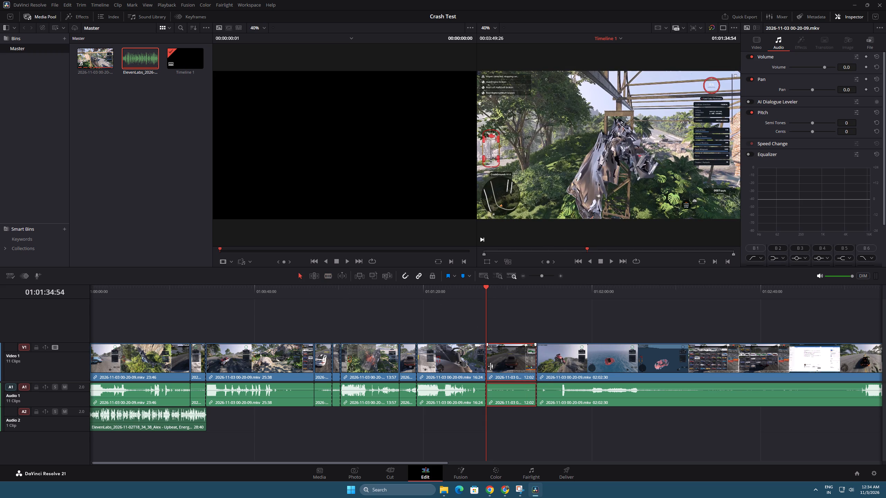
key("Delete")
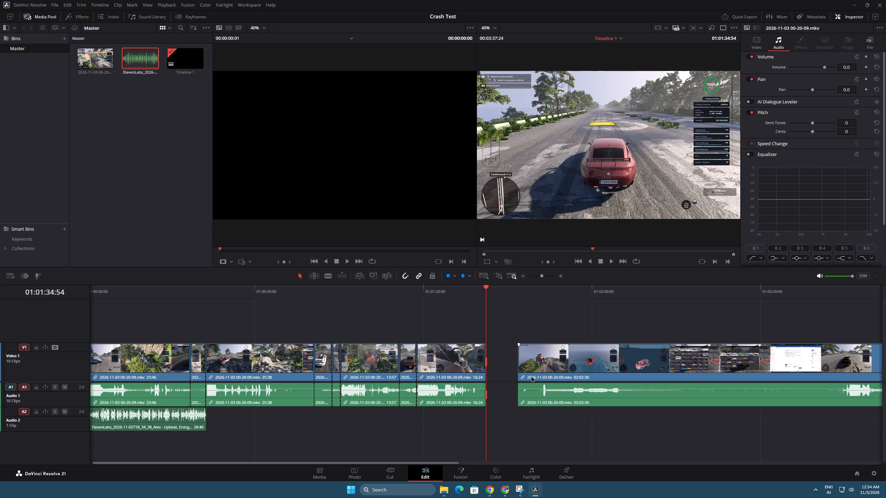
Split the red car's clip at 01:01:39:23 and again just before its loud audio begins.
left_click_drag(491, 287, 510, 290, "alt")
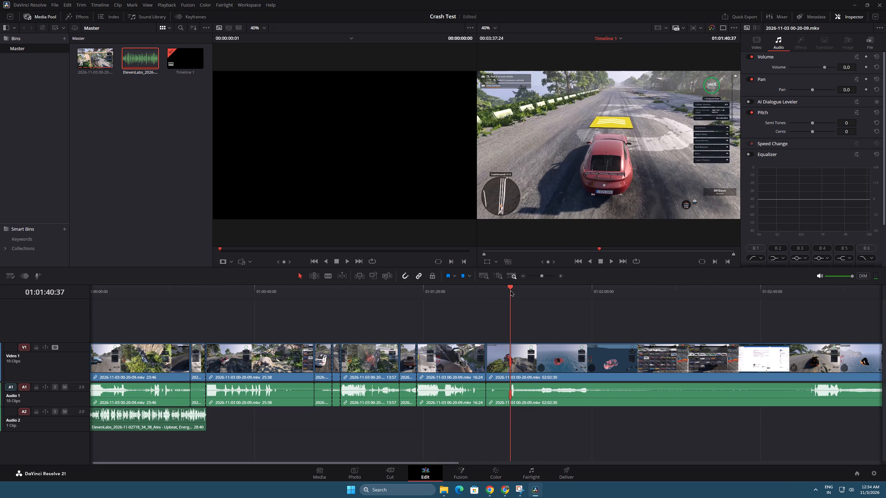
left_click_drag(510, 290, 511, 292, "alt")
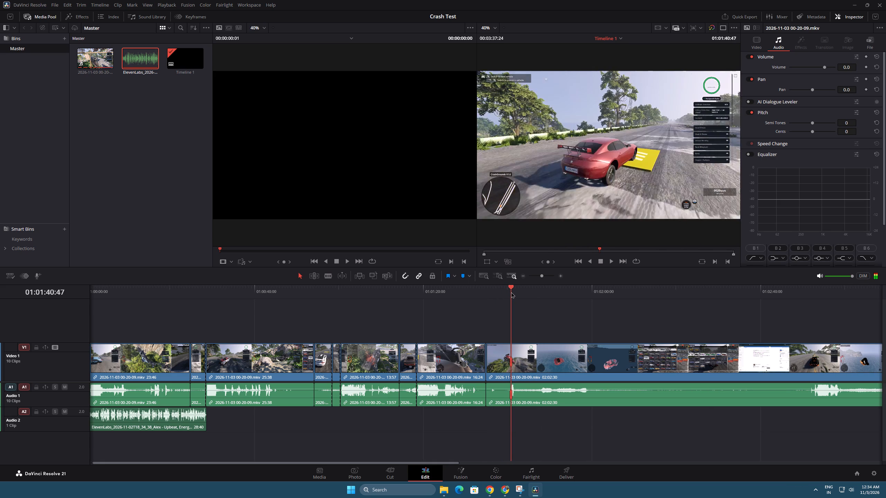
left_click_drag(511, 292, 507, 292, "alt")
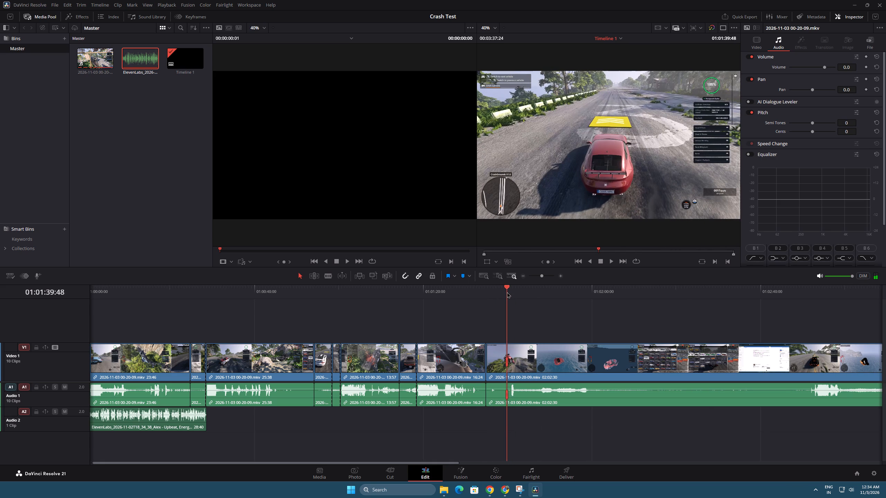
left_click_drag(507, 292, 505, 292, "alt")
left_click(542, 274, "alt")
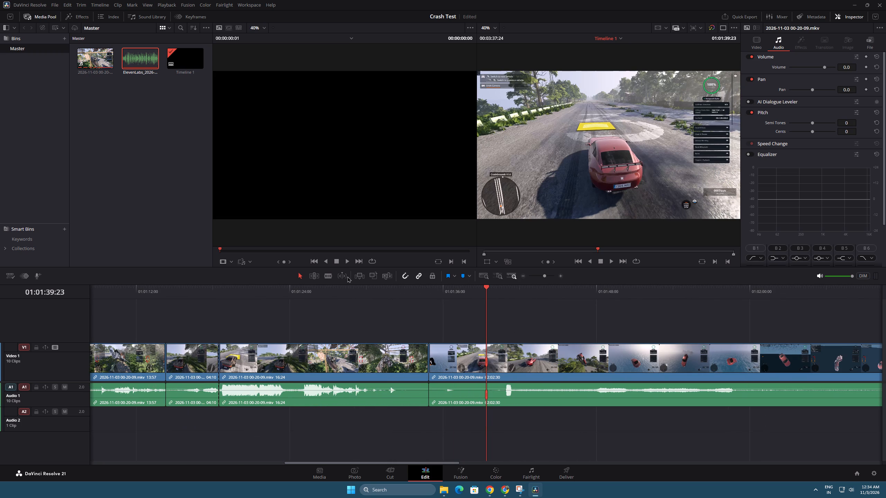
left_click(331, 275, "alt")
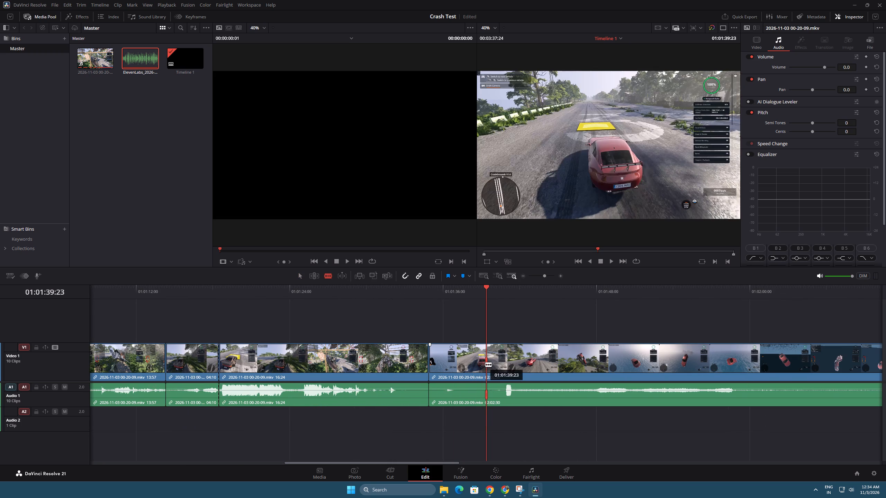
left_click(485, 364, "alt")
left_click(503, 369, "alt")
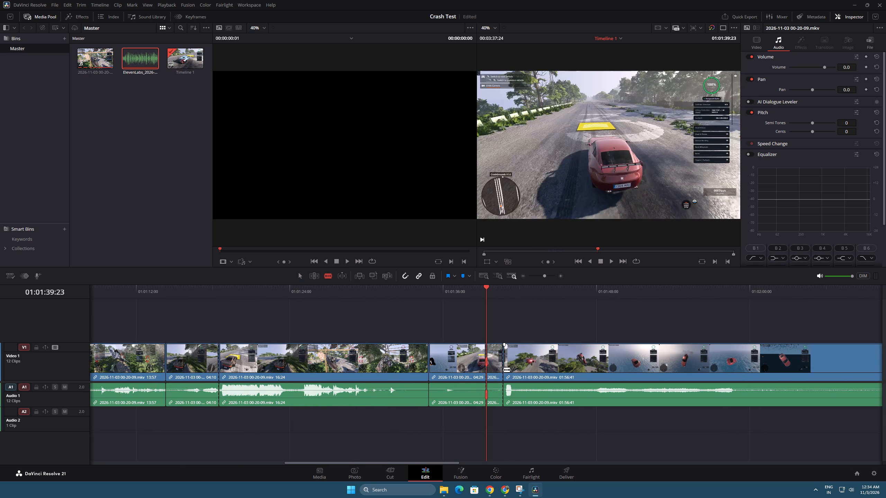
Split the red car's footage at 01:02:13:51, at the end of the underwater shot before the car resets.
left_click(541, 277, "alt")
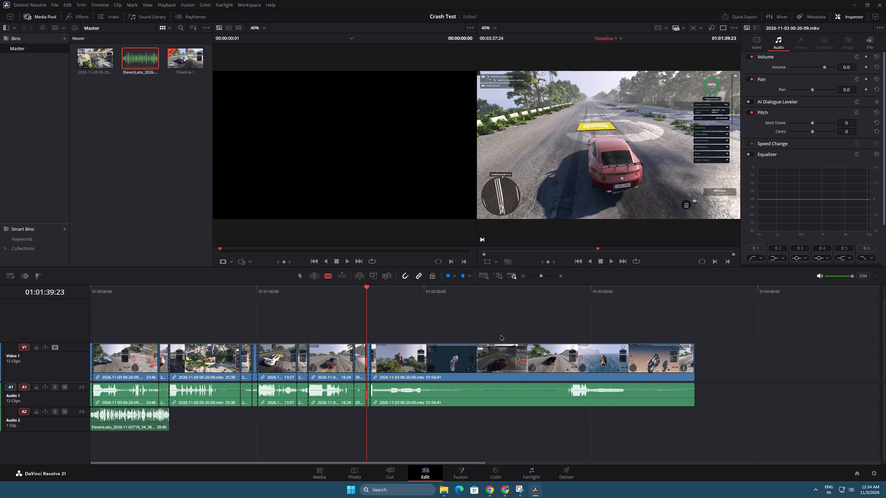
left_click_drag(518, 287, 502, 290, "alt")
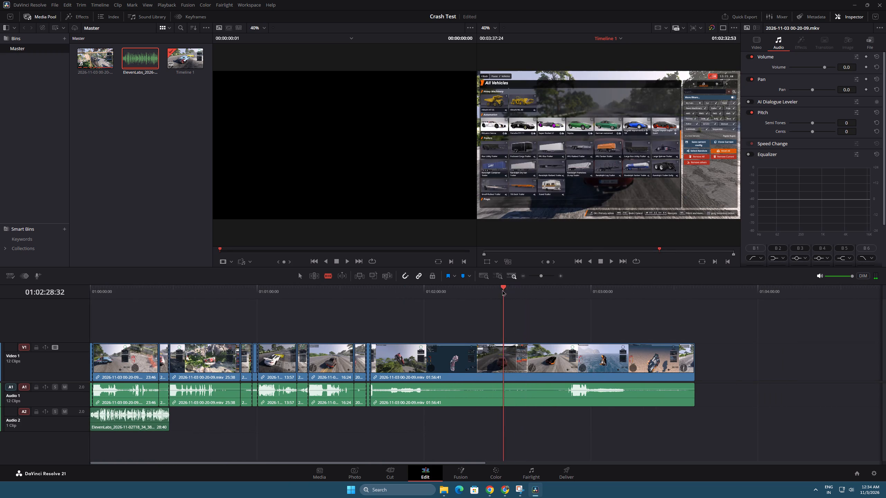
left_click_drag(502, 290, 458, 292, "alt")
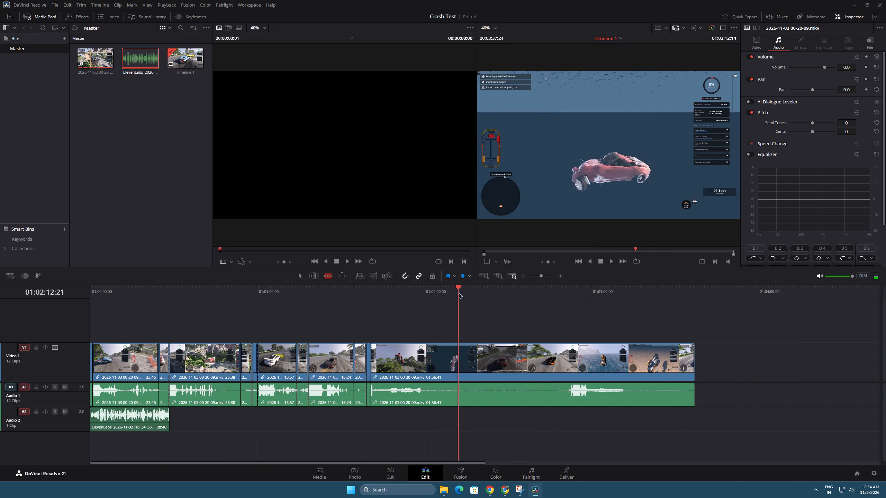
left_click_drag(458, 292, 463, 294, "alt")
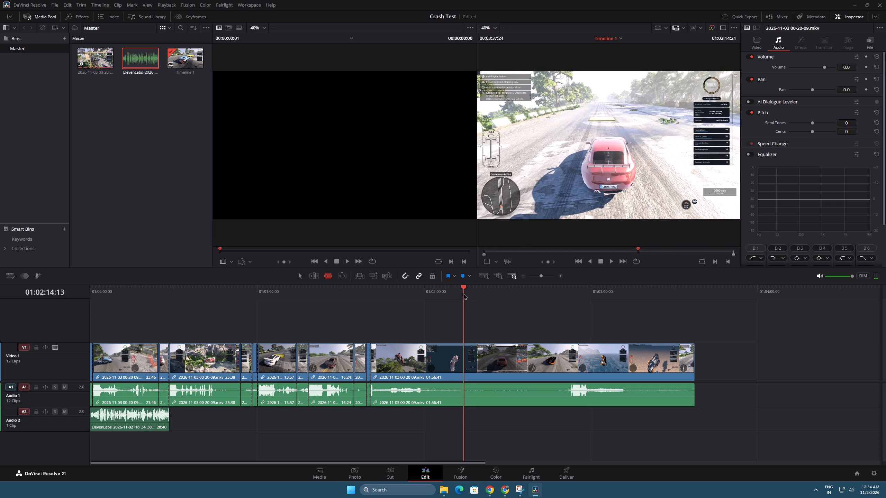
left_click_drag(463, 294, 462, 294, "alt")
left_click(462, 365, "alt")
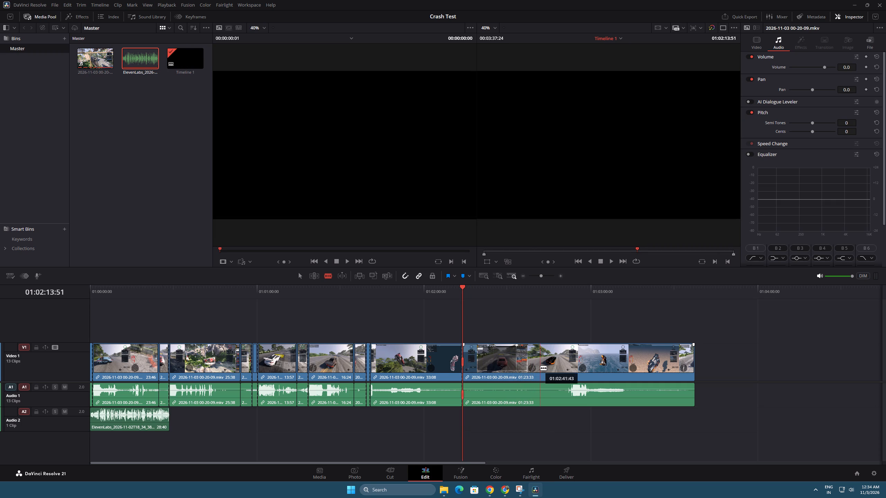
Split the footage at about 01:02:50, where the black and orange car drives off, and delete the 36:12 segment before it.
left_click(563, 376, "alt")
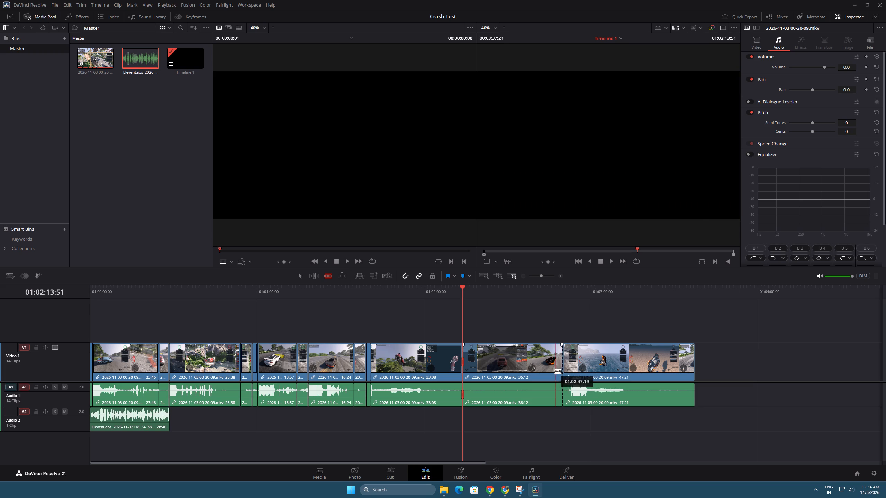
key("p")
left_click(505, 368, "alt")
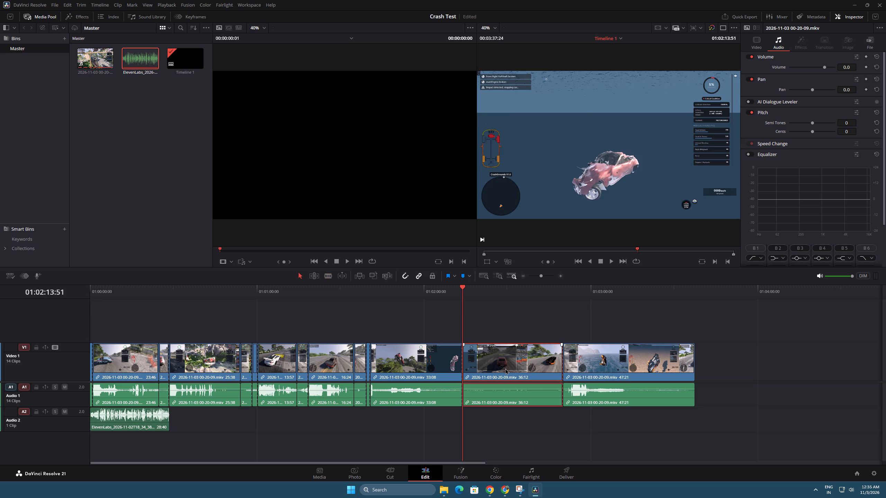
key("Delete")
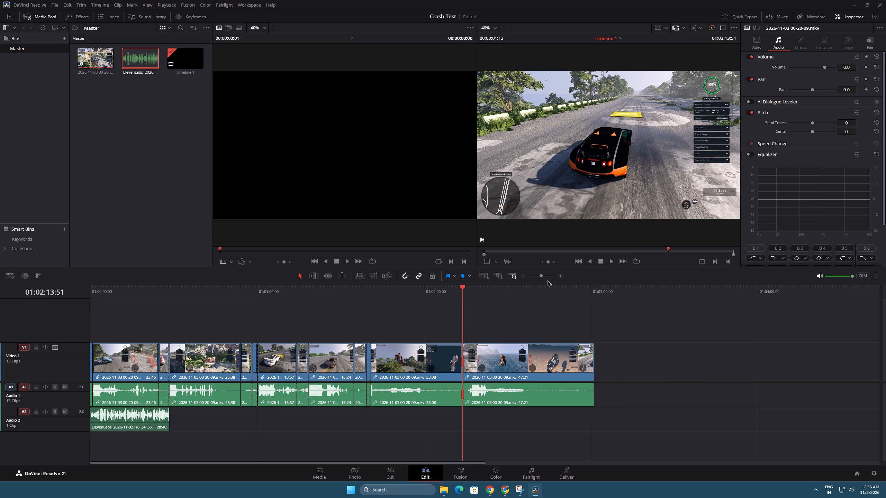
Split the black and orange car's footage at about 01:02:15:41, just before its loud audio begins.
left_click(547, 280, "alt")
left_click(544, 277, "alt")
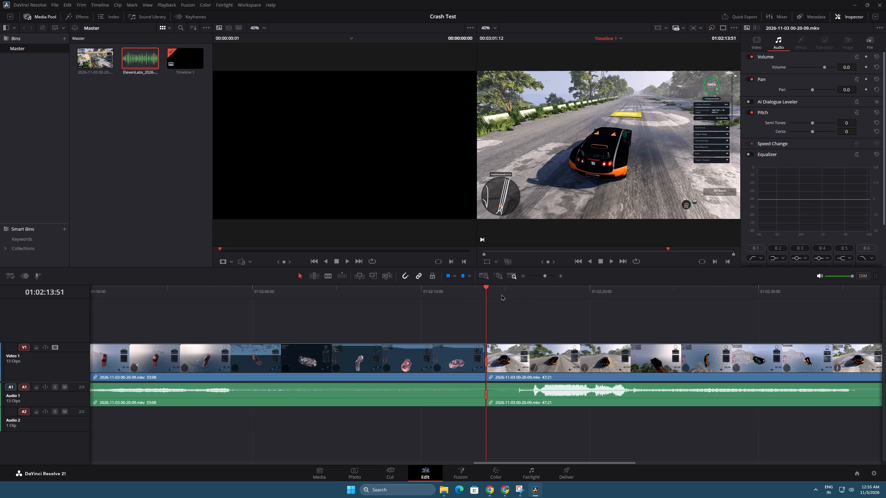
left_click_drag(501, 294, 508, 293, "alt")
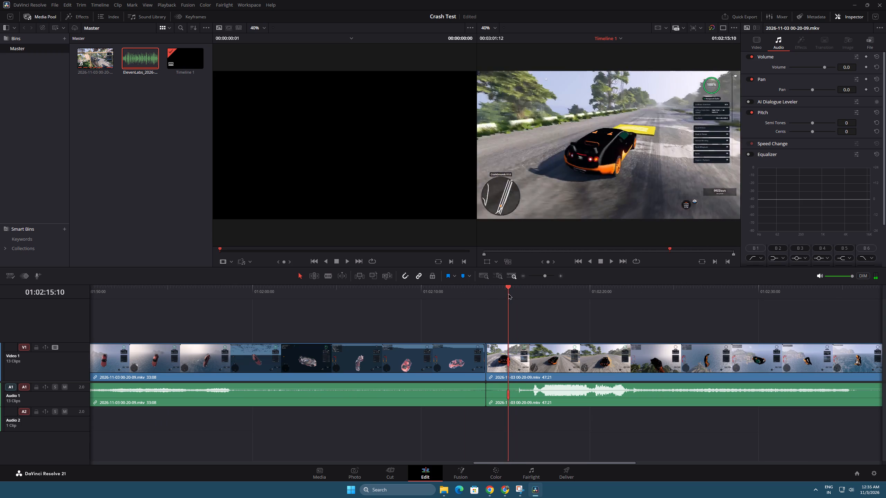
left_click_drag(508, 293, 501, 291, "alt")
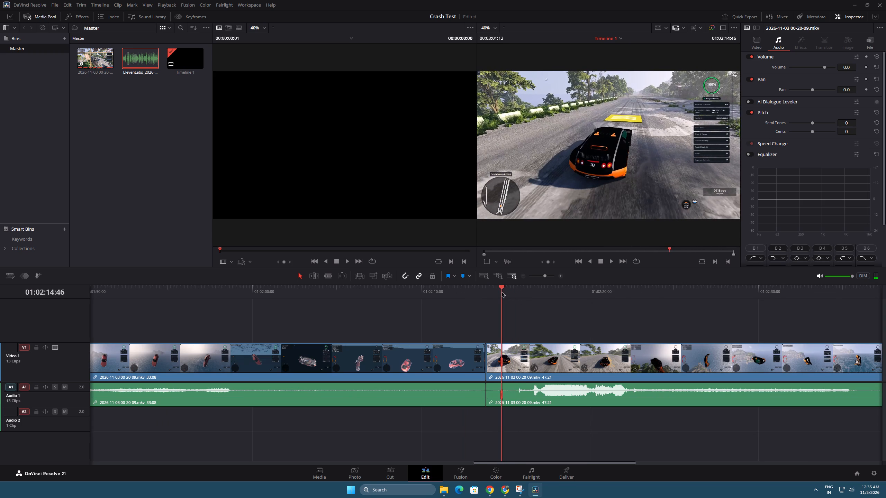
left_click_drag(501, 291, 501, 291, "alt")
left_click(330, 274, "alt")
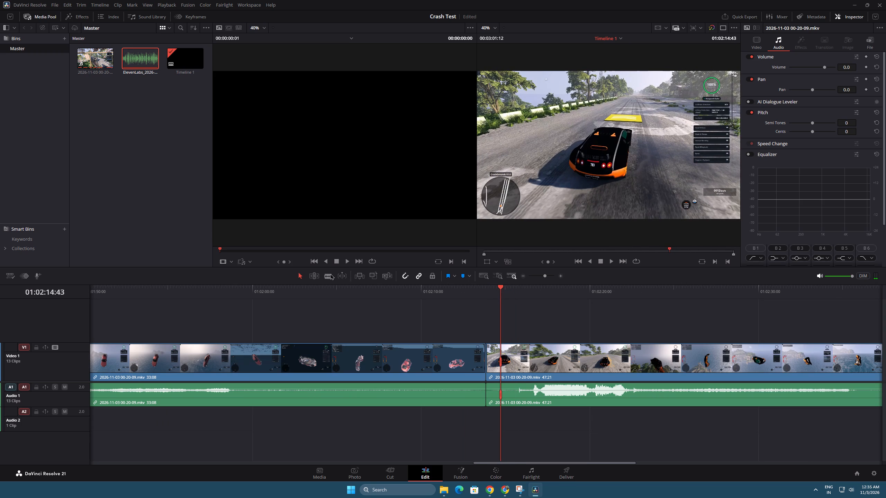
left_click(517, 356, "alt")
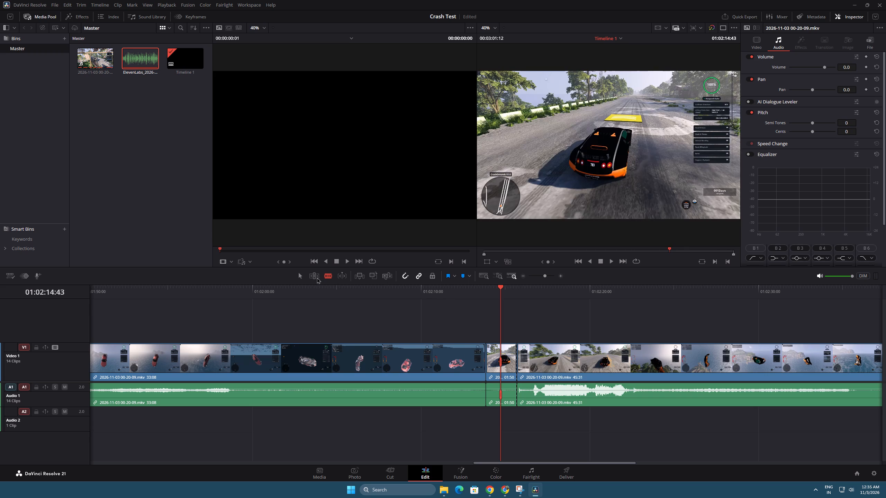
Set the clip color of the short lead-in segment before the black and orange car's 45:31 run to yellow.
left_click(300, 275, "alt")
left_click(506, 367, "alt")
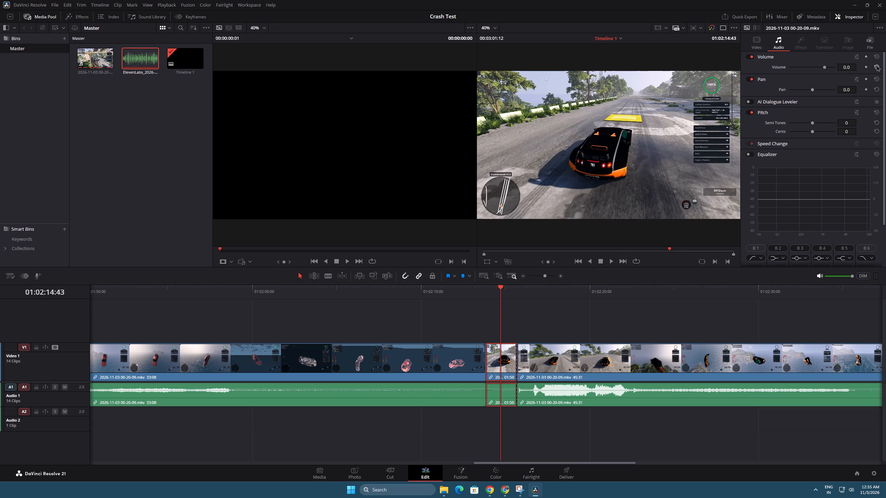
left_click(867, 41, "alt")
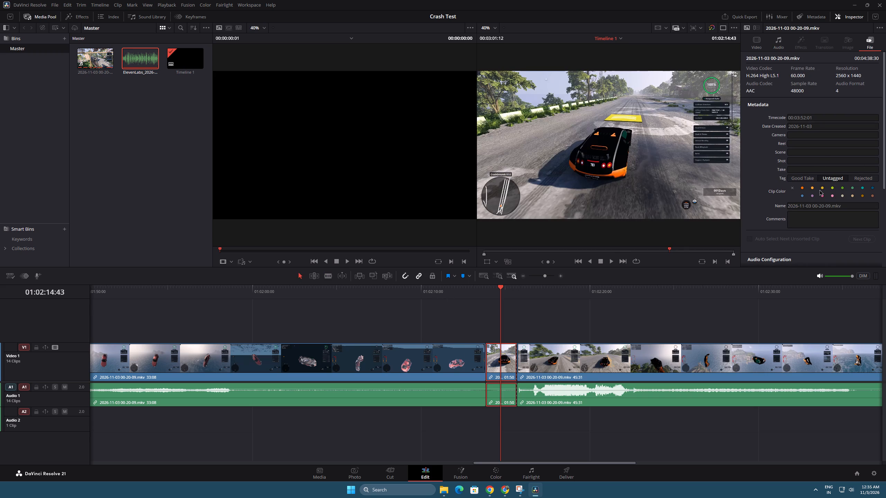
left_click(819, 190, "alt")
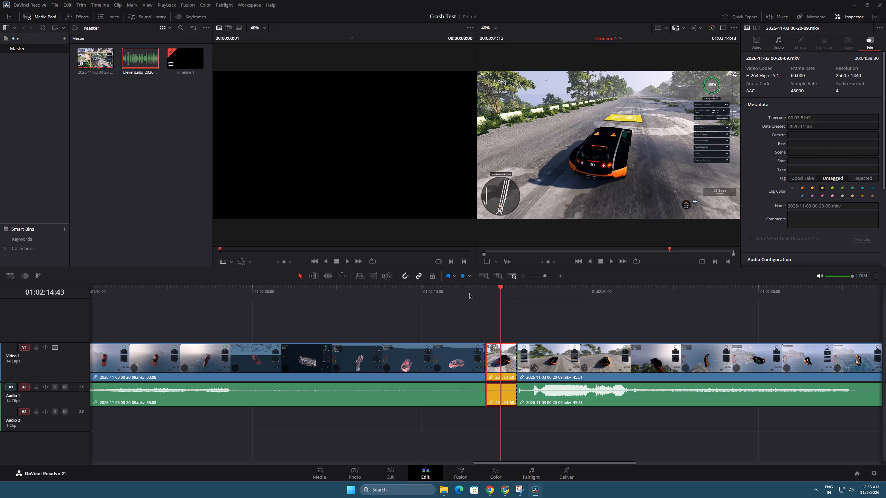
Color the short lead-in clips before the 33:08, 16:24 and 13:57 runs light orange (apricot).
left_click_drag(545, 276, 543, 276, "alt")
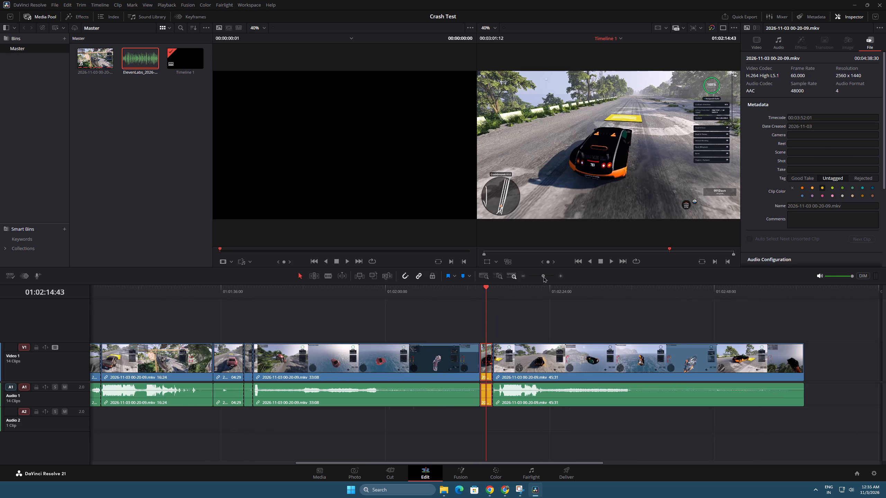
left_click_drag(543, 276, 542, 276, "alt")
left_click(339, 369, "alt")
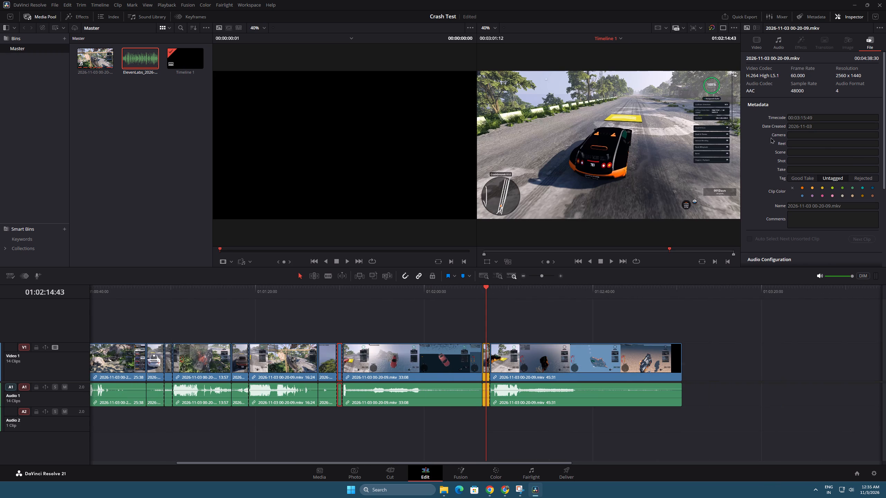
left_click(813, 189, "alt")
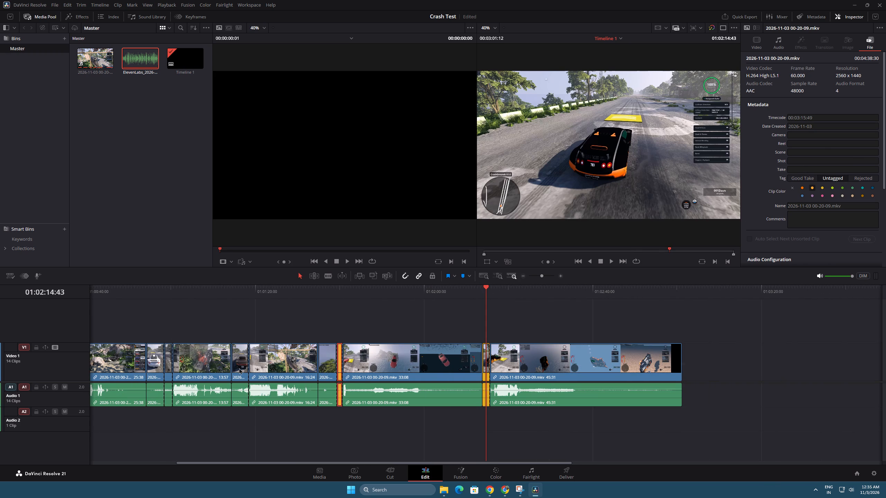
left_click(239, 368, "alt")
left_click(811, 188, "alt")
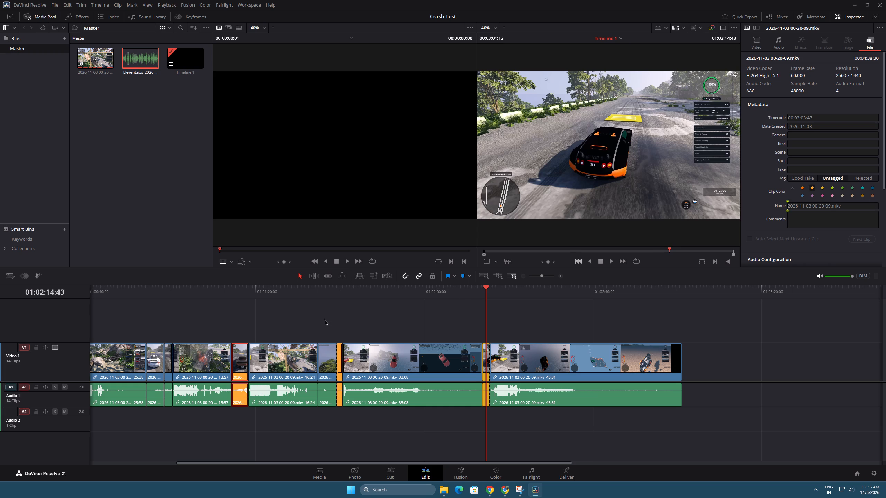
left_click(170, 370, "alt")
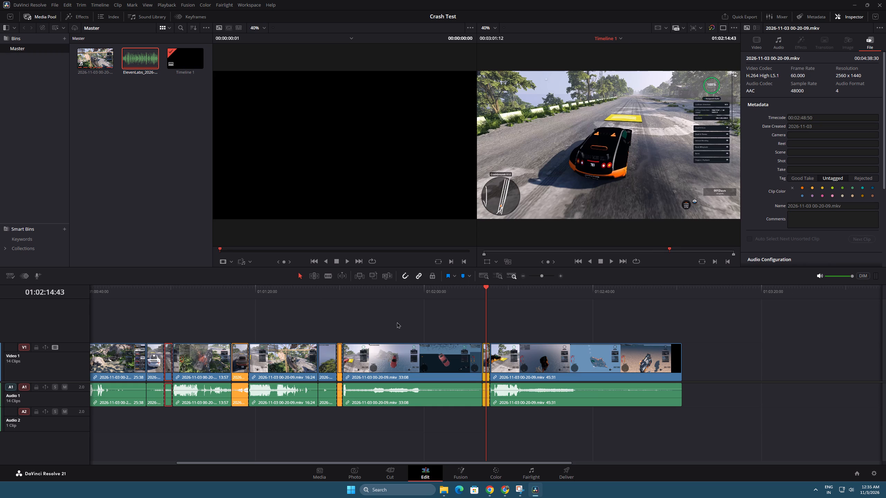
left_click_drag(163, 290, 167, 290, "alt")
key("space")
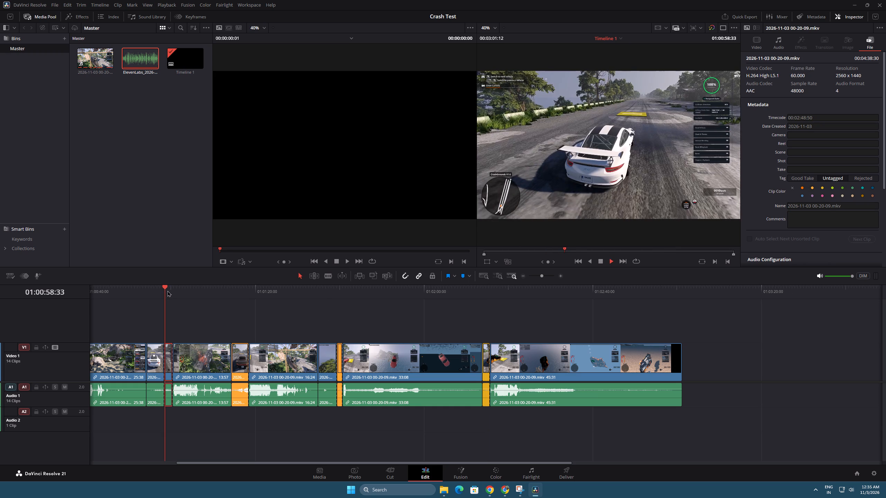
key("space")
left_click(812, 188, "alt")
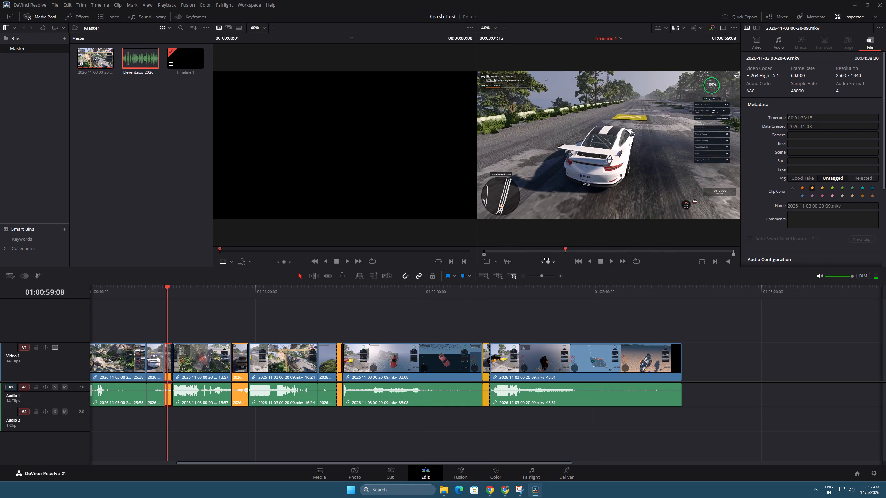
Check the white car's footage around 01:00:55 to 01:01:00 and delete the short clip between the 25:38 run and the orange lead-in.
left_click_drag(163, 286, 159, 286, "alt")
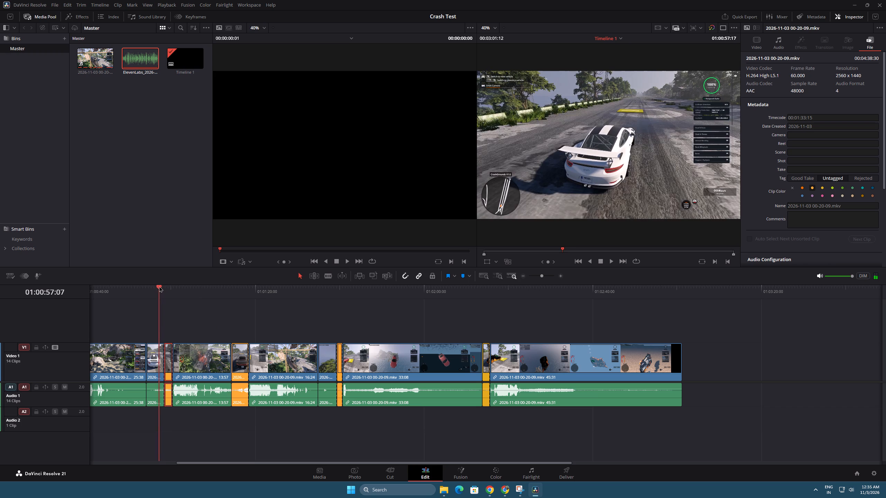
left_click_drag(159, 286, 153, 285, "alt")
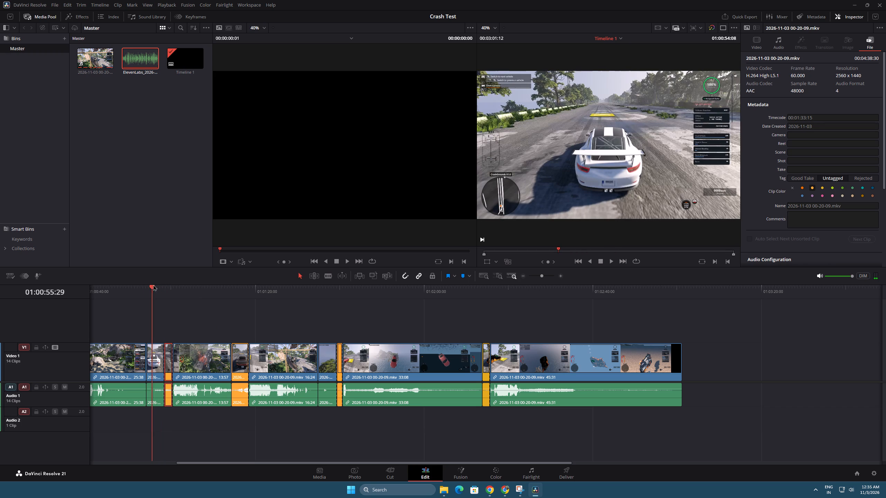
left_click_drag(153, 285, 170, 295, "alt")
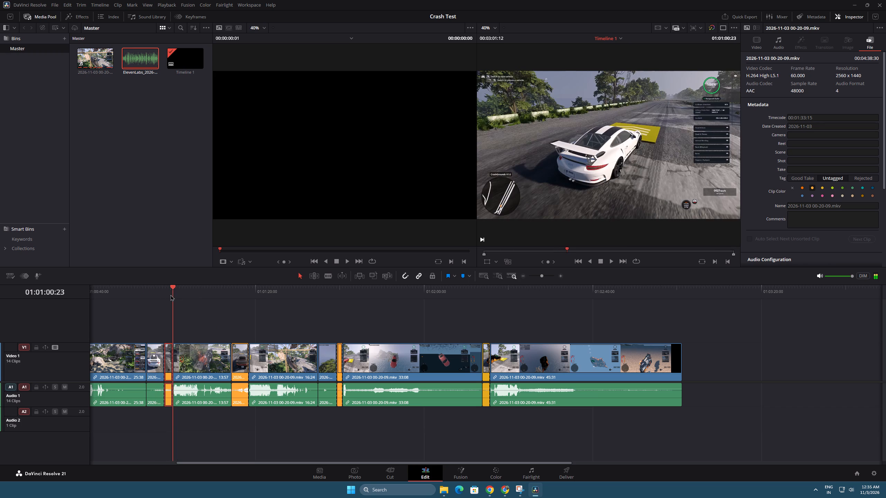
left_click_drag(170, 295, 162, 292, "alt")
left_click(151, 363, "alt")
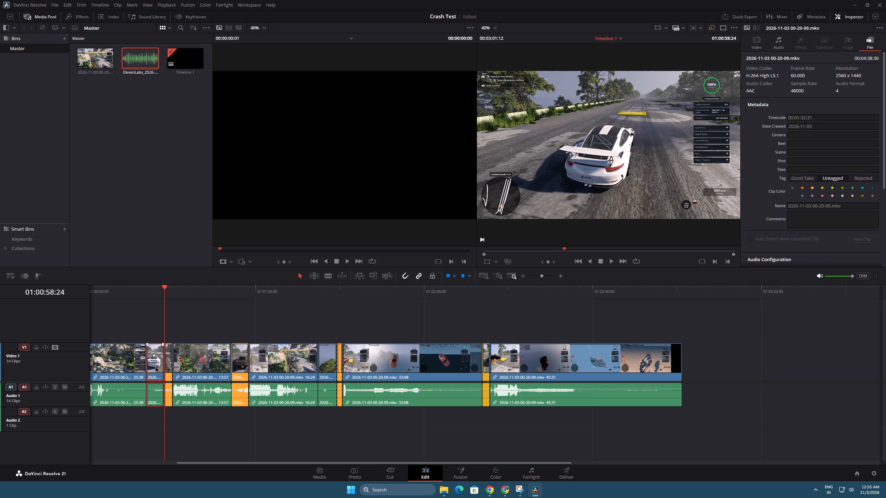
key("Delete")
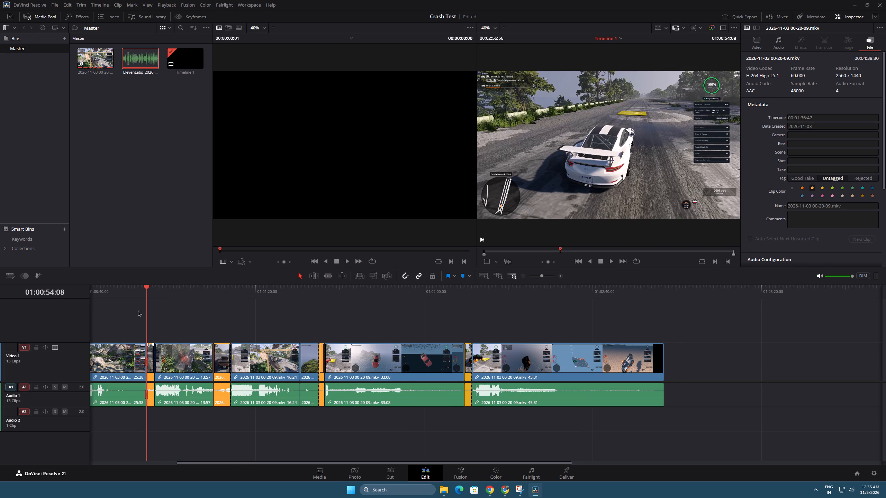
Check the footage around 01:01:33 and delete the short clip between the 16:24 run and the red car's orange lead-in.
left_click_drag(144, 287, 110, 293, "alt")
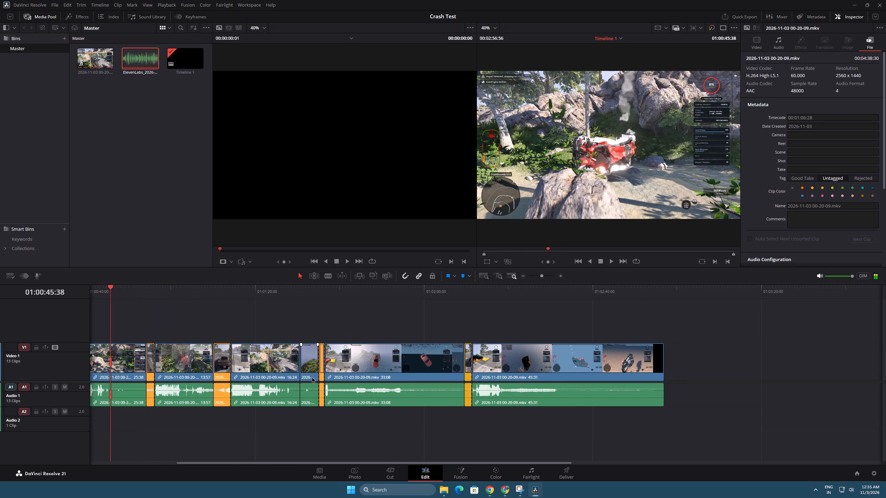
left_click_drag(311, 290, 309, 289, "alt")
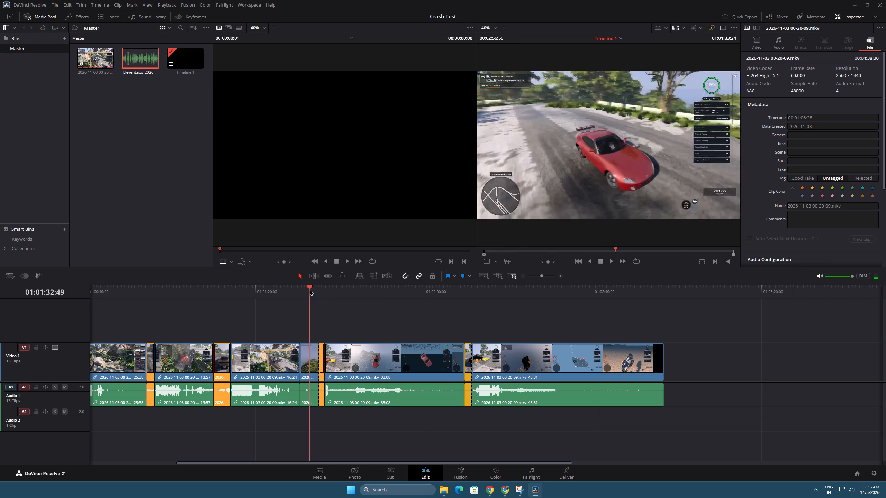
left_click_drag(309, 289, 318, 291, "alt")
left_click(312, 354, "alt")
key("Delete")
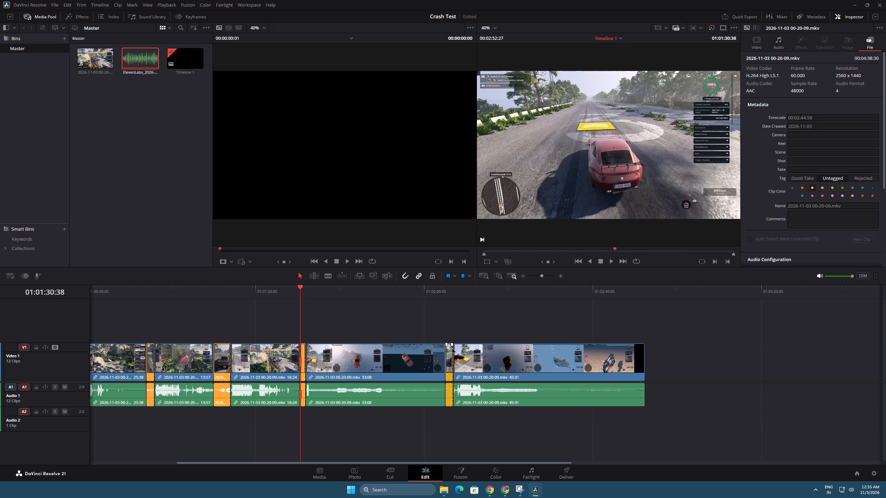
Color the short lead-in clip before the 25:38 run and the opening clip at the timeline start light orange (apricot).
left_click_drag(342, 288, 272, 290, "alt")
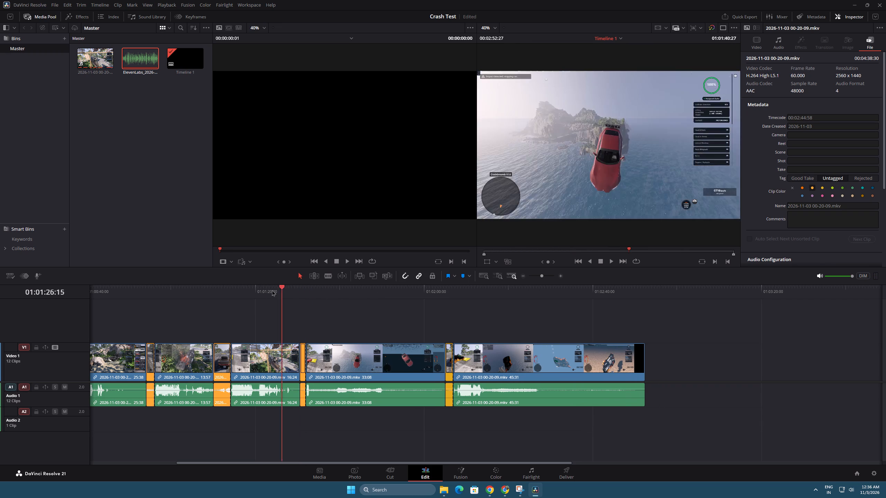
left_click_drag(272, 290, 85, 306, "alt")
left_click_drag(196, 292, 201, 292, "alt")
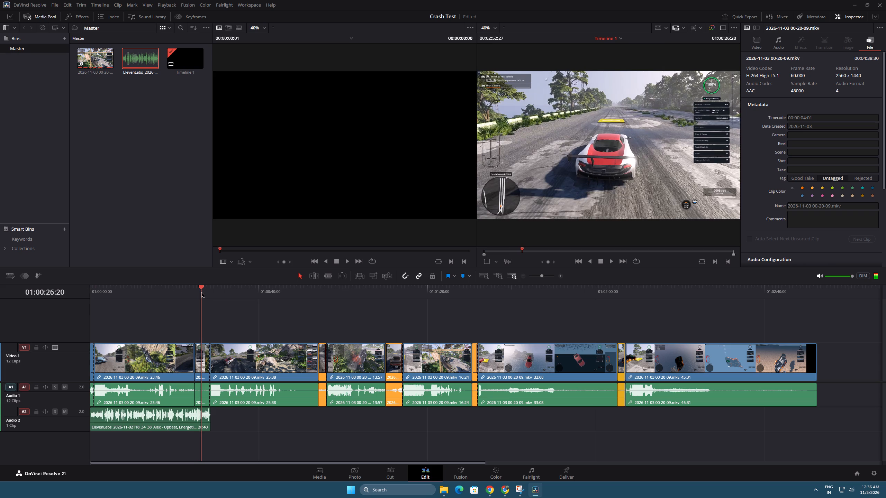
left_click_drag(201, 292, 206, 292, "alt")
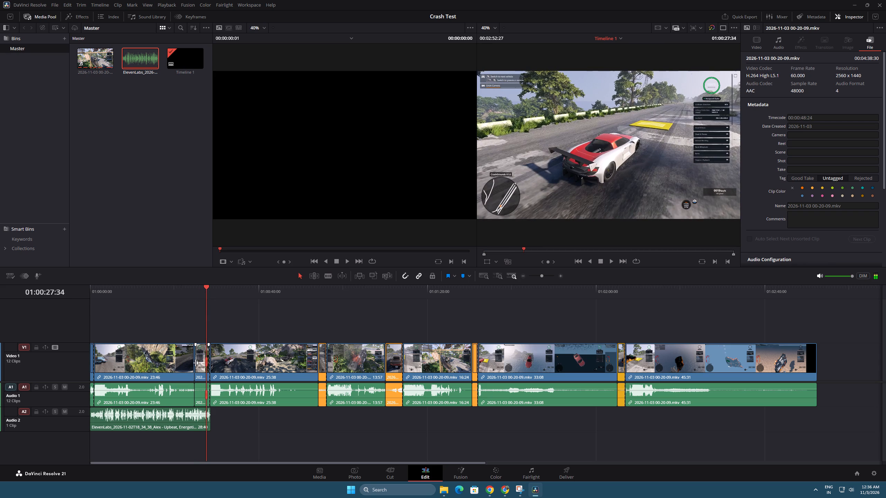
left_click(206, 372, "alt")
left_click(811, 188, "alt")
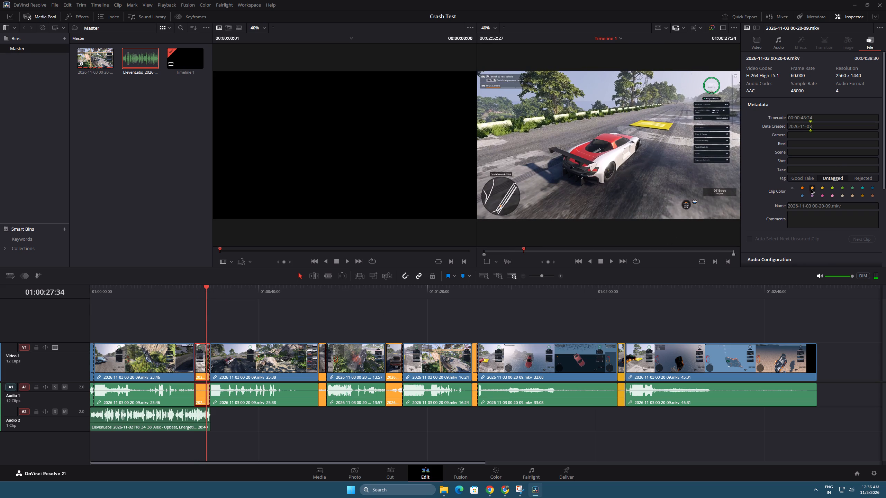
left_click(92, 353, "alt")
left_click(812, 185, "alt")
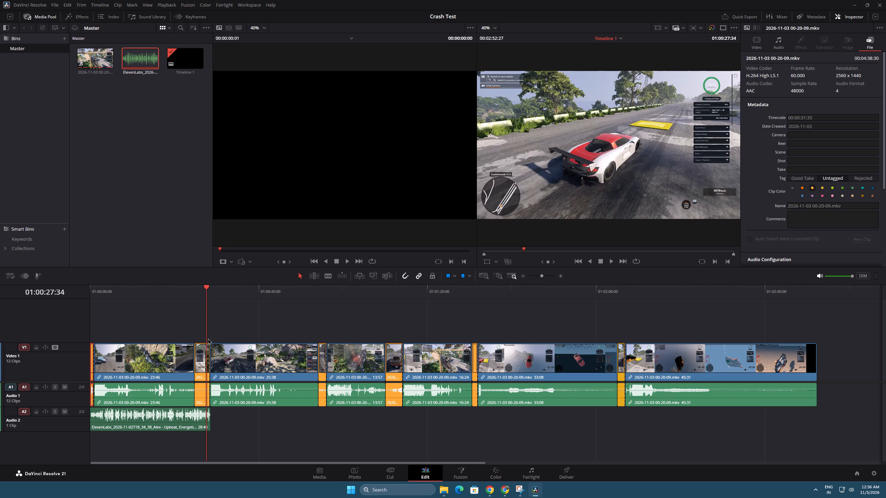
Move all clips following the first 23:46 run together by about 15 seconds, so they start near 01:00:40:00.
left_click_drag(201, 328, 766, 369, "alt")
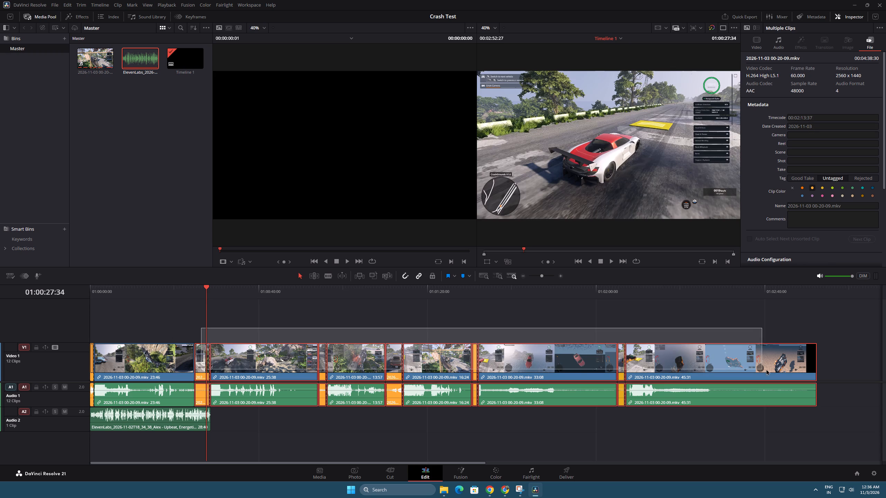
left_click_drag(766, 369, 798, 369, "alt")
left_click_drag(766, 366, 852, 367, "alt")
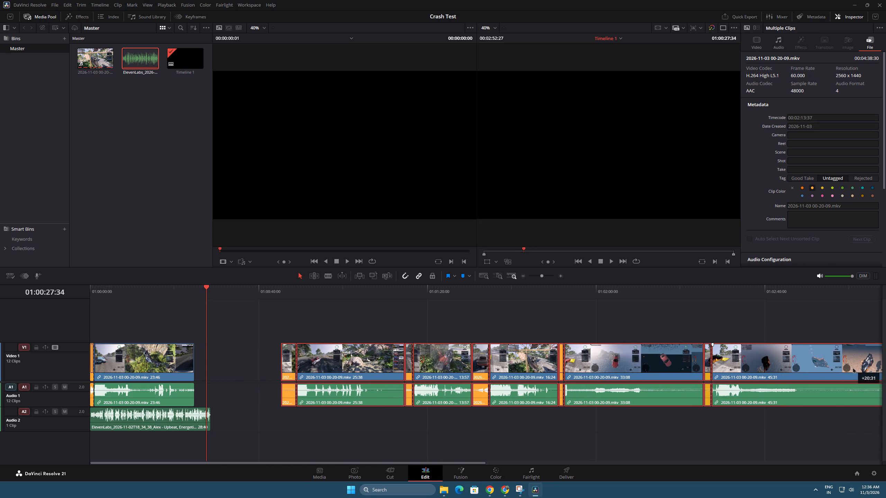
left_click_drag(852, 367, 830, 365, "alt")
left_click(841, 328, "alt")
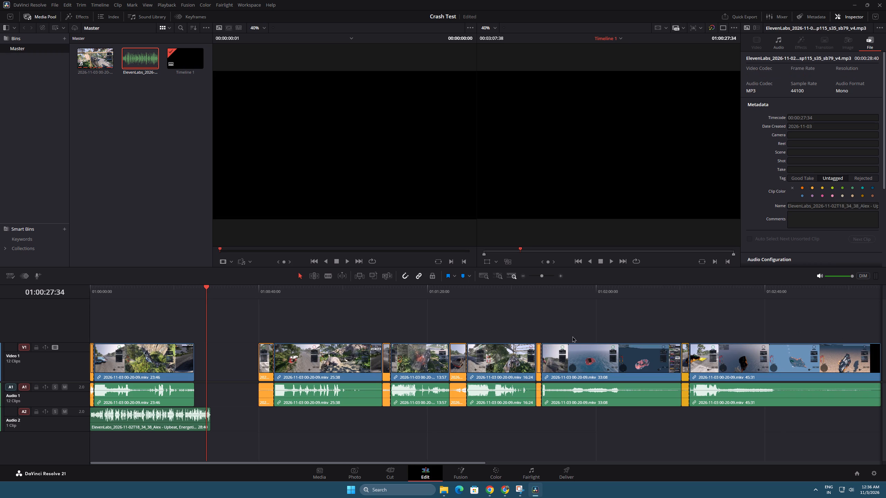
Shift the first 23:46 run clip so its end lines up with the voiceover's end, and play the opening.
left_click_drag(157, 362, 177, 366, "alt")
left_click_drag(195, 287, 99, 296, "alt")
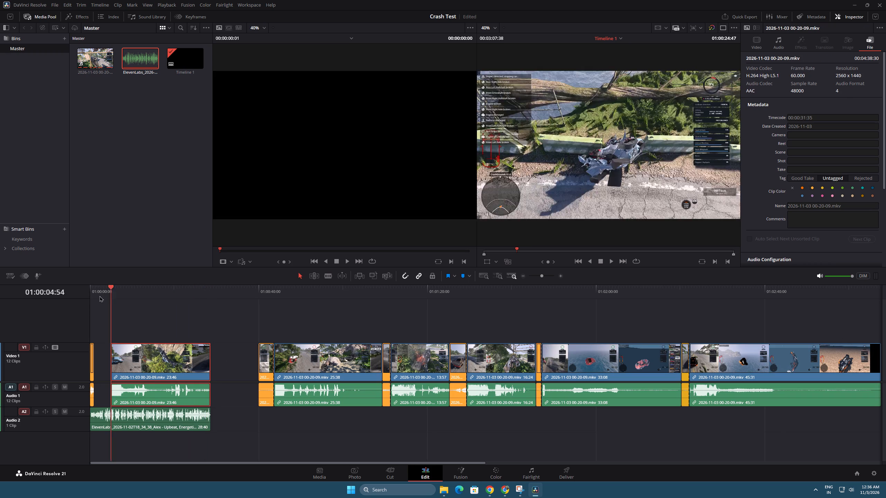
left_click_drag(99, 296, 75, 300, "alt")
key("space")
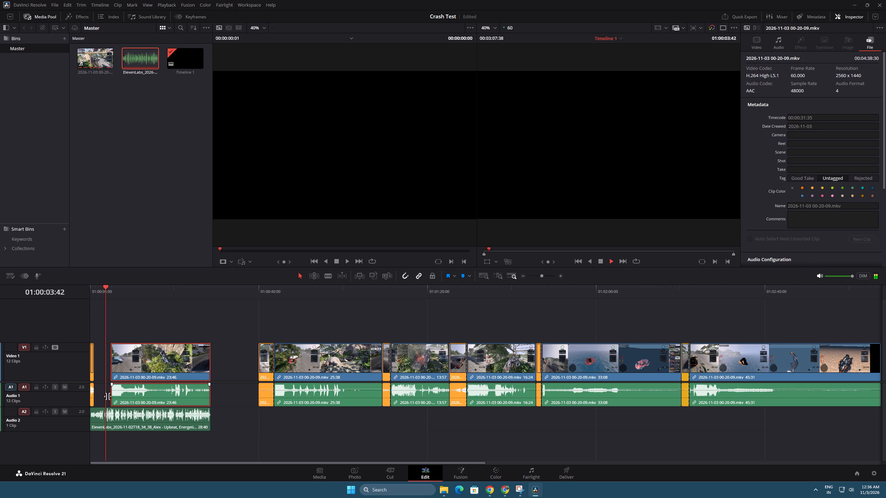
key("space")
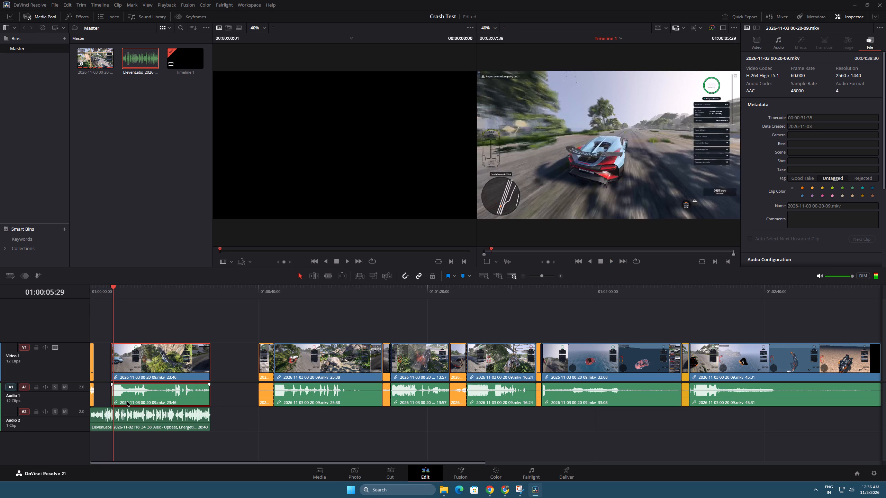
Split the ElevenLabs voiceover on Audio 2 at 01:00:05:43 with the Blade tool.
key("space")
key("space")
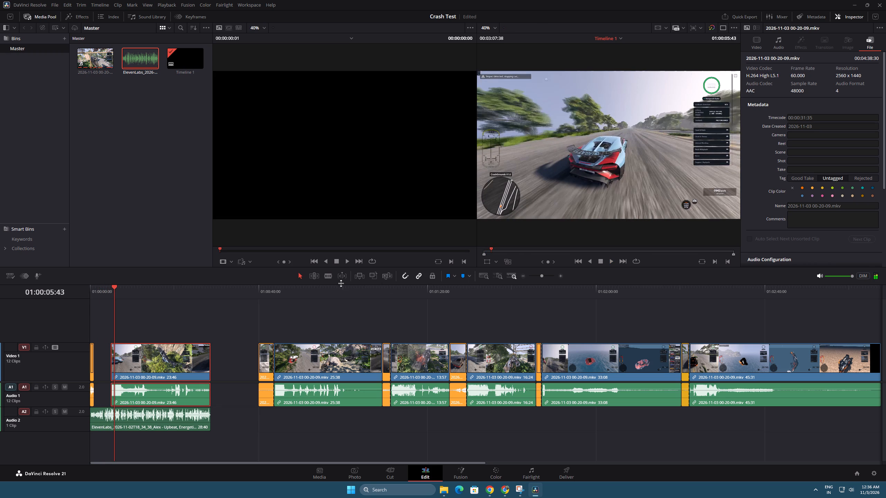
left_click(326, 275, "alt")
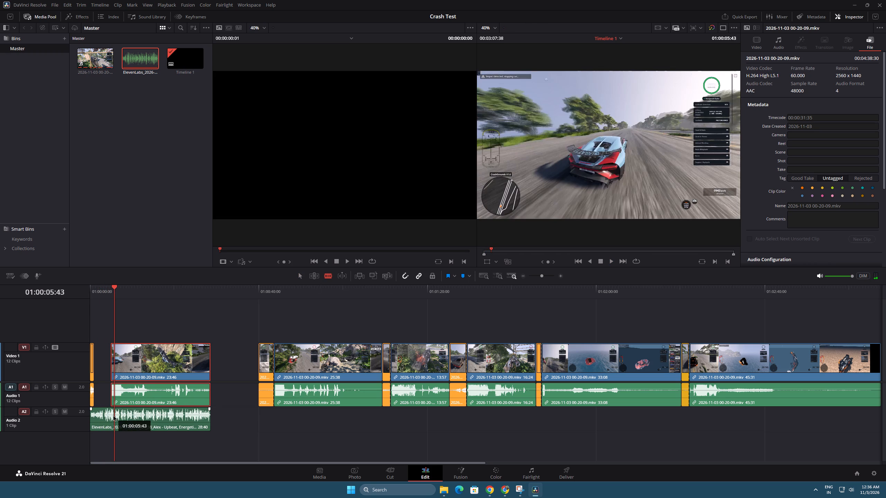
left_click_drag(544, 278, 548, 278, "alt")
left_click(425, 415, "alt")
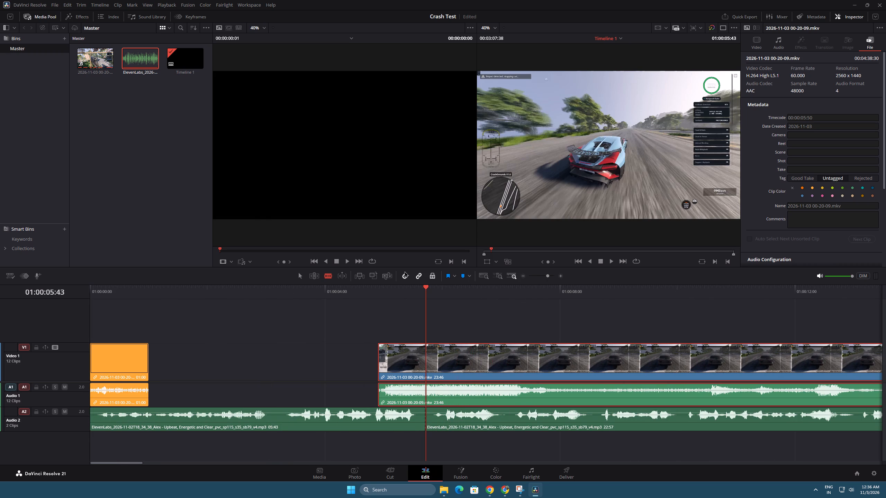
Move the 22:57 second part of the voiceover past the last video clip onto a new Audio 3 track, starting near 01:03:50.
left_click(298, 273, "alt")
left_click(543, 276, "alt")
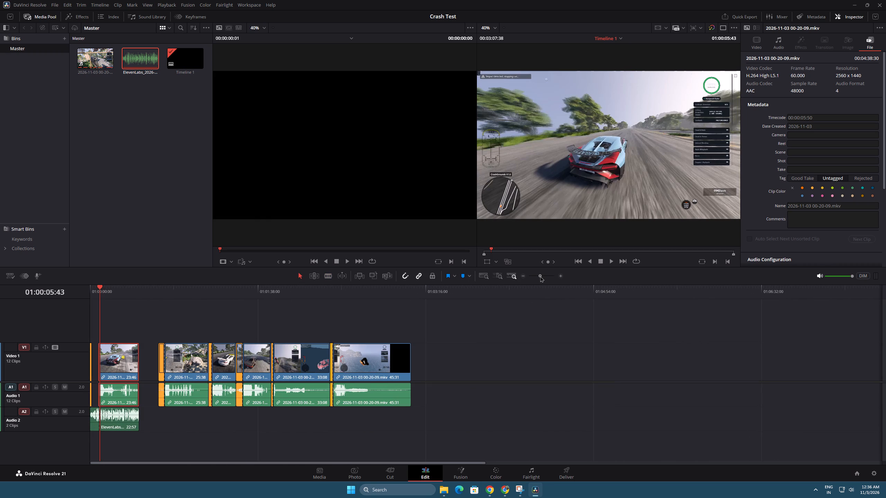
left_click_drag(114, 423, 240, 433, "alt")
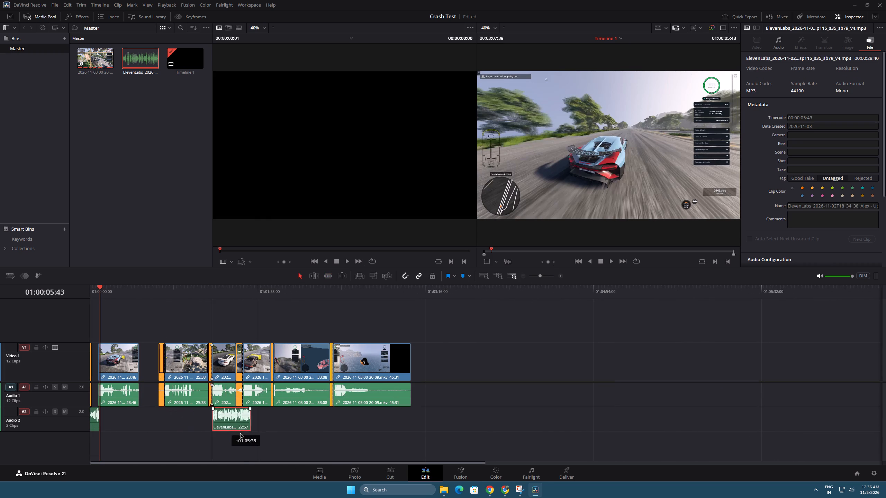
left_click_drag(240, 433, 498, 433, "alt")
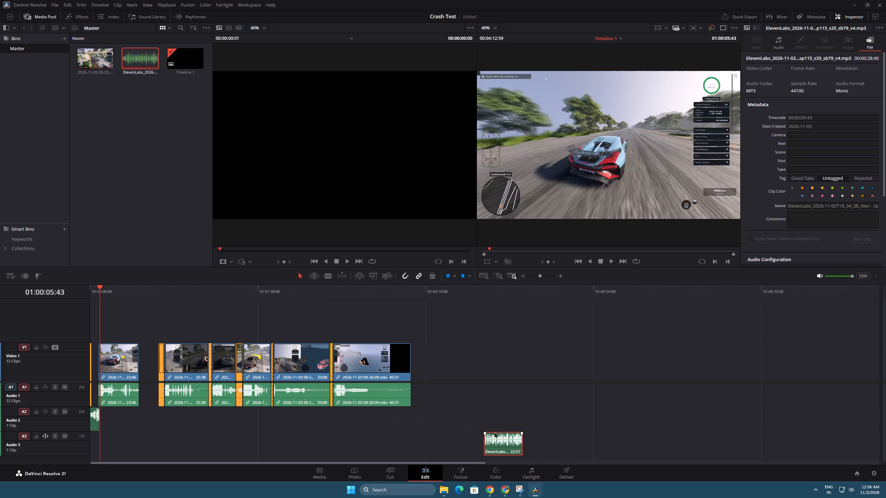
Move the 23:46 run so it starts where the first voiceover part ends, and play the opening clip from the timeline start.
left_click_drag(114, 286, 76, 286, "alt")
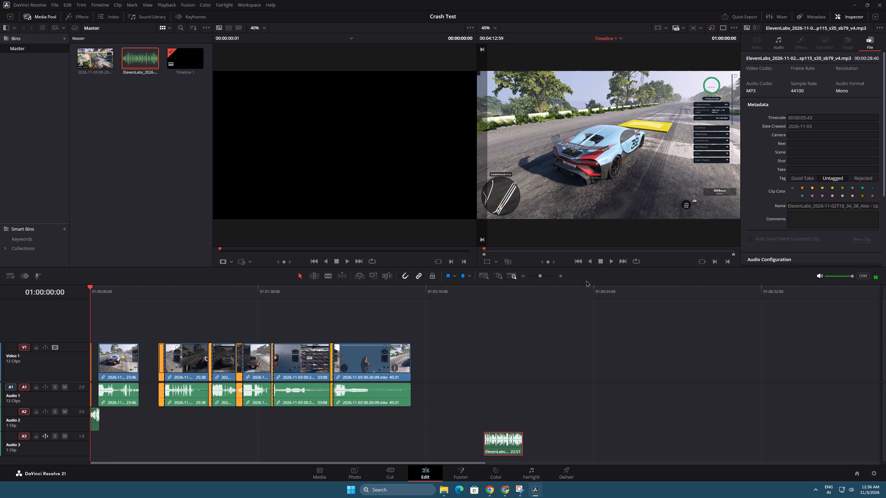
left_click_drag(541, 276, 548, 276, "alt")
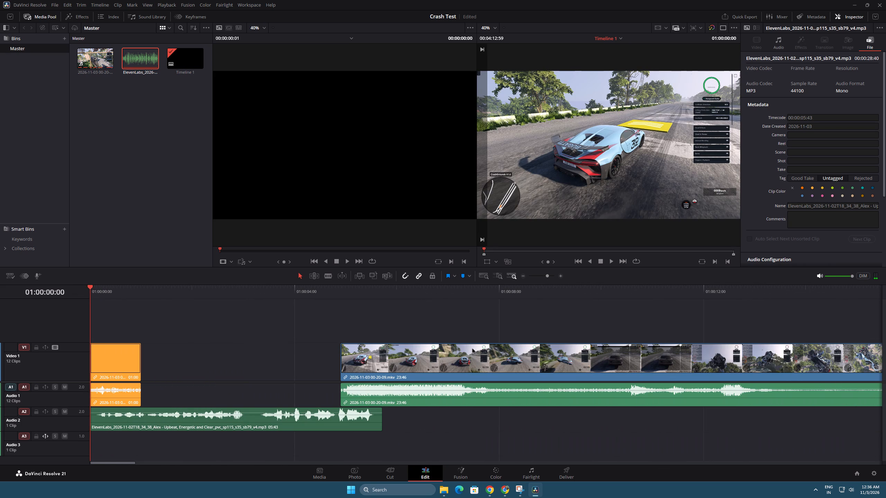
left_click_drag(469, 353, 513, 360, "alt")
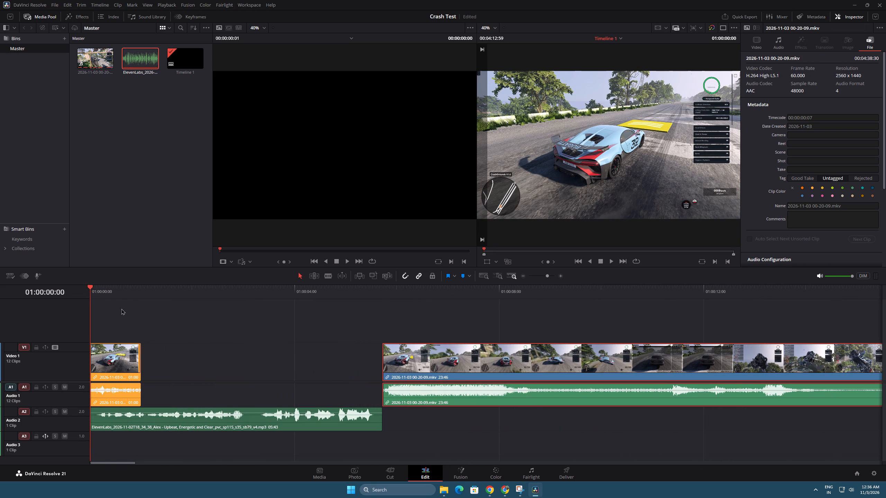
key("space")
key("space")
key("space")
key("space")
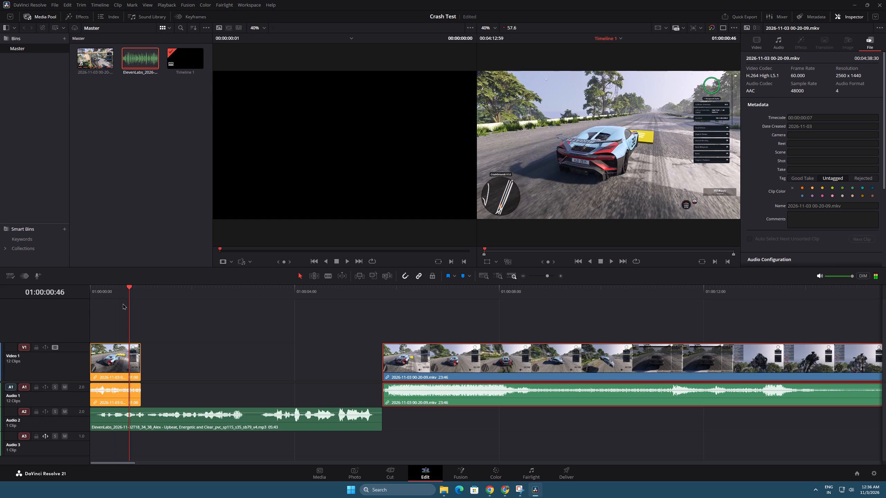
key("space")
key("space")
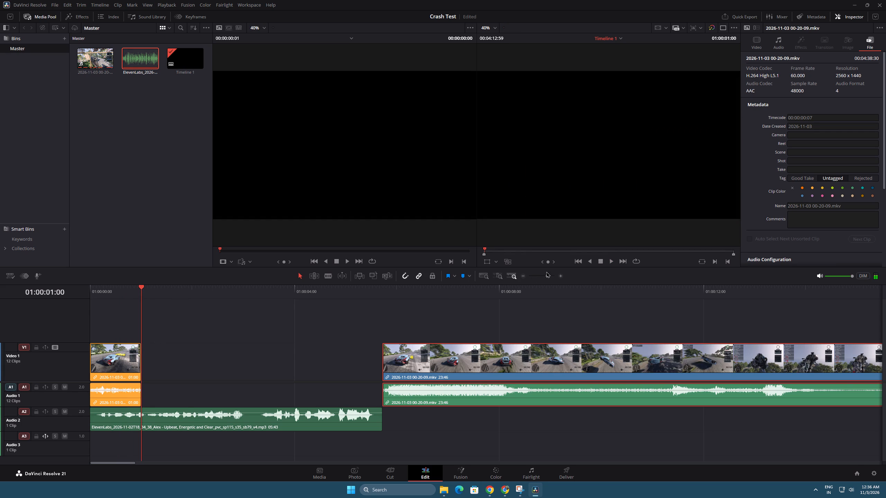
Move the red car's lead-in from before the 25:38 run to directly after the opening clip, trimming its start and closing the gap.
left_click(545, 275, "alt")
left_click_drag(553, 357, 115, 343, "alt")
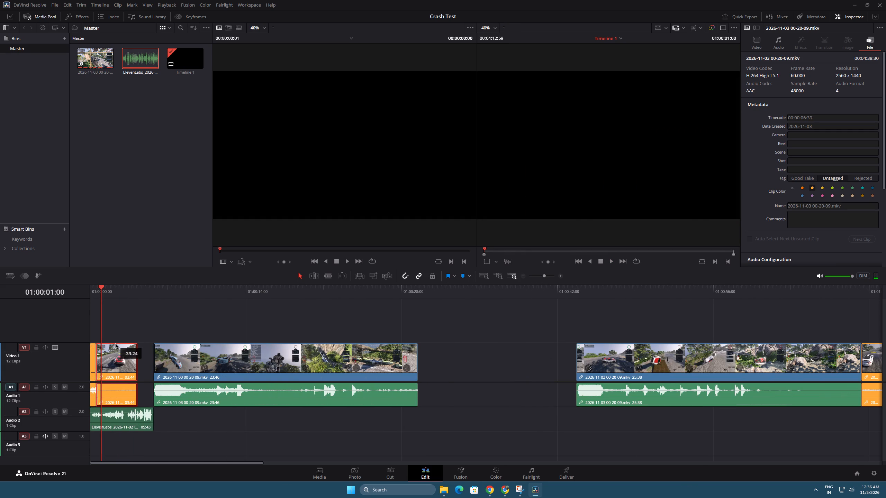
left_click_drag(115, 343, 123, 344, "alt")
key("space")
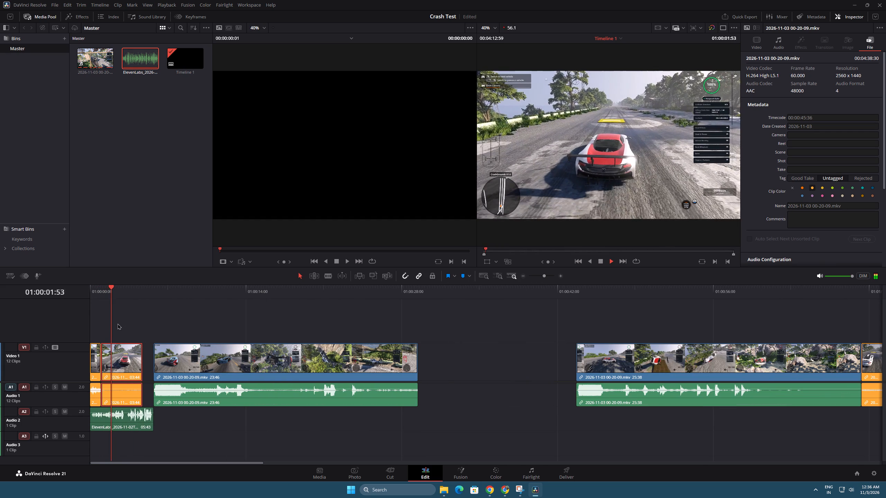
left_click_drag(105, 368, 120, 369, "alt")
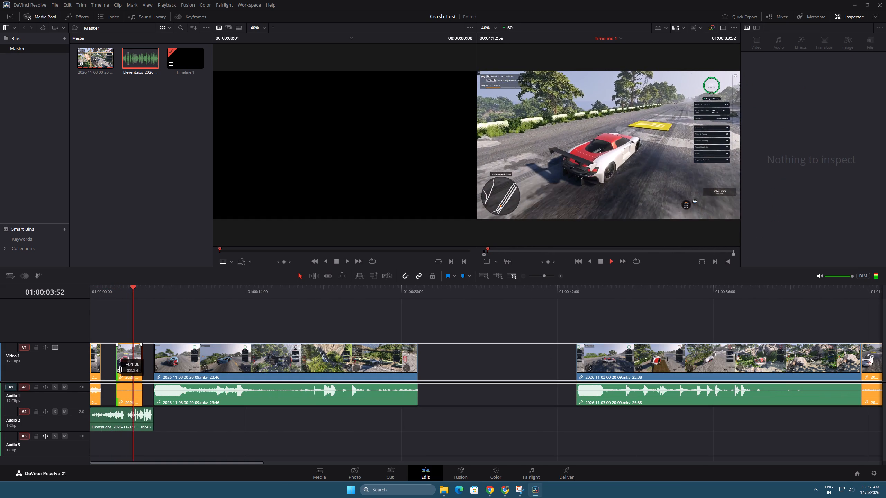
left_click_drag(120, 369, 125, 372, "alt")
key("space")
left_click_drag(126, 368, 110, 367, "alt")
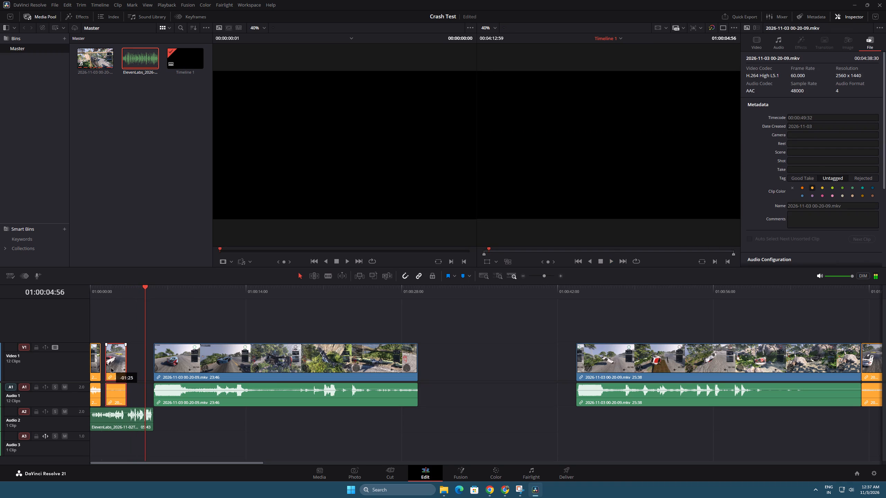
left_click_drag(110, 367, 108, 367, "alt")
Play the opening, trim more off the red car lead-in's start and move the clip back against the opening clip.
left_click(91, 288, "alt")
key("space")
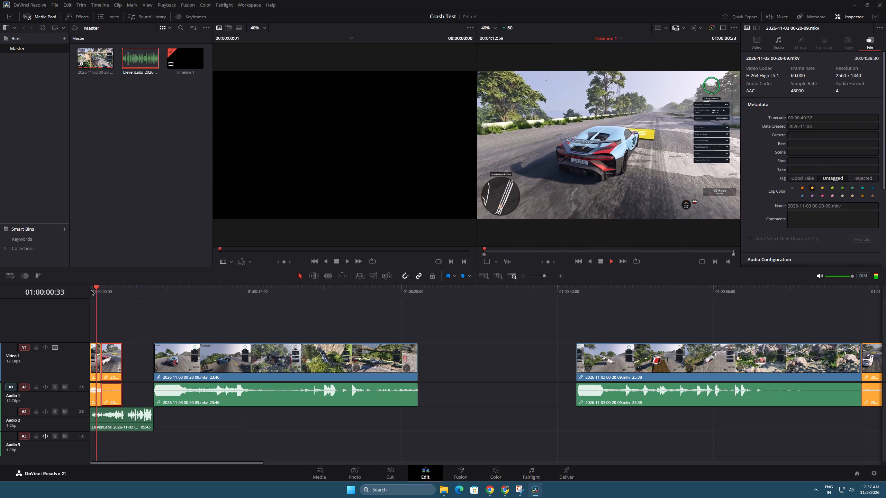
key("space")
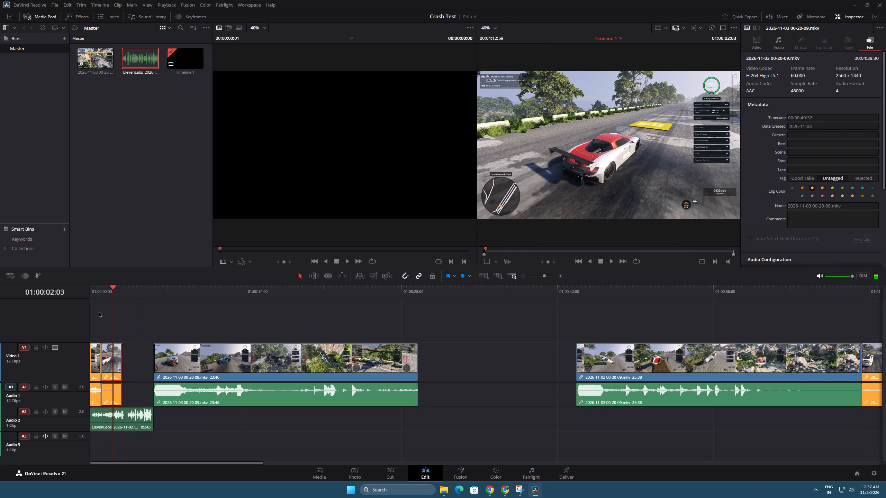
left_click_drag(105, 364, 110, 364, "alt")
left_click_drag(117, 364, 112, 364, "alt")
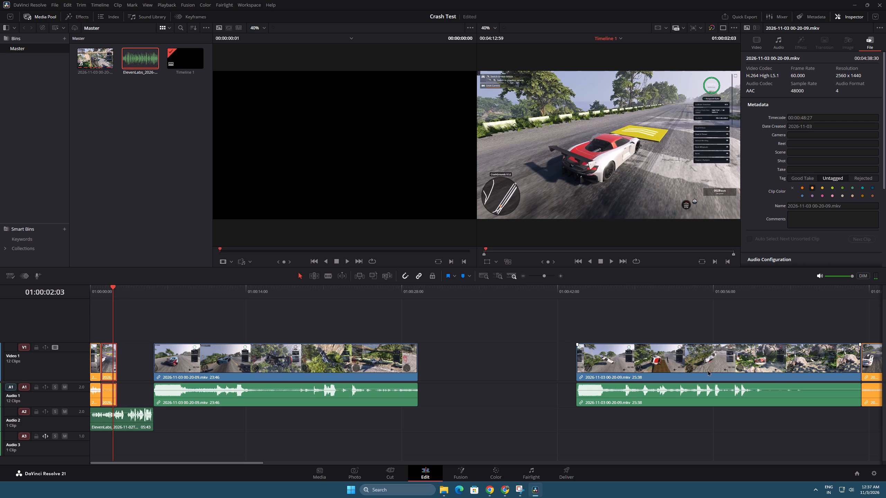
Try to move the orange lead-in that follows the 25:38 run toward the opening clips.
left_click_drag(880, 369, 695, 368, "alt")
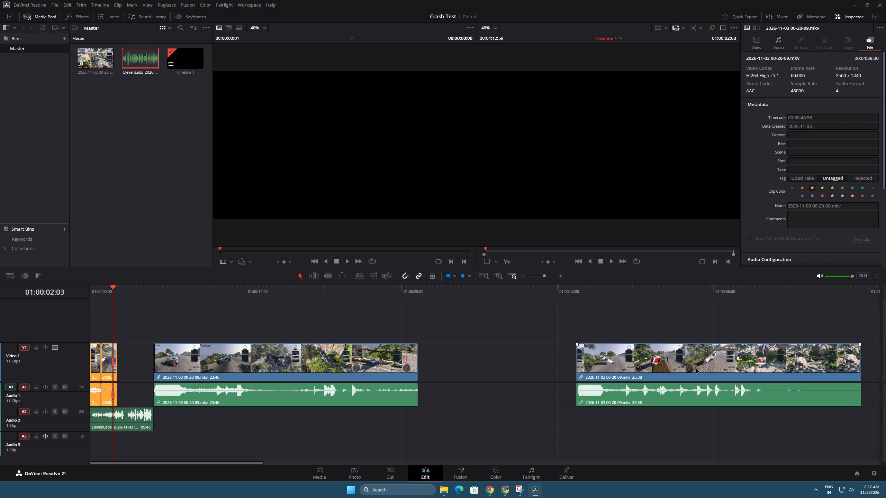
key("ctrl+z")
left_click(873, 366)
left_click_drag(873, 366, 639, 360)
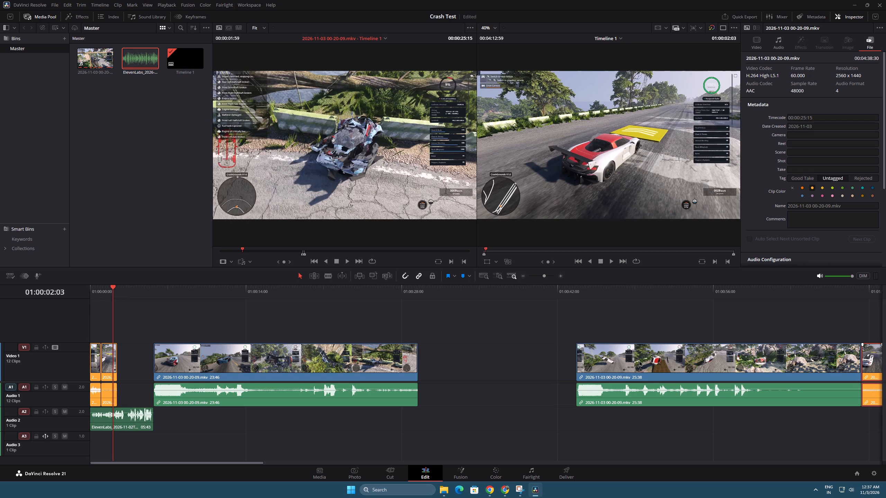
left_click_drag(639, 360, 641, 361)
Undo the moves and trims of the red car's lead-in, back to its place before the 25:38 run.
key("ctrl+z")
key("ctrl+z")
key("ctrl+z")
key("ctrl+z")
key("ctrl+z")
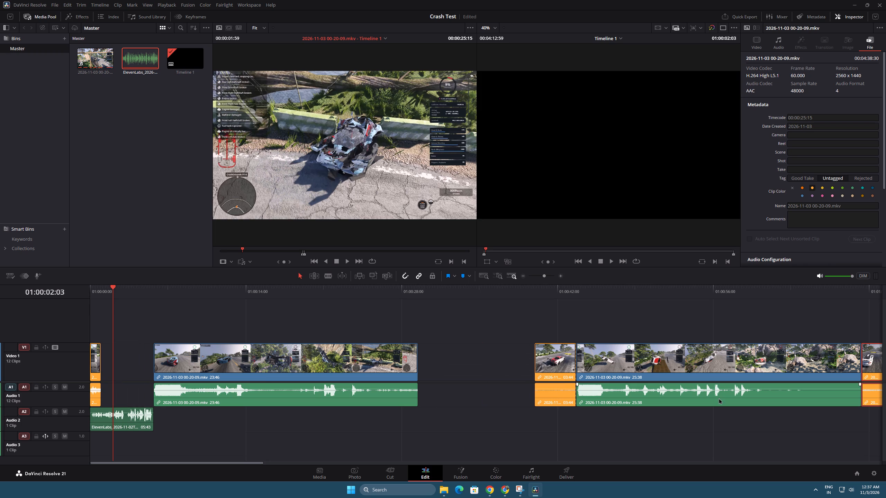
Copy the red car's lead-in before the 25:38 run and paste it directly after the opening clip.
left_click(557, 369)
key("ctrl+c")
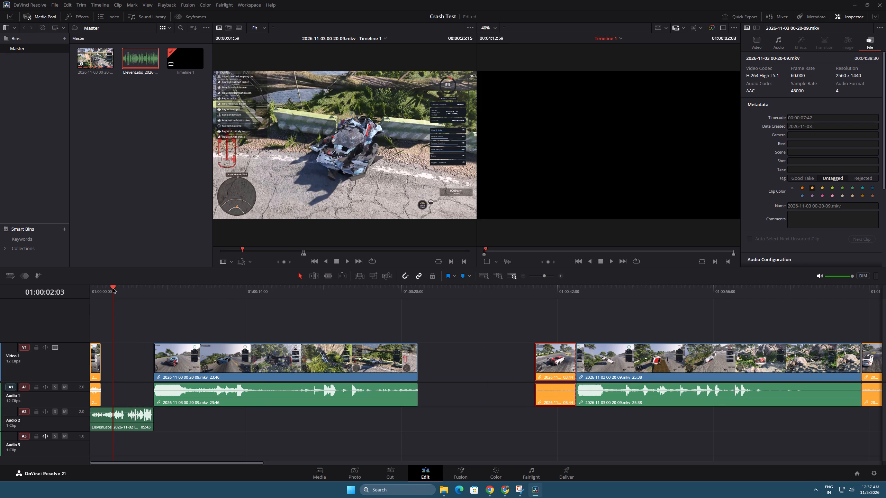
left_click_drag(110, 288, 102, 288)
key("ctrl+v")
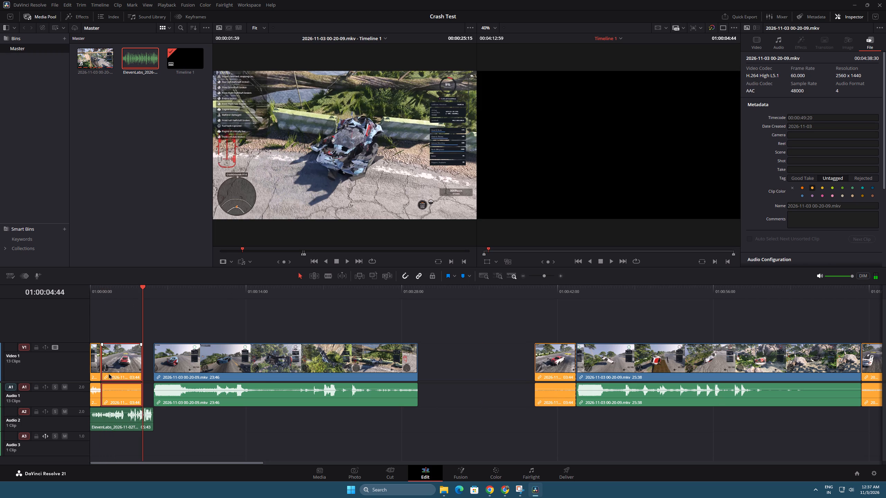
Trim the pasted red car lead-in's start to a length of 01:25 and move it against the end of the opening clip.
left_click_drag(106, 365, 130, 370)
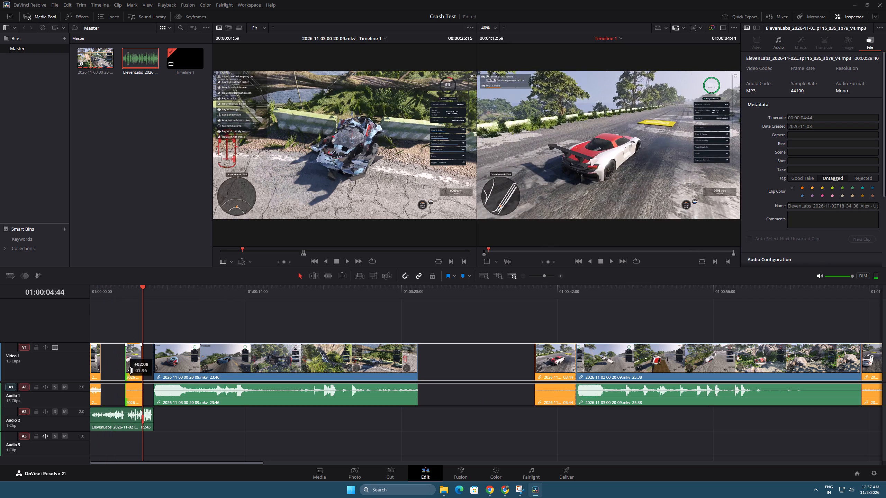
left_click_drag(130, 370, 132, 371)
left_click(132, 368)
left_click_drag(132, 367, 121, 365)
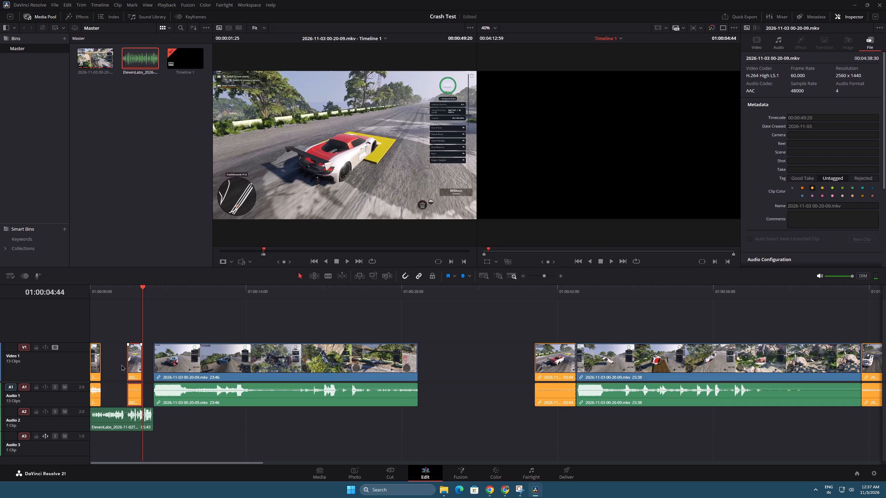
left_click_drag(121, 365, 113, 363)
left_click(115, 361)
left_click(112, 361)
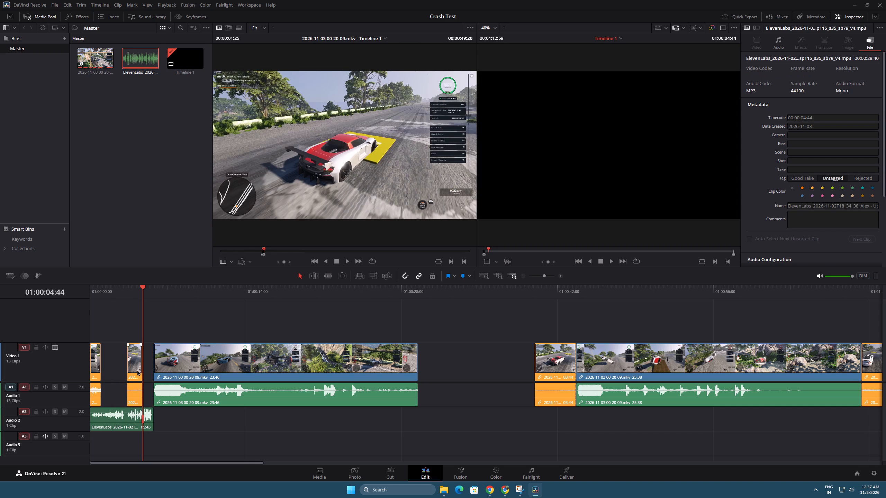
left_click(134, 368)
left_click_drag(133, 367, 123, 366)
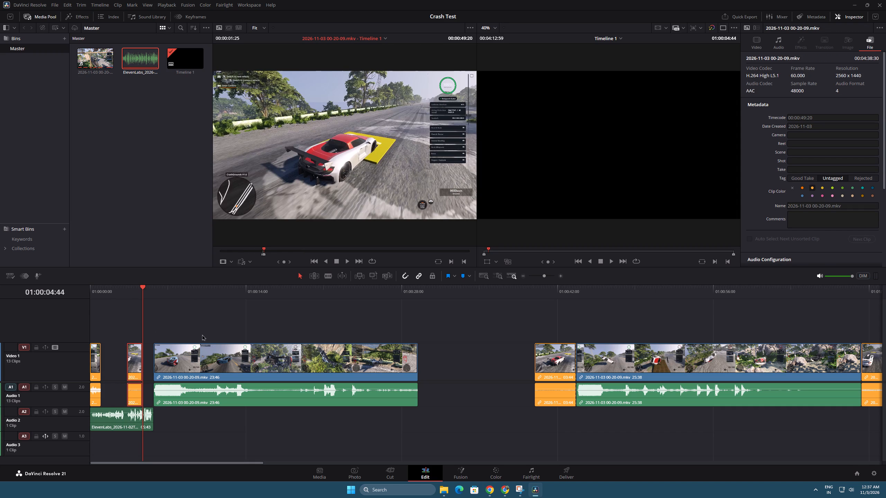
left_click(215, 288)
left_click(137, 366)
left_click(182, 371)
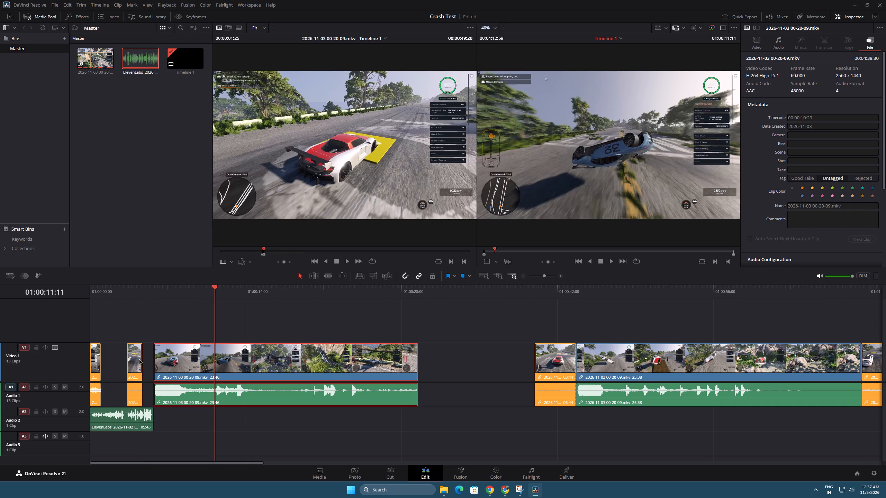
left_click(130, 358)
left_click_drag(135, 358, 110, 355)
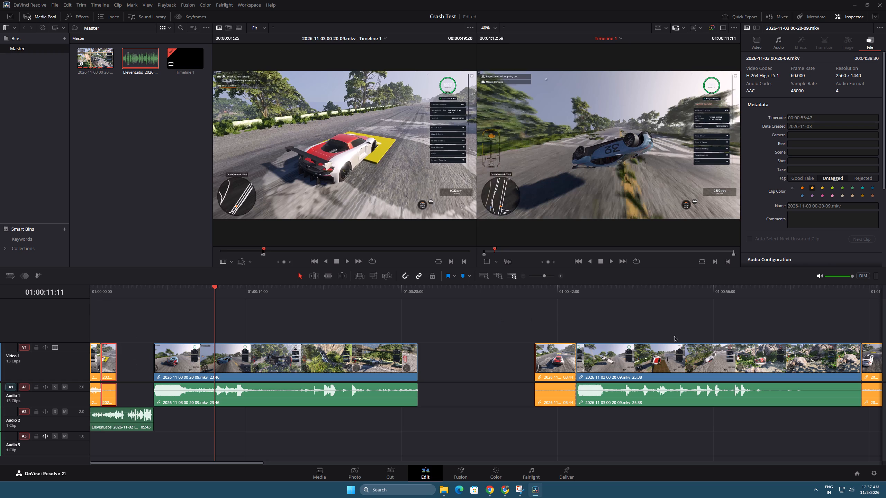
Shift the 23:46 run about 10 seconds later and place a copy of the white car's lead-in, found after the 25:38 run, behind the red car's.
left_click(873, 365)
key("ctrl+c")
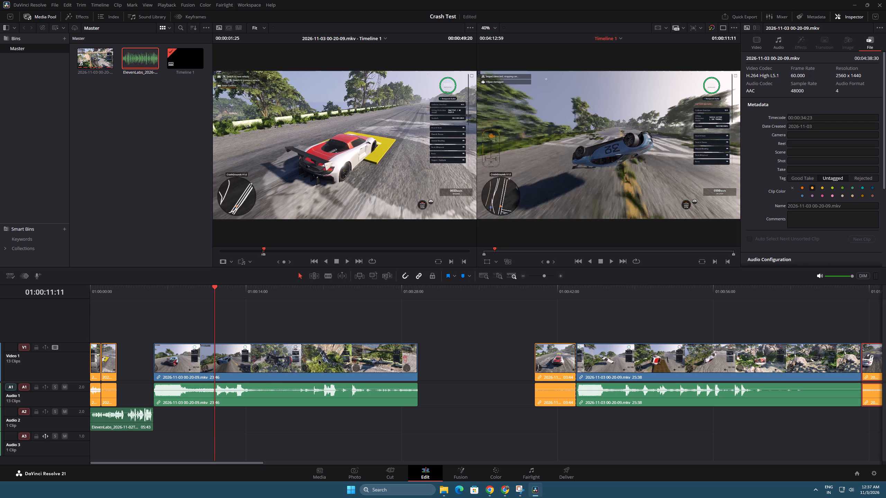
left_click_drag(319, 360, 428, 367)
left_click(144, 285)
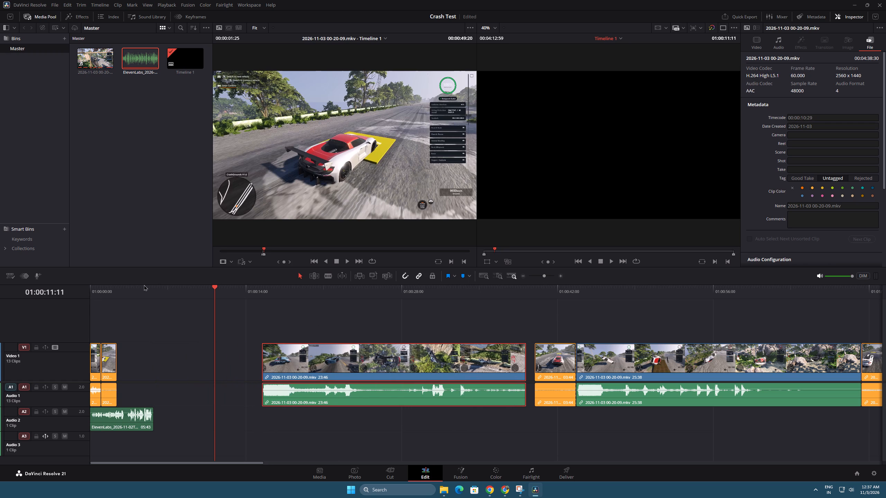
left_click(136, 286)
key("ctrl+v")
left_click_drag(143, 365, 135, 364)
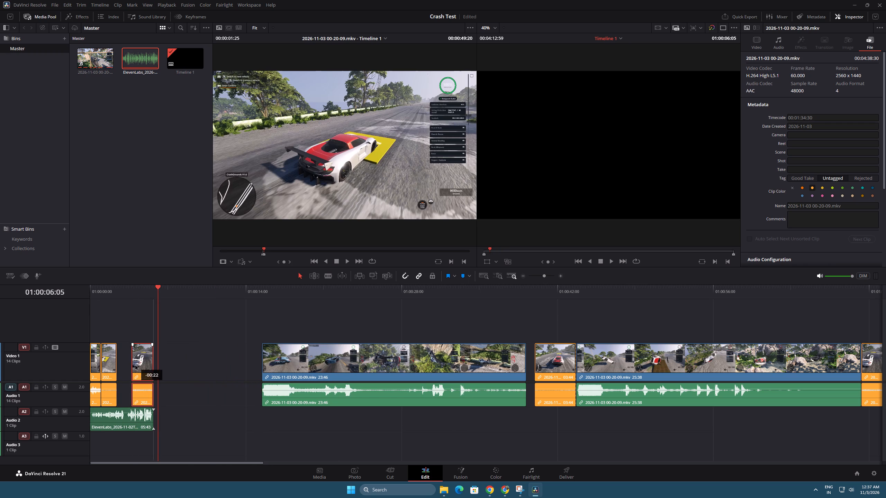
left_click_drag(135, 364, 125, 362)
left_click_drag(124, 285, 119, 284)
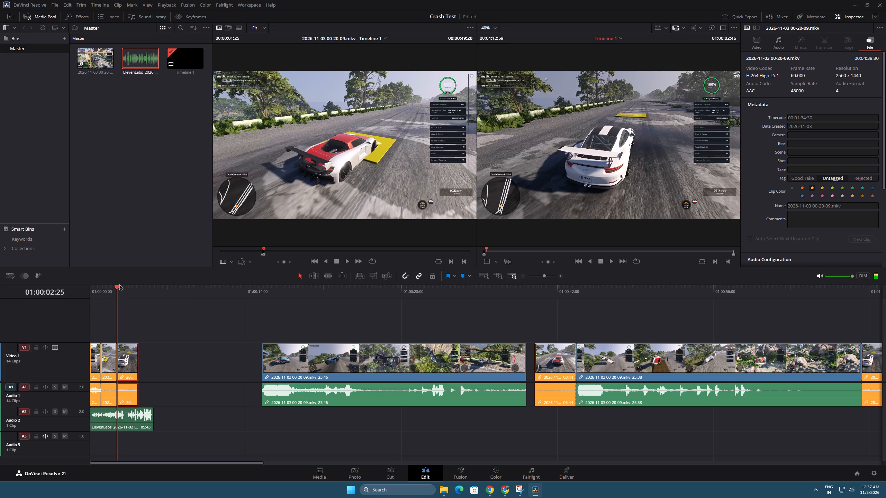
left_click_drag(119, 284, 115, 284)
key("space")
key("space")
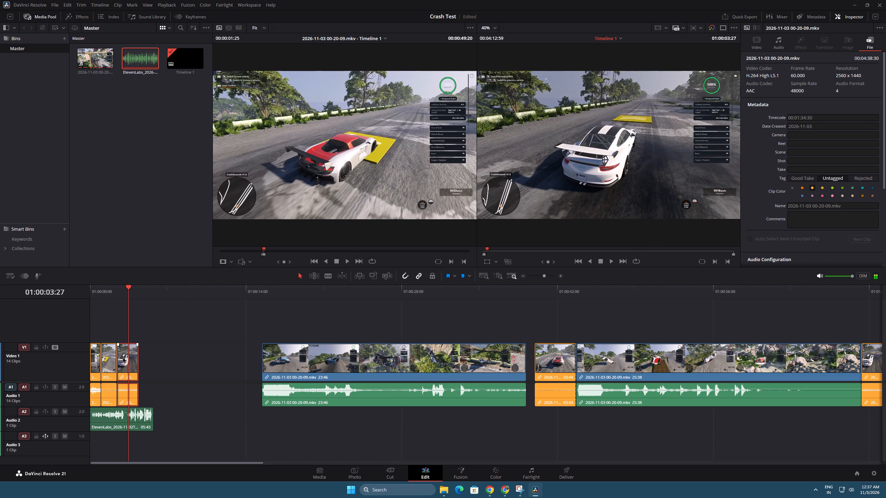
Trim the start of the white car's lead-in copy and move it against the end of the red car's lead-in.
left_click_drag(119, 358, 127, 358)
left_click(132, 359)
left_click_drag(134, 359, 123, 358)
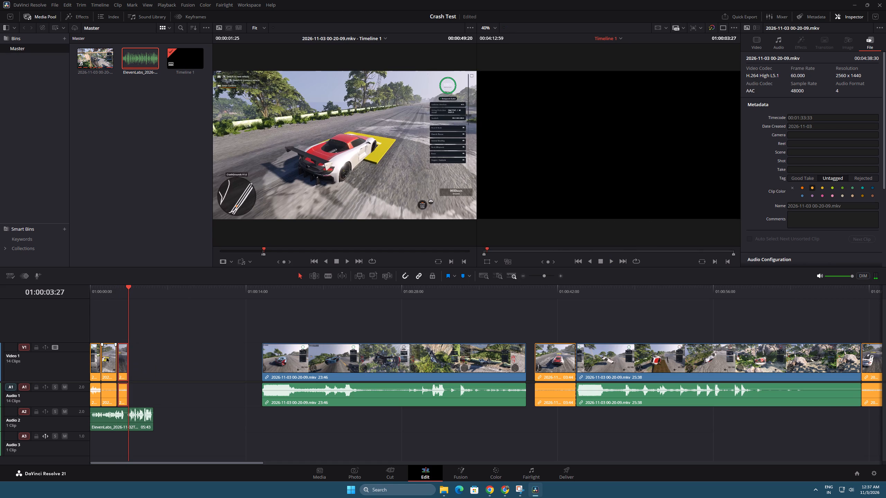
Trim the montage red car lead-in's start to a length of 01:01, close both gaps around it and play the montage back.
left_click(114, 360)
left_click_drag(103, 359, 105, 359)
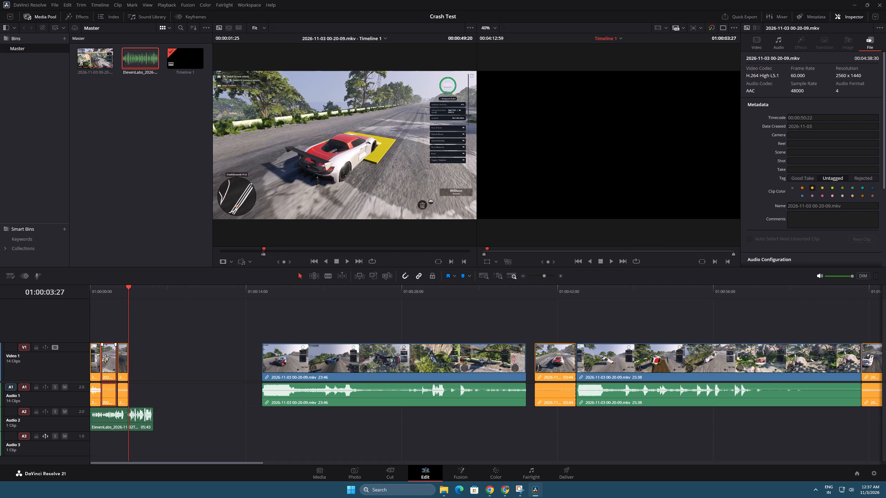
left_click_drag(105, 359, 108, 360)
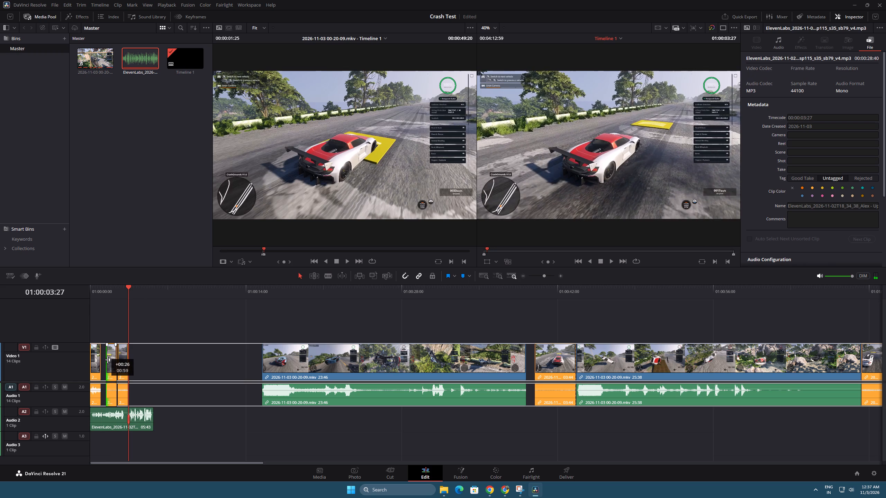
left_click_drag(108, 360, 107, 360)
left_click_drag(110, 358, 105, 357)
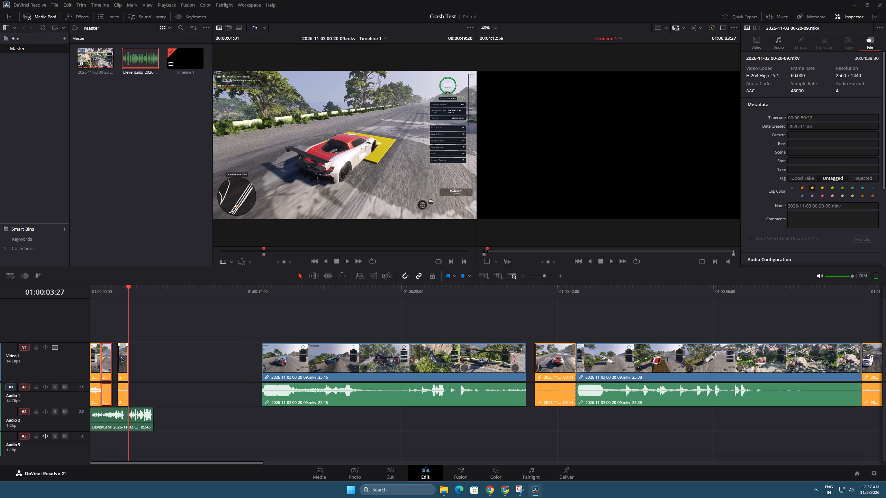
left_click_drag(122, 357, 117, 357)
left_click_drag(111, 291, 85, 290)
key("space")
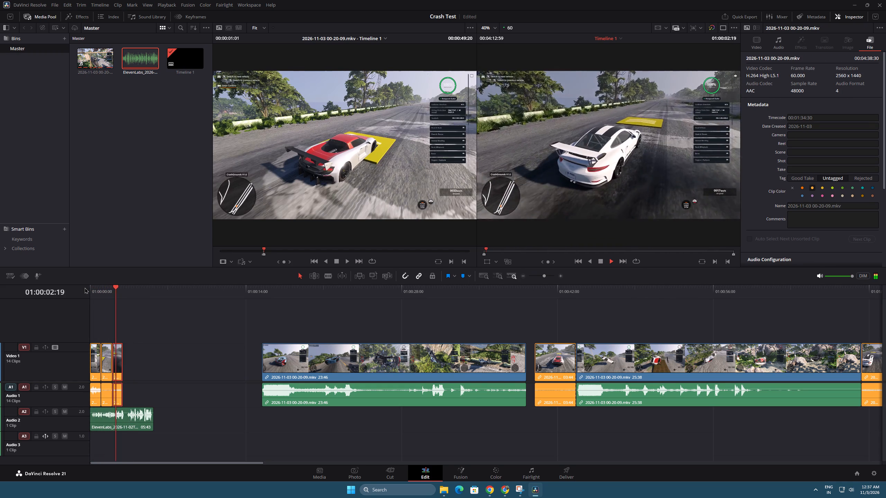
key("space")
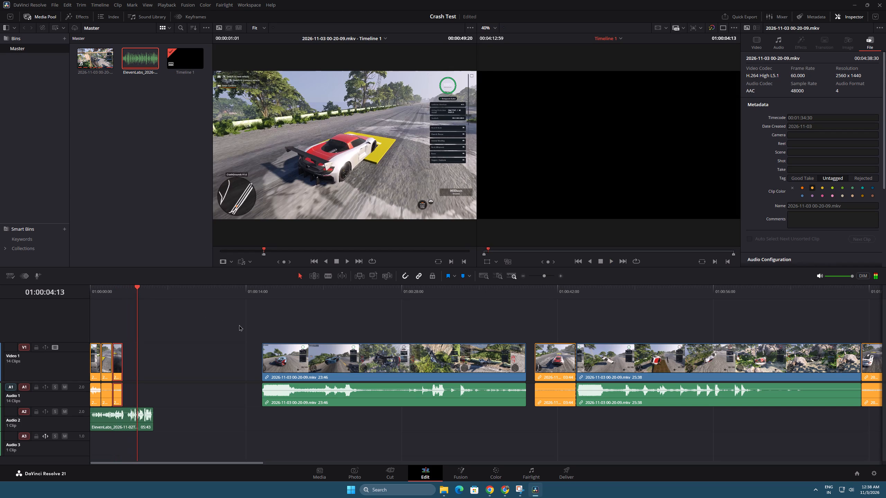
Copy the brown car's lead-in before the 16:24 run and place the copy behind the white car's lead-in.
left_click(540, 276)
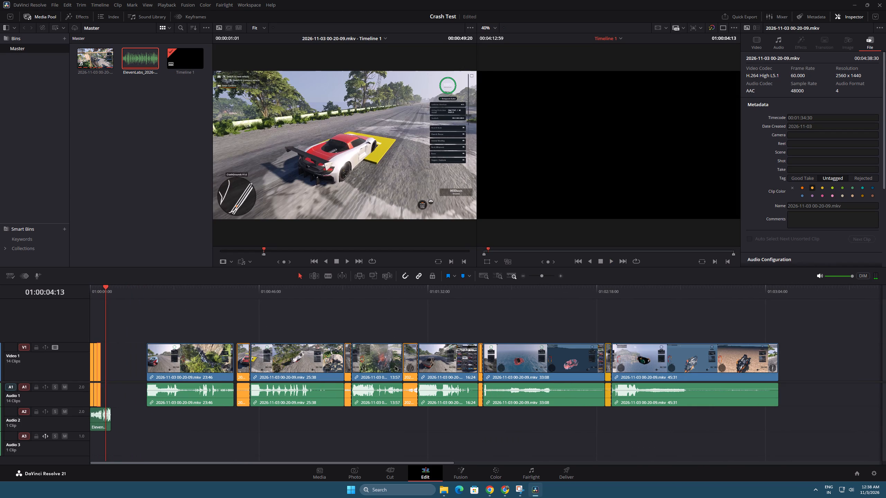
left_click(413, 361)
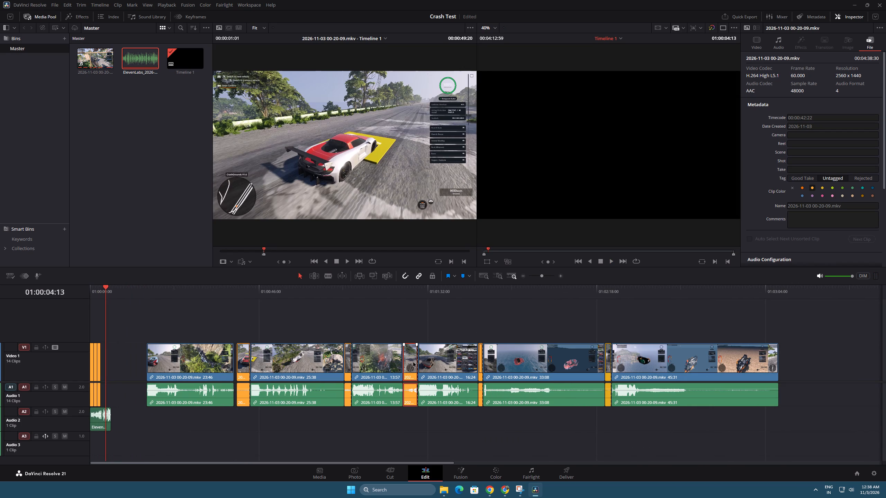
left_click_drag(413, 361, 244, 340)
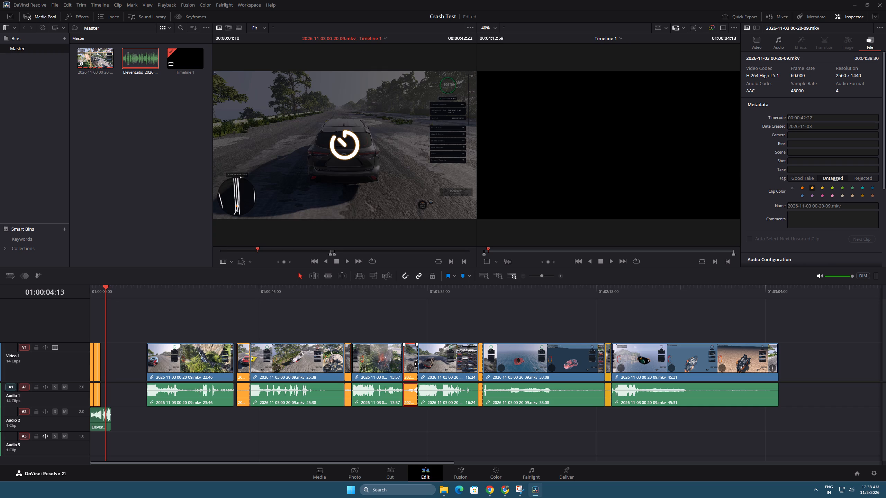
key("ctrl+c")
key("ctrl+v")
left_click(481, 306)
left_click(410, 361)
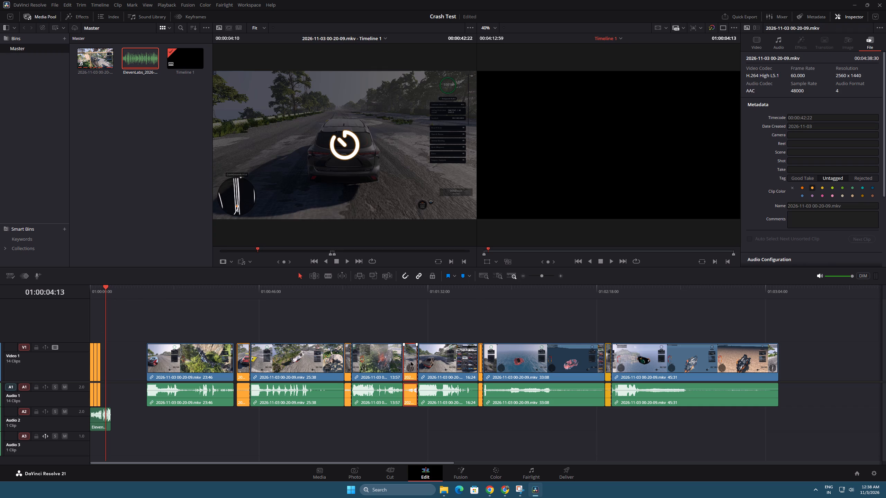
key("ctrl+c")
key("ctrl+v")
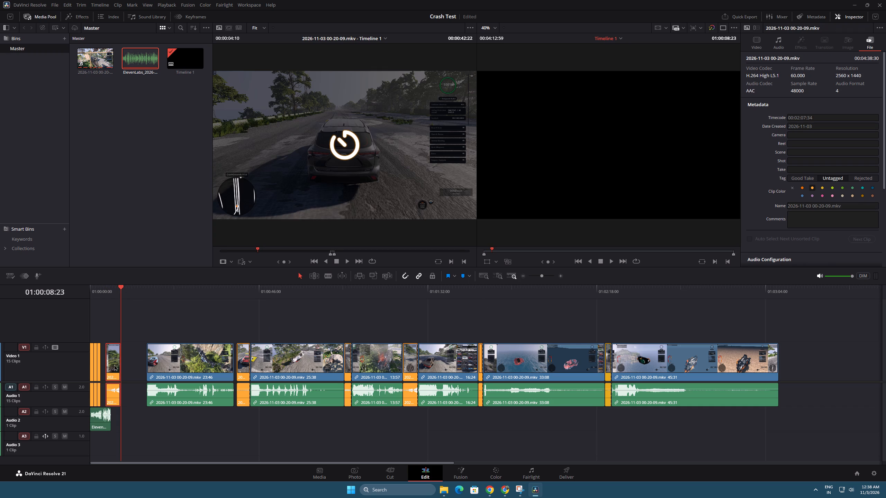
left_click_drag(112, 366, 107, 366)
Trim the brown car lead-in's start to a length of 01:16, move it against the white car's clip and play it with the voiceover.
left_click(106, 291)
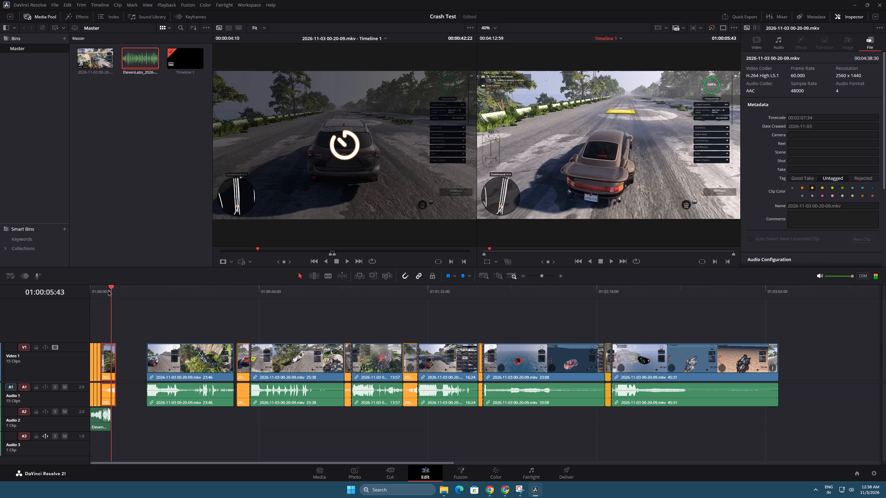
left_click_drag(541, 277, 546, 277)
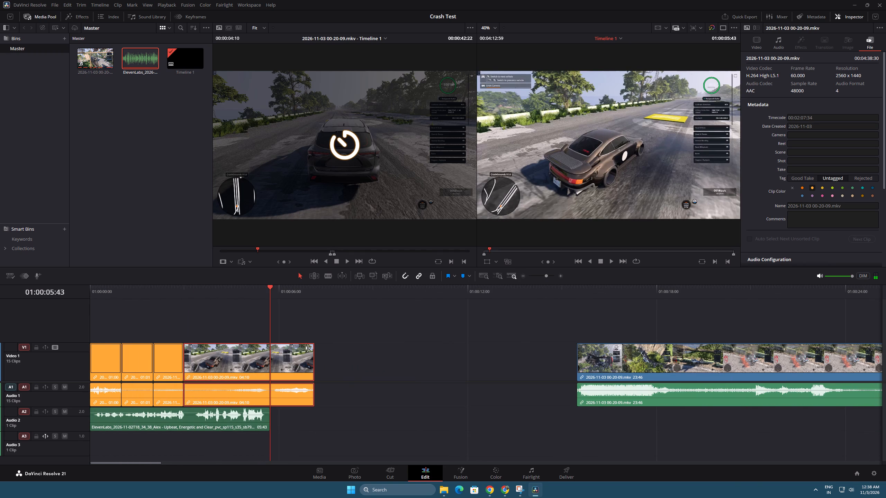
left_click_drag(215, 294, 237, 304)
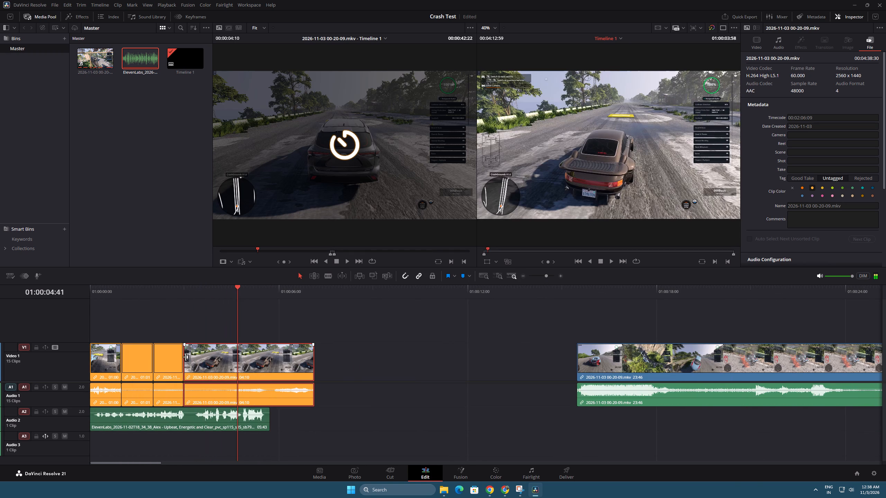
left_click_drag(185, 359, 232, 373)
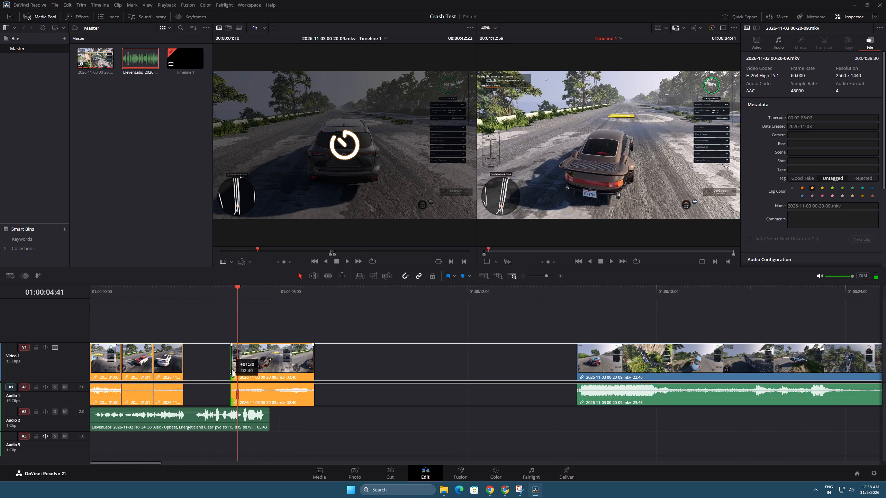
left_click_drag(232, 373, 279, 389)
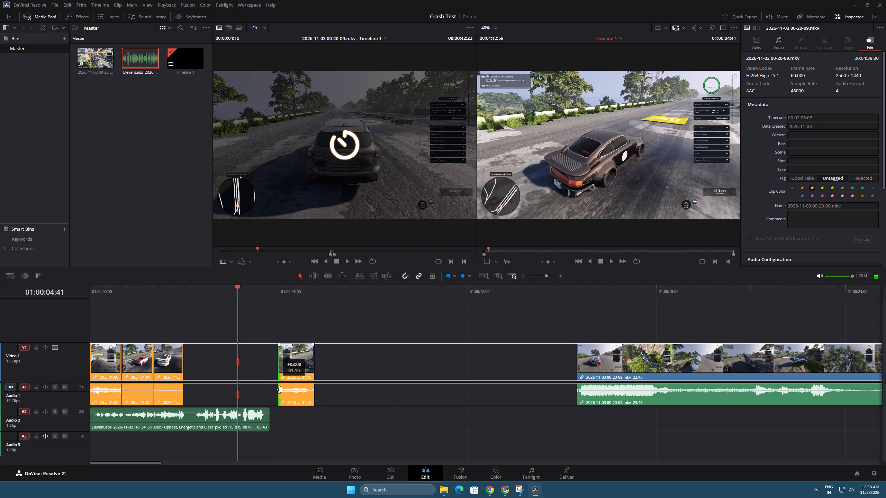
left_click_drag(279, 389, 273, 388)
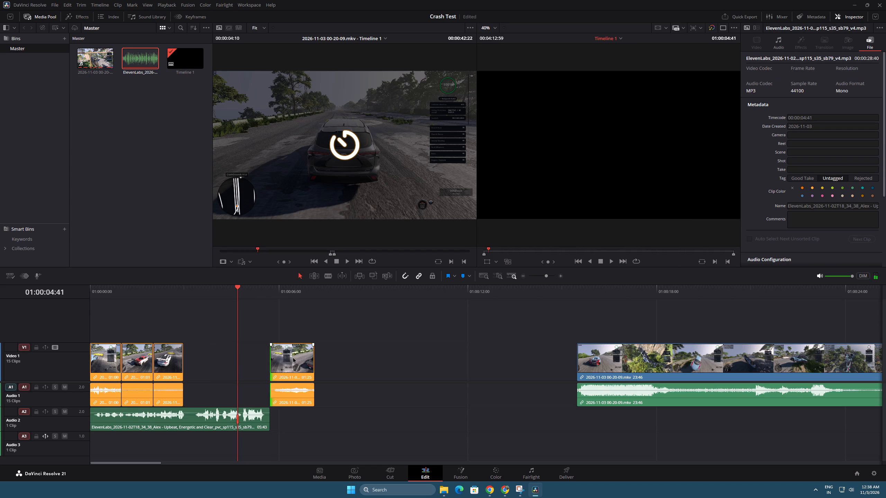
left_click_drag(292, 357, 206, 351)
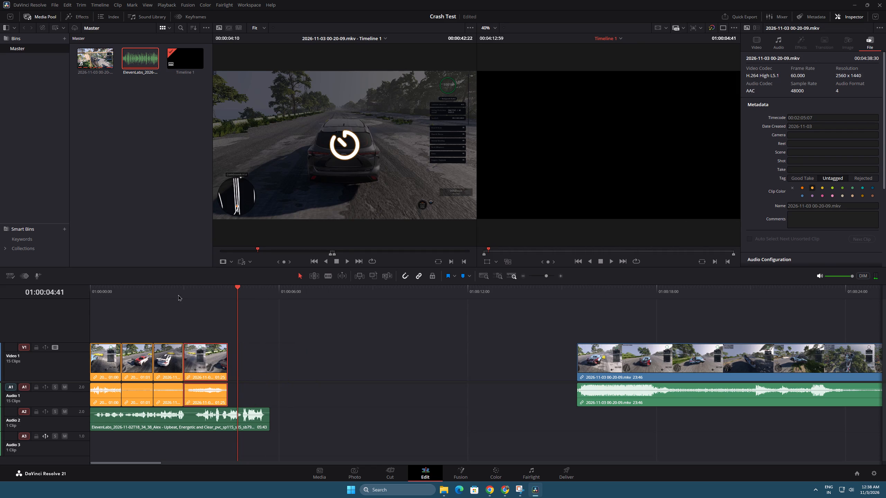
left_click_drag(186, 366, 193, 366)
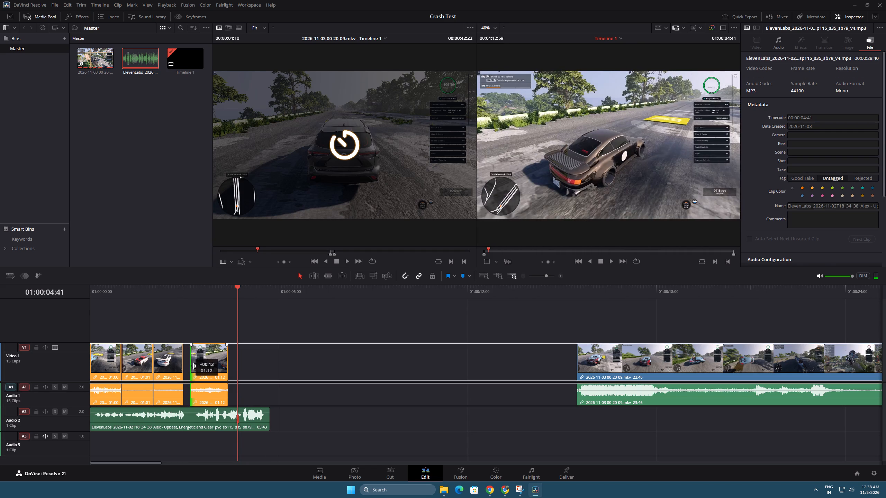
left_click_drag(193, 366, 191, 366)
left_click_drag(203, 367, 198, 367)
left_click(186, 288)
key("space")
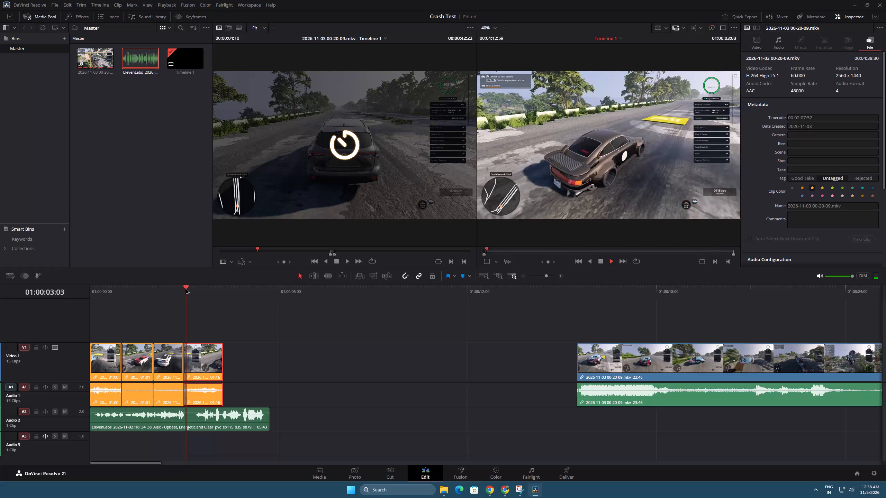
key("space")
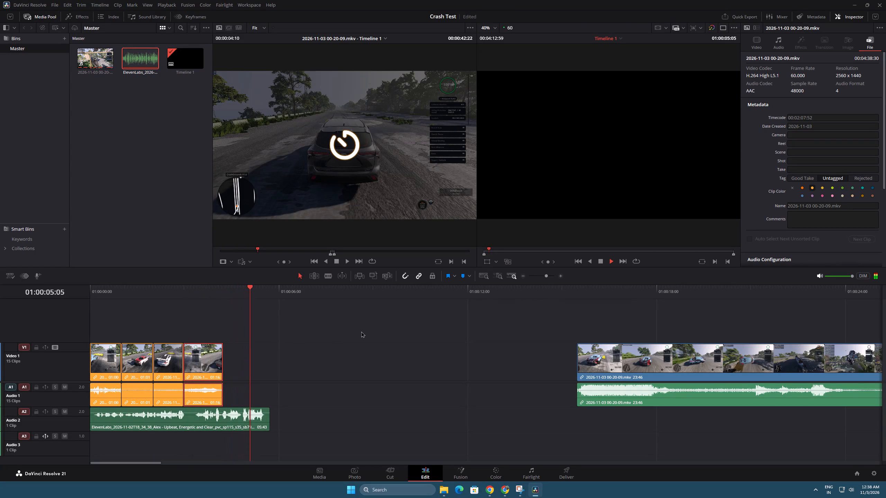
Copy the lead-ins before the 33:08 and 45:31 runs and paste them one after the other behind the montage, starting at 01:00:05:07.
left_click(543, 277)
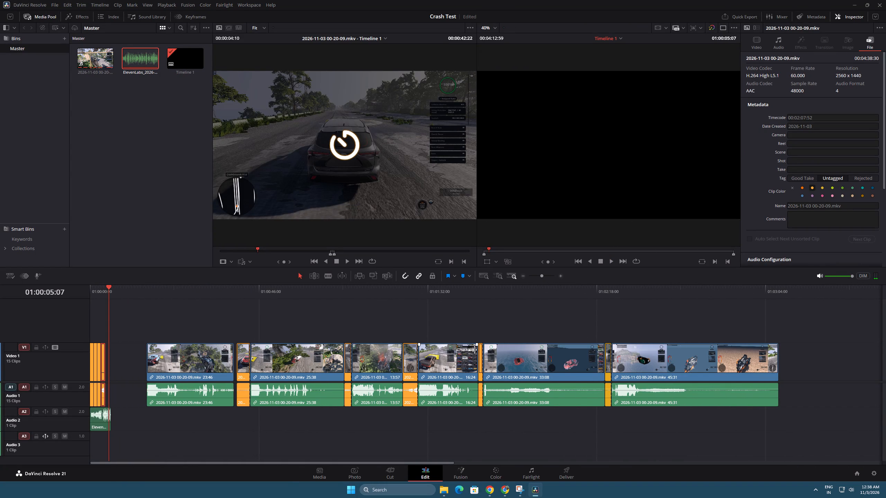
left_click(481, 359)
key("ctrl+c")
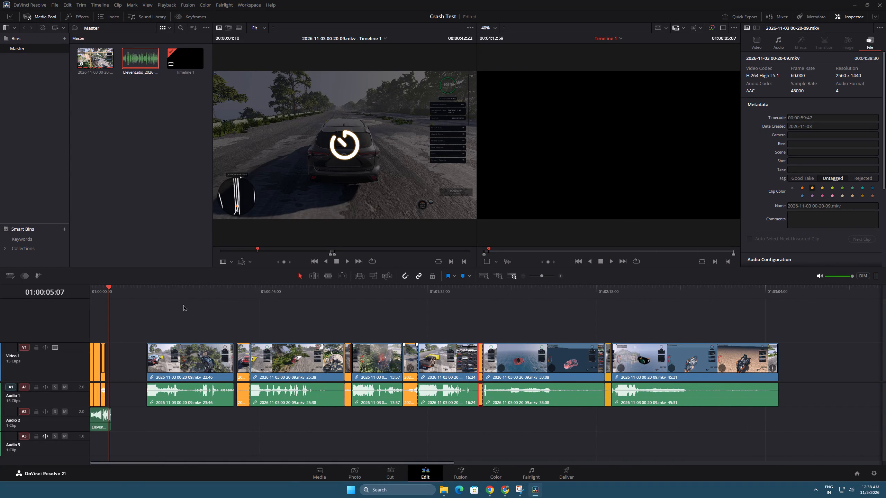
key("ctrl+v")
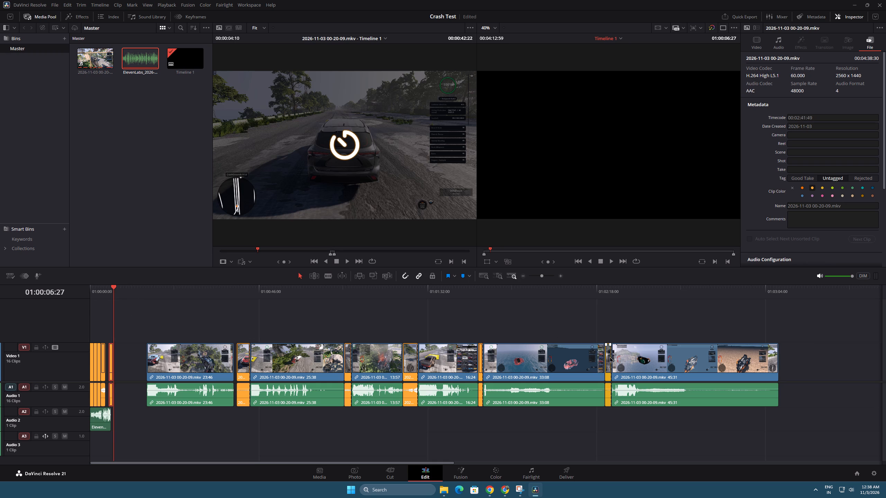
left_click(607, 357)
key("ctrl+c")
key("ctrl+v")
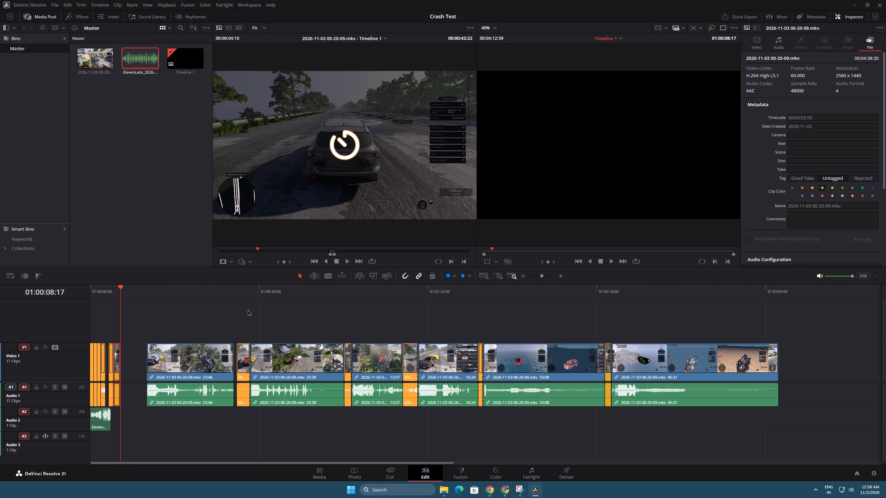
Reorder the new lead-ins by moving the 01:20 red car clip directly behind the black-and-orange car's clip.
left_click_drag(542, 278, 545, 277)
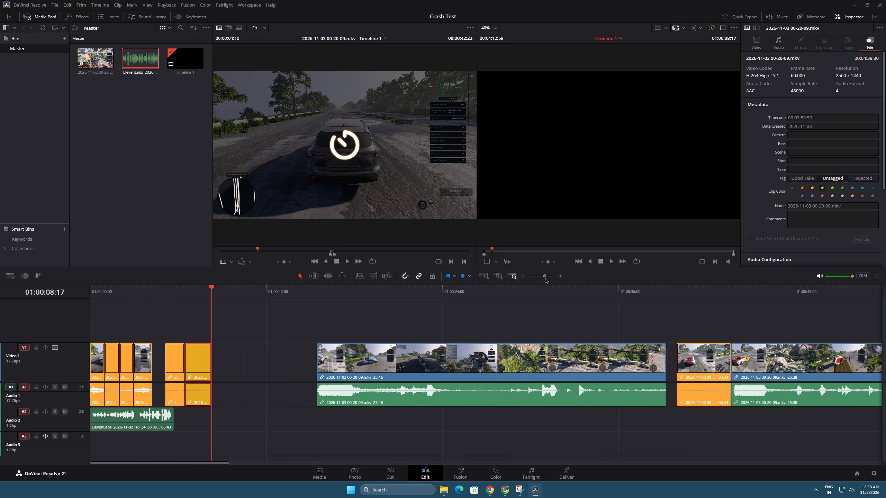
left_click_drag(545, 277, 546, 277)
left_click_drag(266, 363, 243, 361)
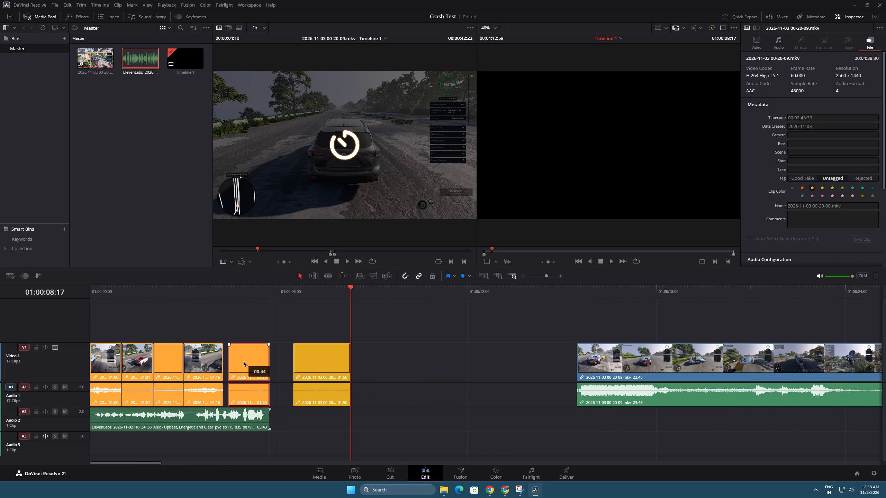
left_click_drag(243, 361, 238, 361)
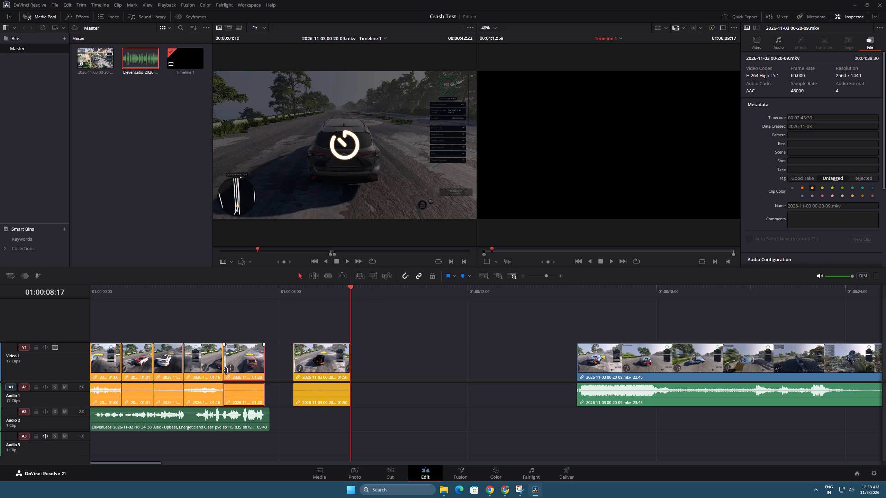
left_click_drag(233, 290, 245, 292)
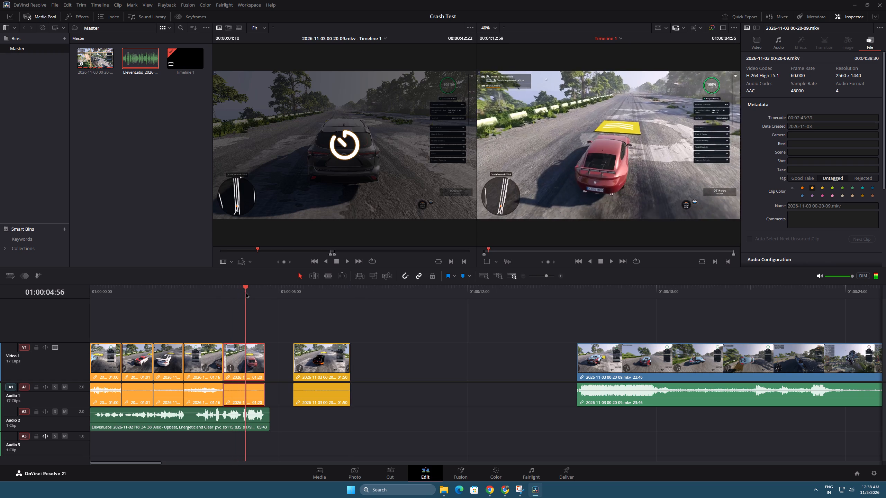
left_click_drag(245, 292, 247, 293)
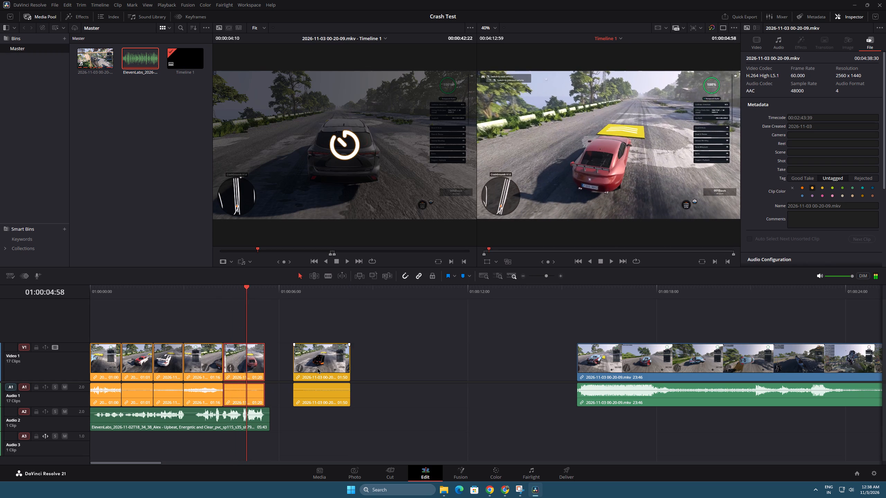
left_click_drag(252, 363, 380, 362)
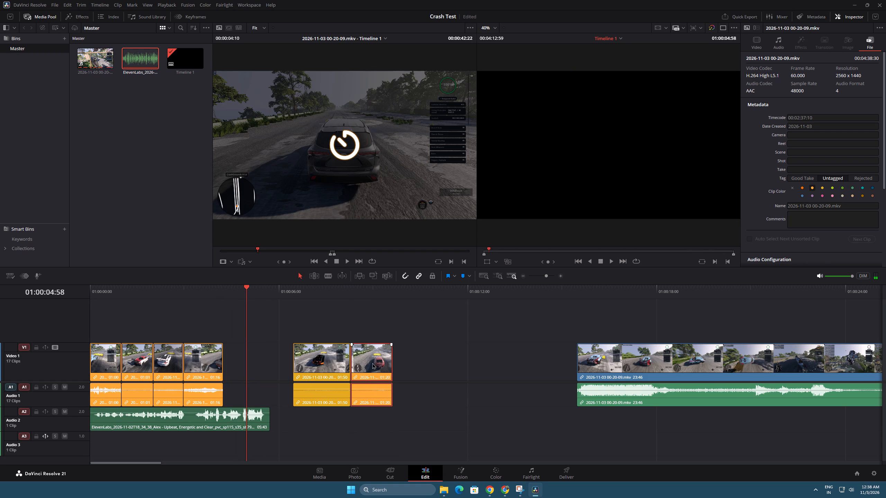
Shift the first red, the white and the brown car lead-ins together about 1 second later, away from the opening clip.
left_click_drag(141, 330, 193, 361)
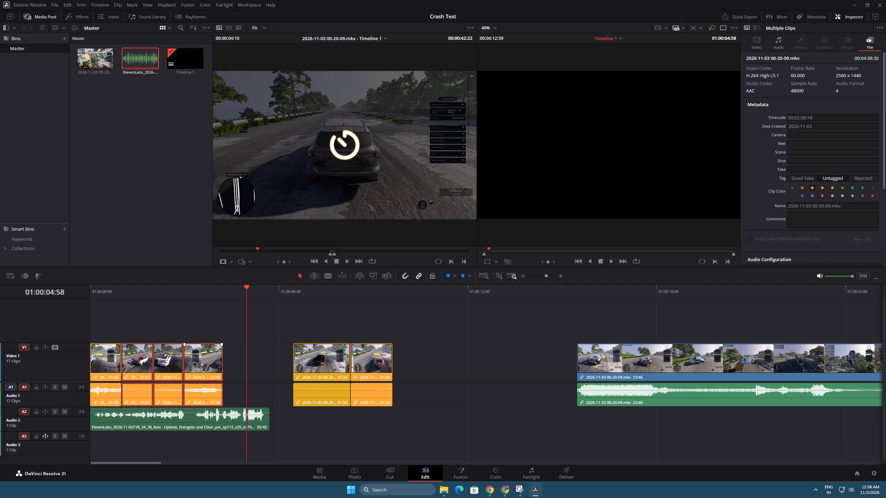
left_click_drag(193, 361, 222, 368)
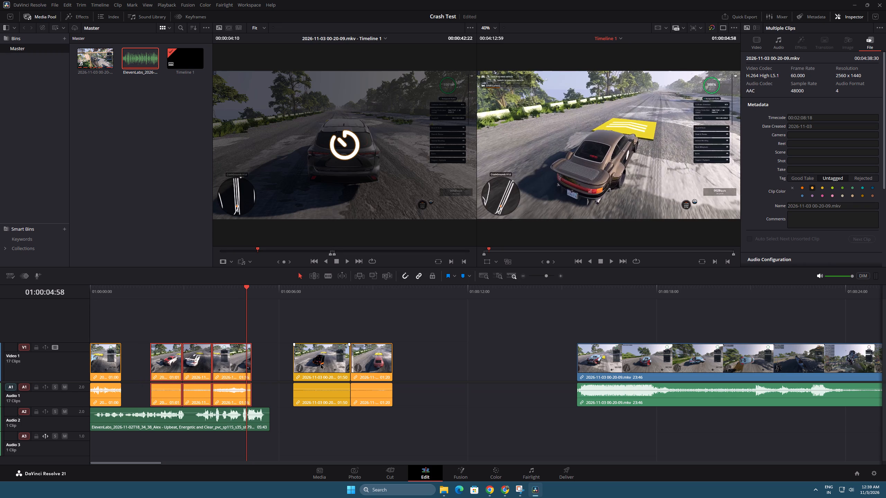
Trim the black-and-orange car lead-in's start to a length of about 00:48 and fit it between the opening clip and the first red car, closing the gaps.
left_click_drag(295, 363, 314, 363)
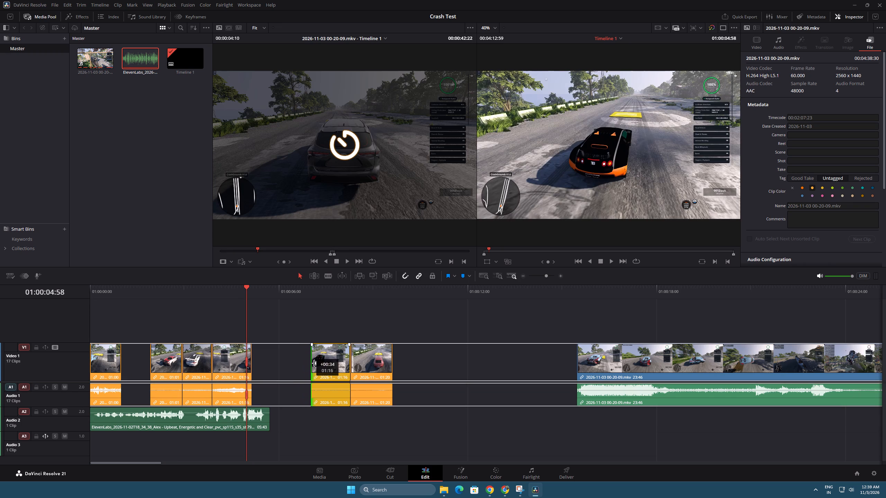
left_click_drag(314, 363, 328, 364)
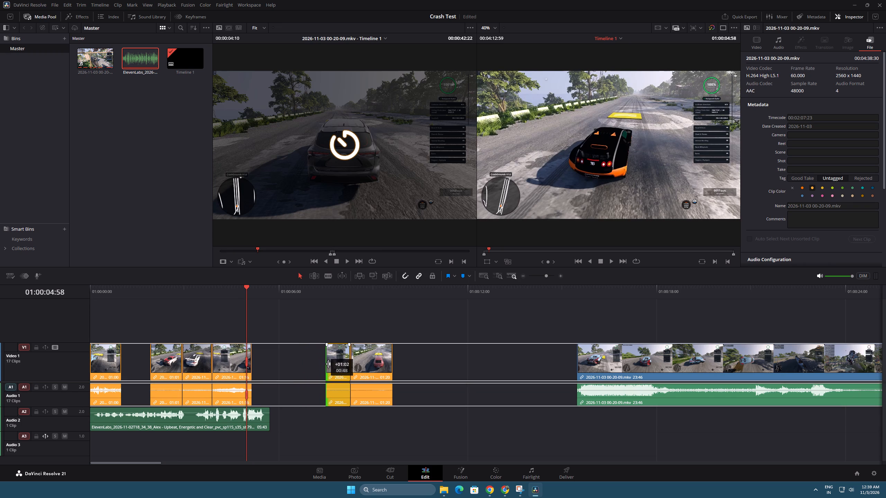
left_click_drag(328, 364, 329, 365)
left_click(334, 363)
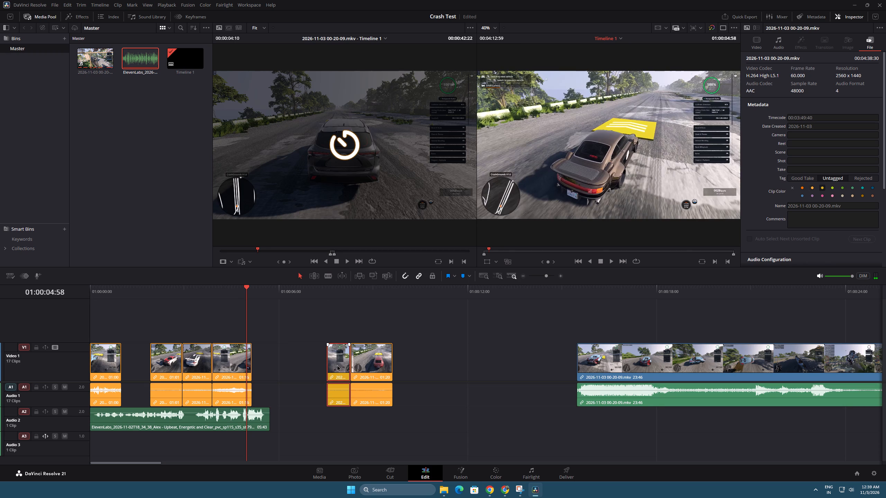
left_click_drag(339, 364, 134, 356)
left_click_drag(291, 360, 170, 355)
left_click_drag(170, 355, 165, 355)
Move the last red car lead-in behind the brown car's, trim its start and end so it finishes with the voiceover, and play it.
left_click_drag(380, 363, 288, 363)
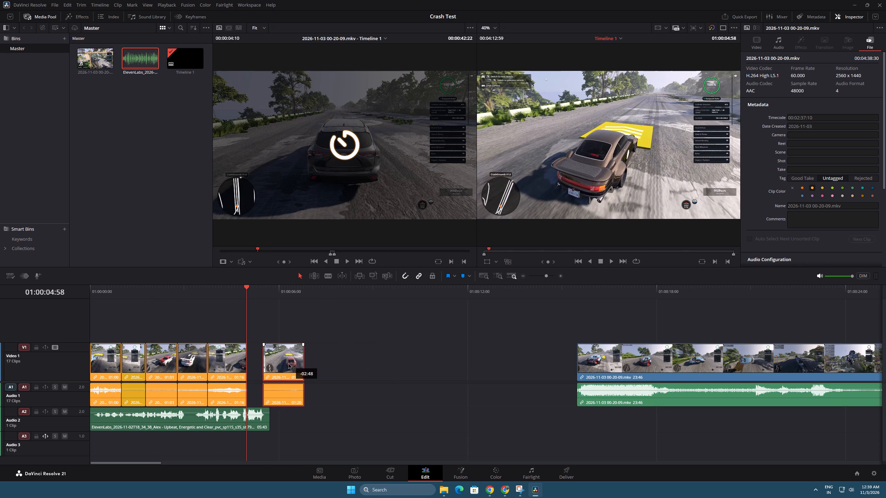
left_click_drag(288, 363, 277, 363)
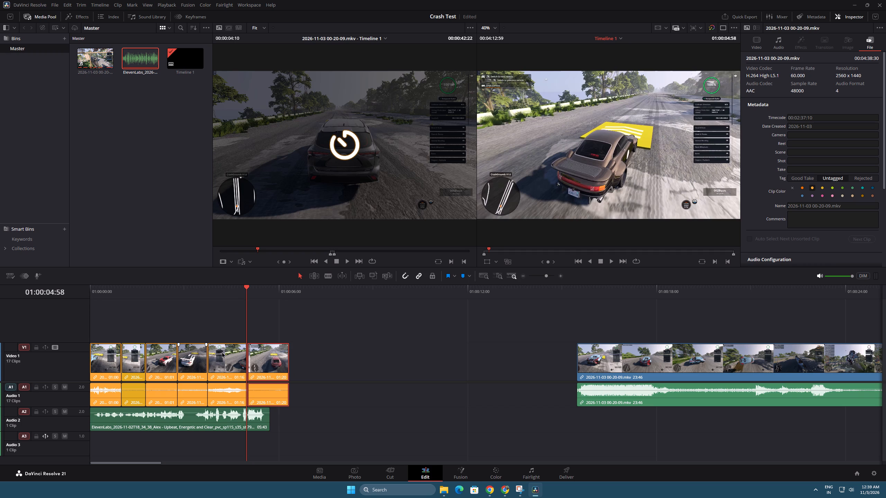
left_click_drag(252, 362, 252, 362)
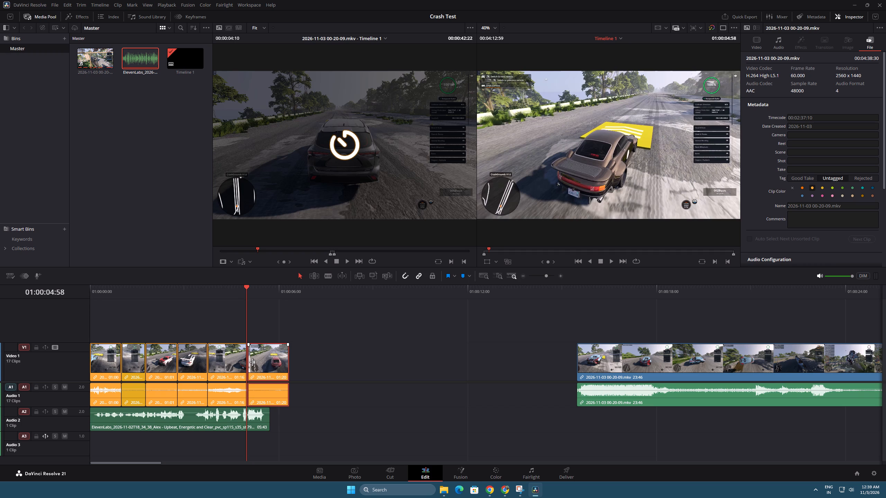
left_click_drag(252, 362, 263, 362)
left_click_drag(278, 362, 267, 361)
left_click_drag(276, 362, 272, 362)
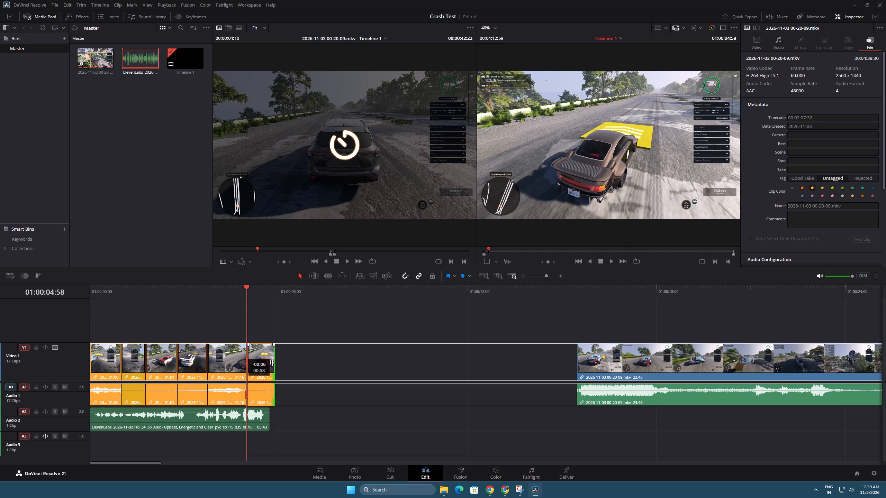
left_click_drag(272, 362, 269, 362)
key("space")
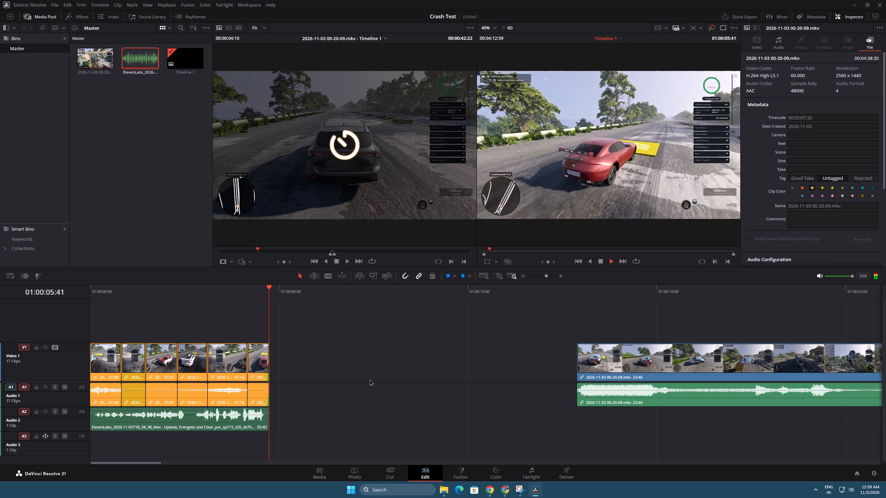
key("space")
Move the 23:46 blue car run directly behind the montage and play the transition.
left_click_drag(639, 359, 587, 361)
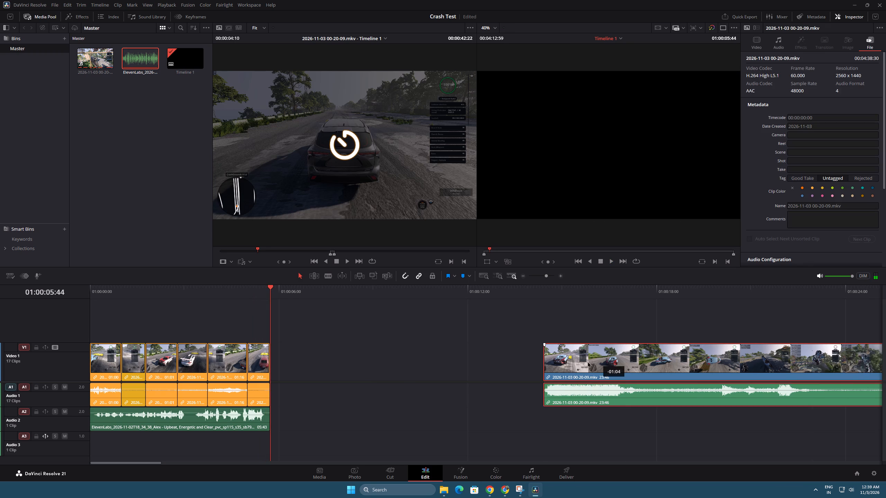
left_click_drag(587, 361, 335, 366)
key("space")
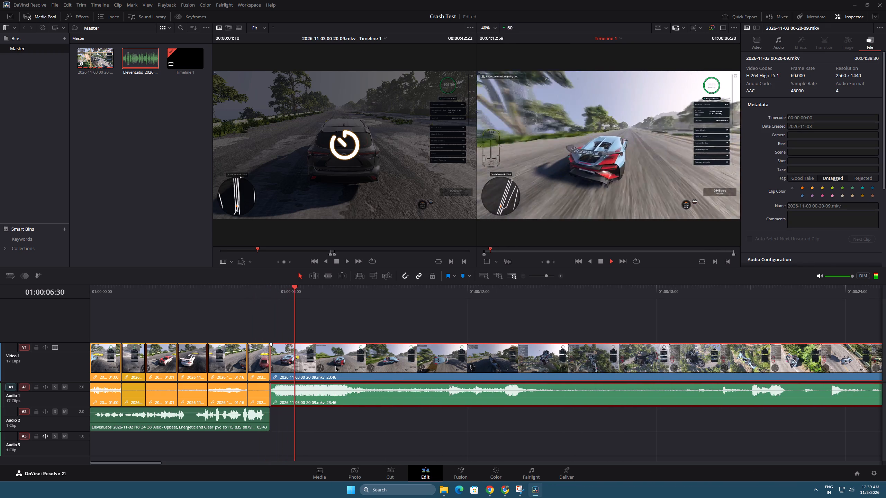
key("space")
Extend the blue car run's start to a length of 24:43, place it back against the montage and play it.
left_click_drag(349, 371, 379, 378)
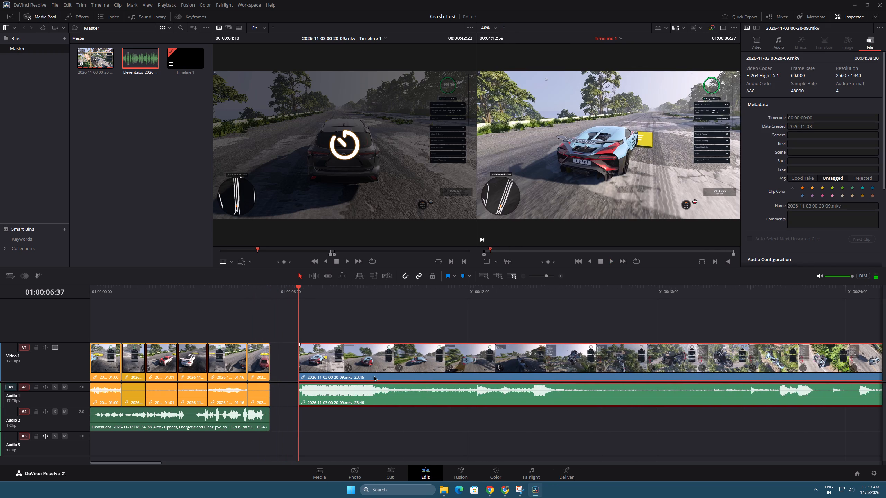
left_click_drag(298, 362, 282, 362)
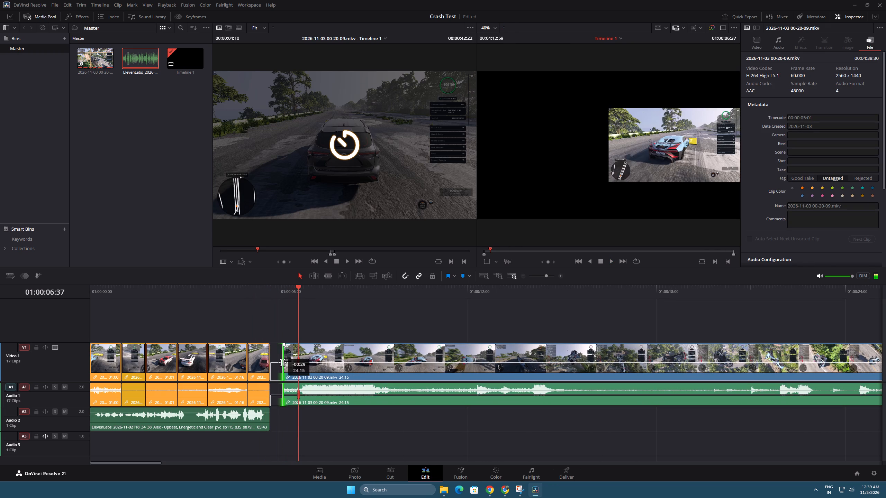
left_click_drag(282, 362, 272, 361)
left_click_drag(346, 372, 358, 372)
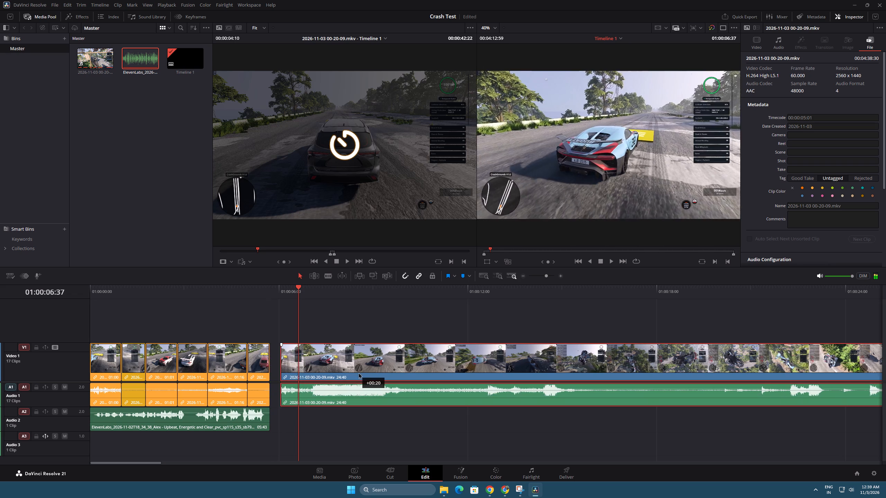
left_click_drag(358, 372, 371, 376)
left_click(295, 363)
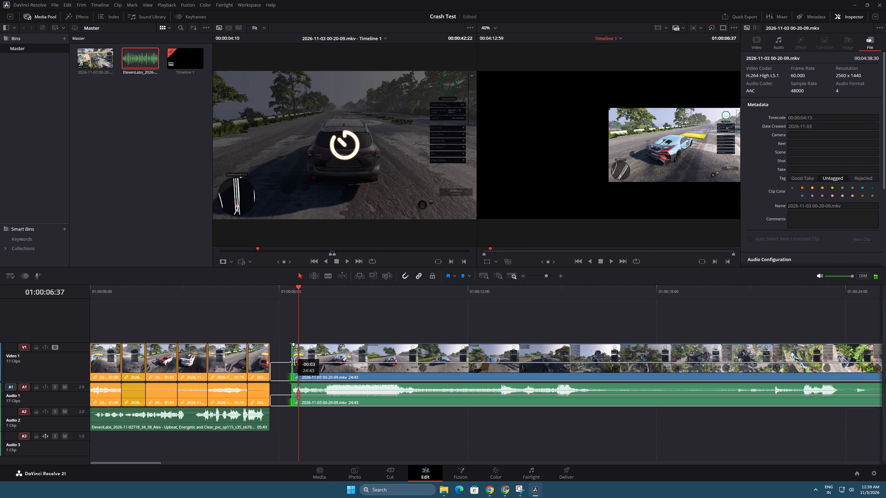
left_click_drag(352, 360, 332, 360)
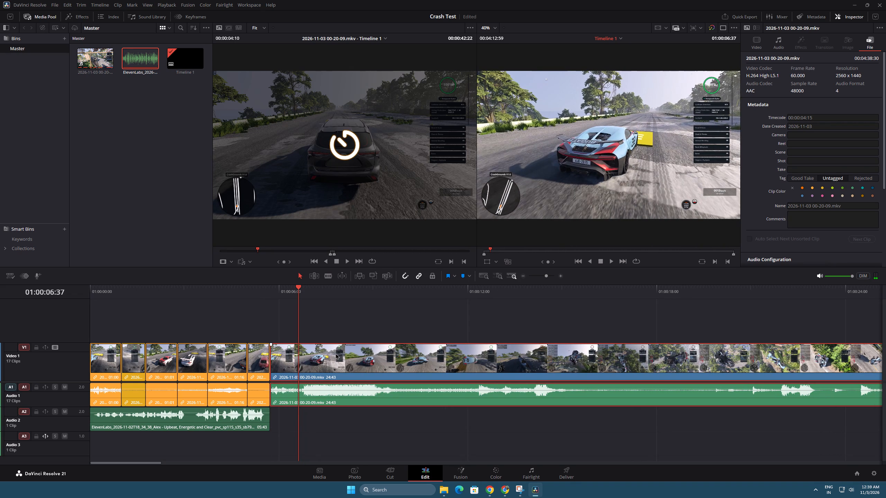
key("space")
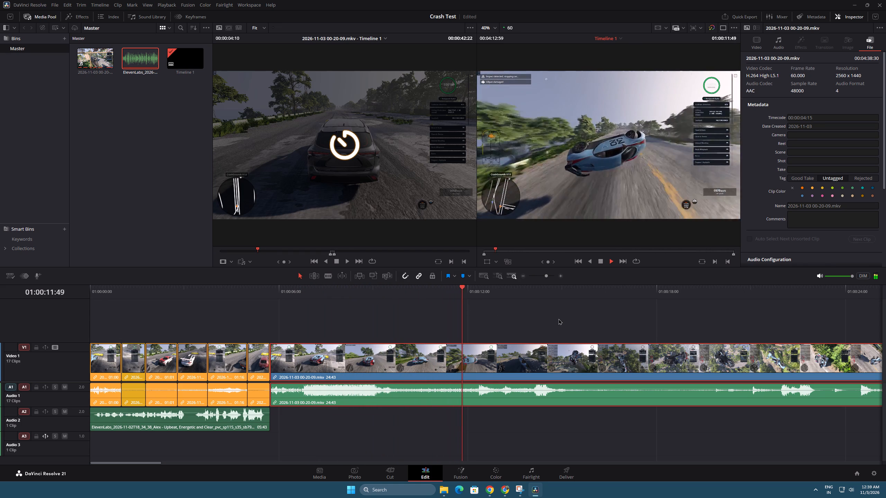
left_click(546, 276)
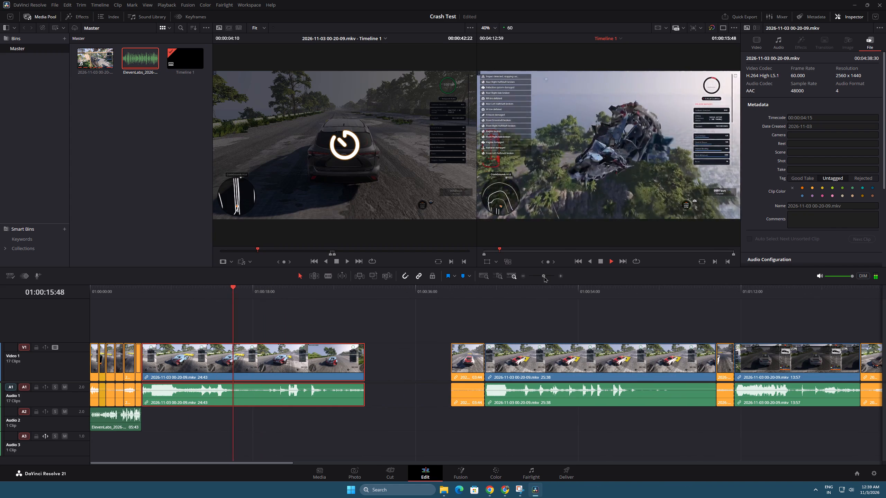
key("space")
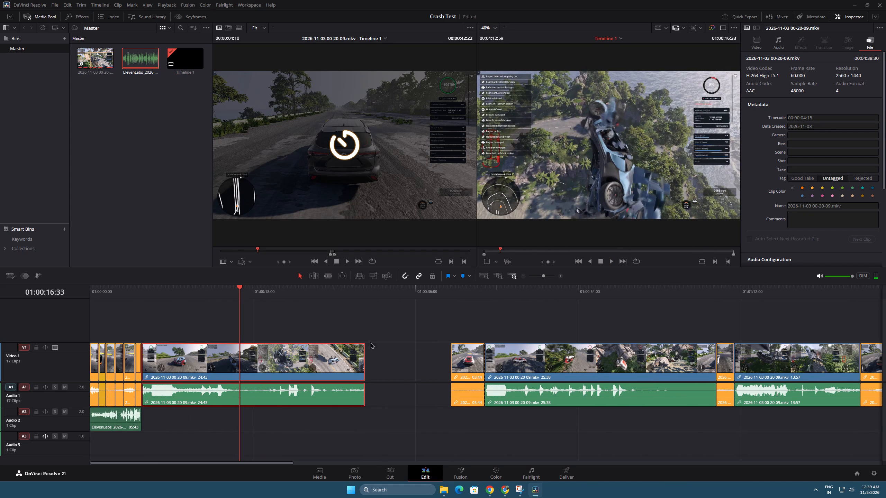
Move the remaining 22:57 voiceover clip from Audio 3 onto Audio 2 beneath the 24:43 run, with their ends aligned.
scroll(642, 402, "down", 1)
left_click(543, 278)
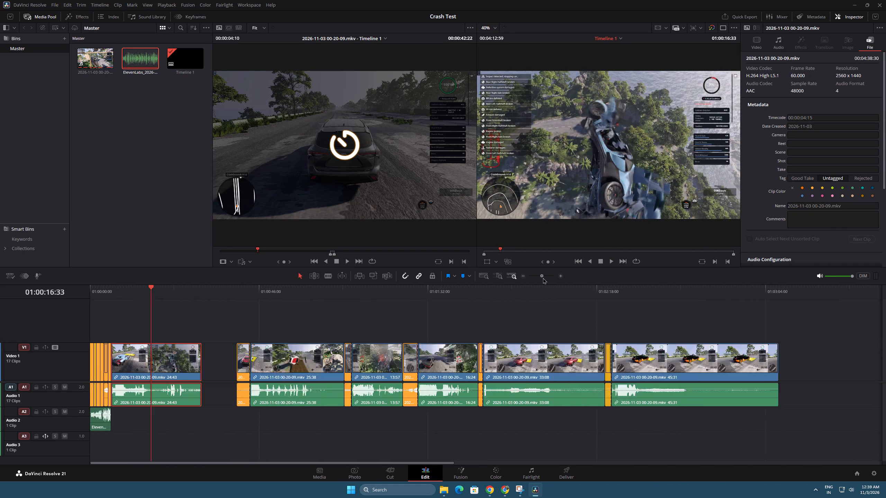
left_click_drag(754, 445, 586, 429)
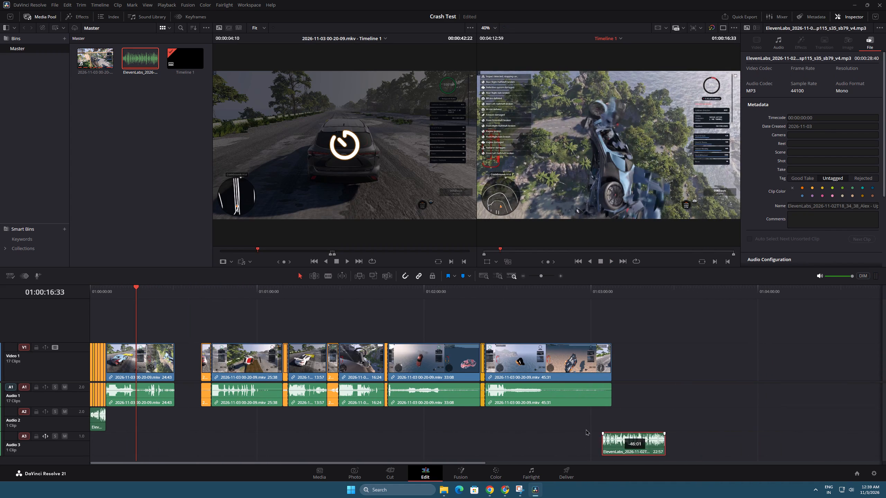
left_click_drag(586, 429, 135, 414)
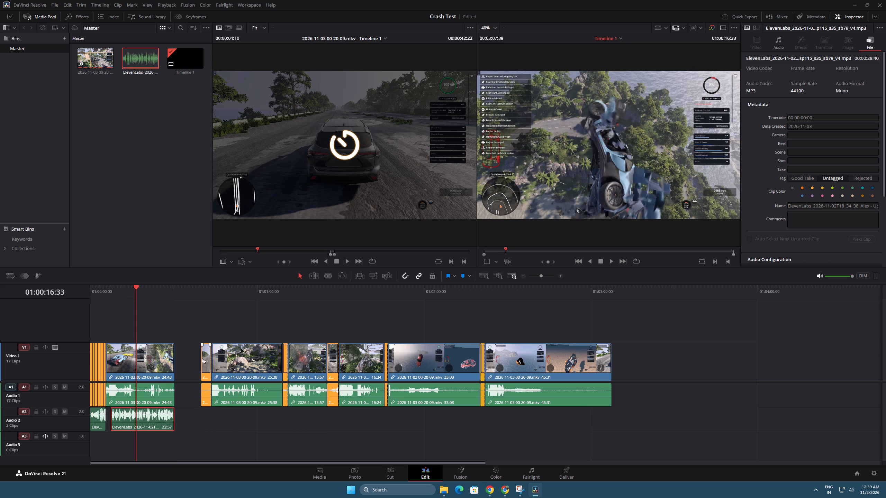
Shift the 22:57 voiceover about 2 seconds earlier to directly follow the opening voiceover, playing it before and after the move.
left_click(544, 275)
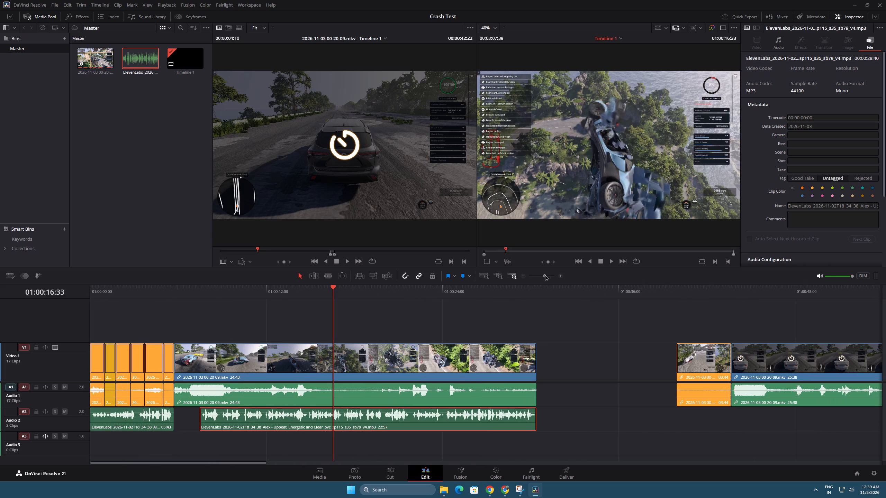
left_click(190, 289)
key("space")
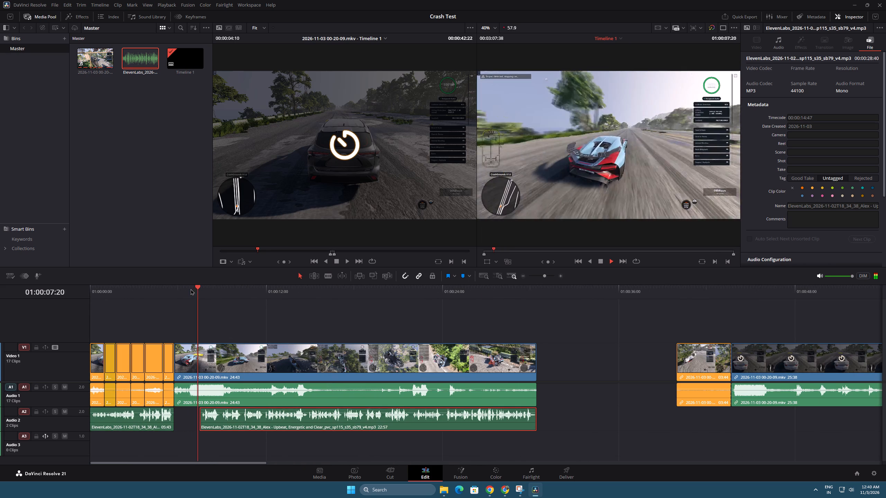
key("space")
left_click_drag(242, 425, 224, 425)
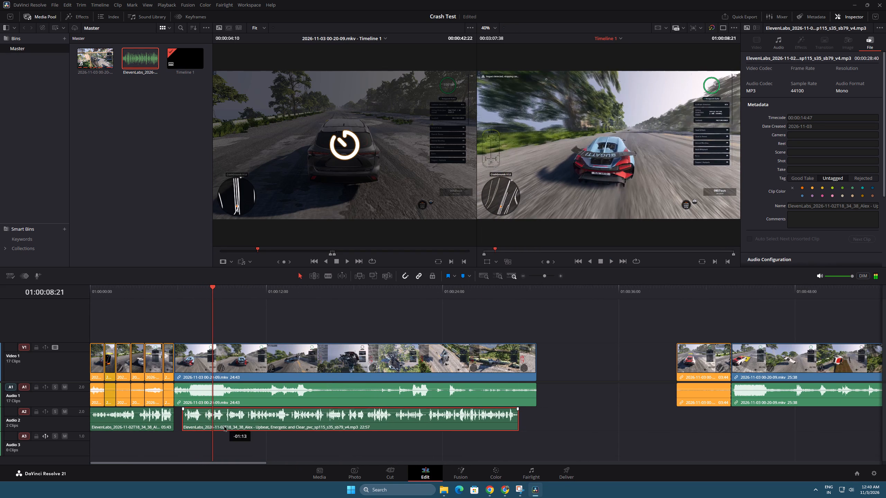
left_click_drag(224, 425, 215, 424)
key("space")
left_click(173, 288)
key("space")
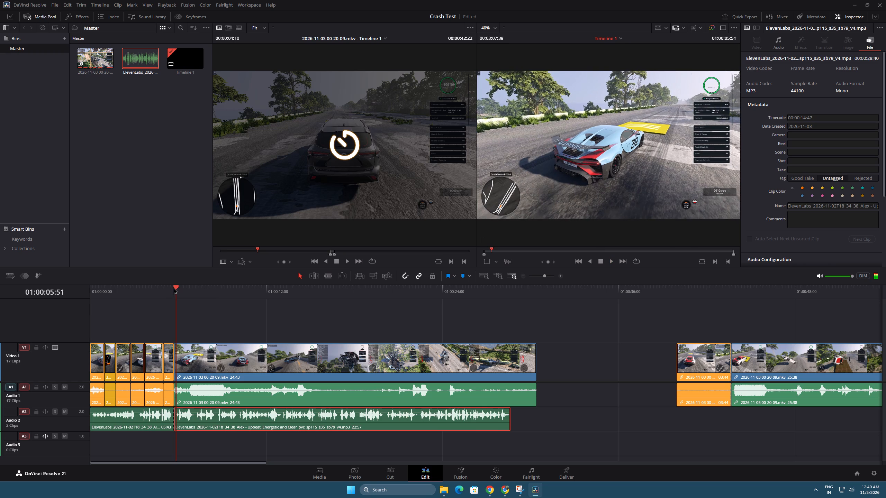
key("space")
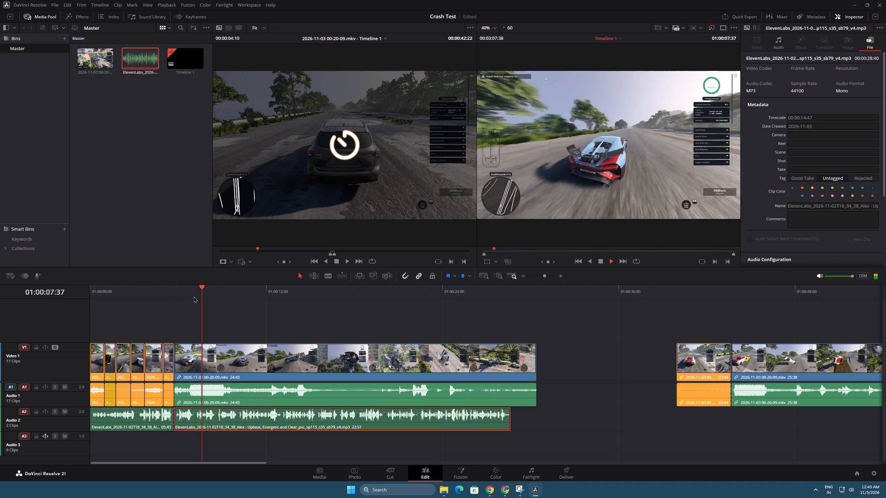
key("space")
Split the 22:57 voiceover at about 01:00:07:07 and move its 21:32 remainder to start at the end of the 24:43 run.
left_click(329, 276)
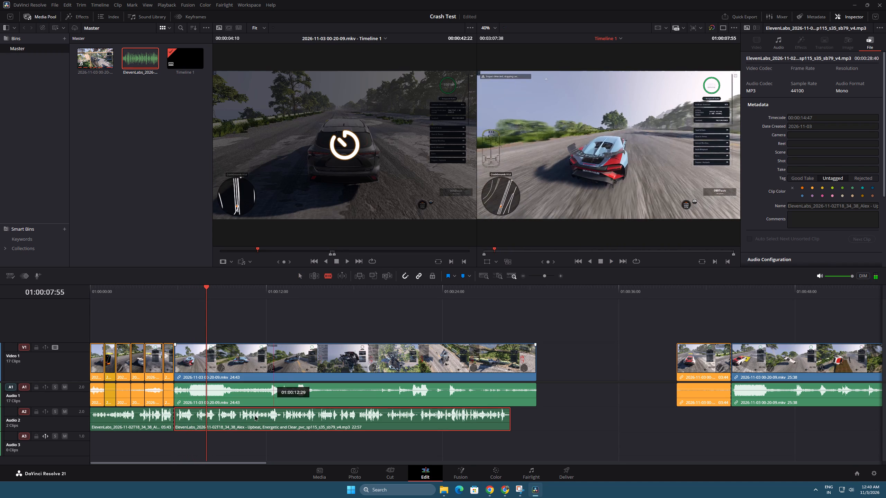
left_click(195, 417)
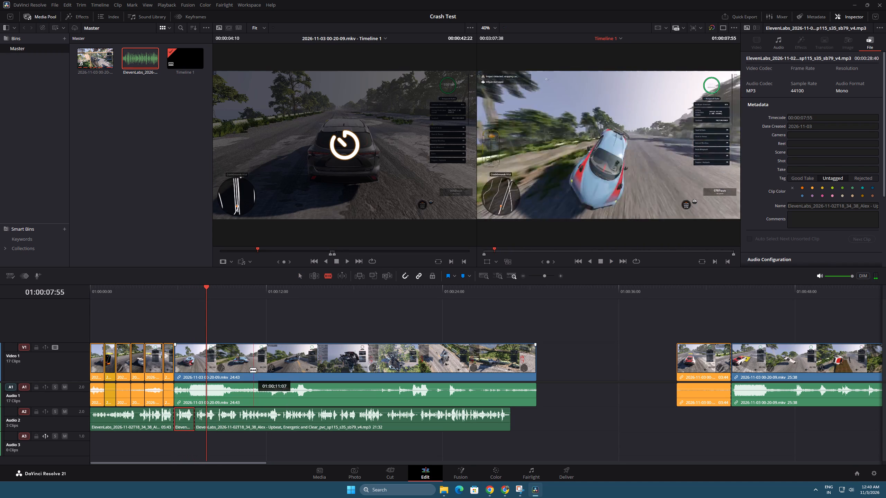
left_click(300, 274)
left_click_drag(257, 424, 270, 424)
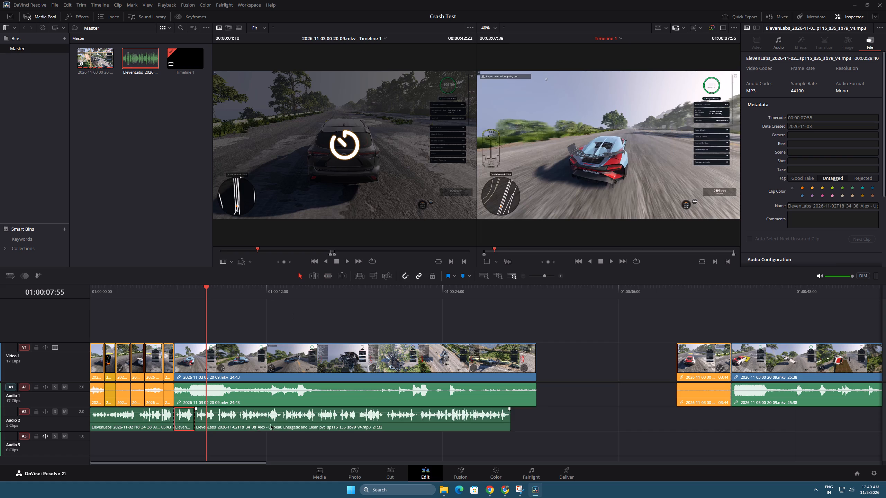
left_click_drag(270, 424, 598, 424)
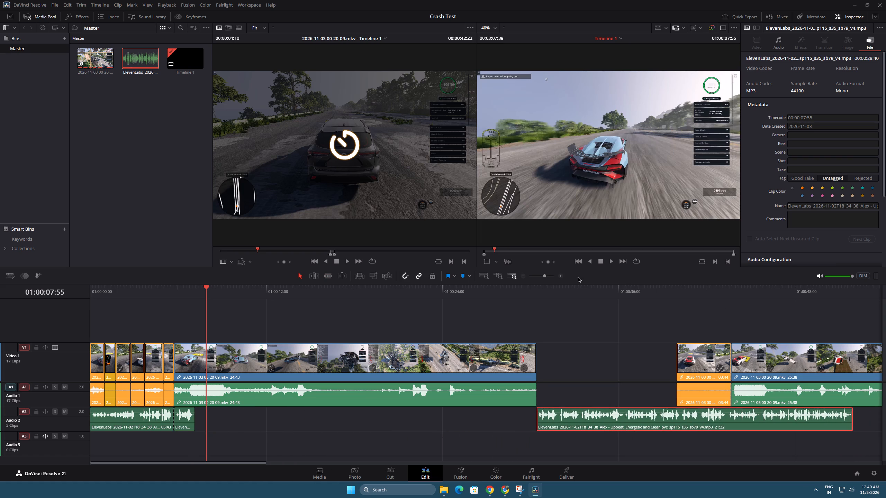
Shift all the remaining runs and lead-ins after the 24:43 run together about 2:54 later on the timeline.
left_click(537, 277)
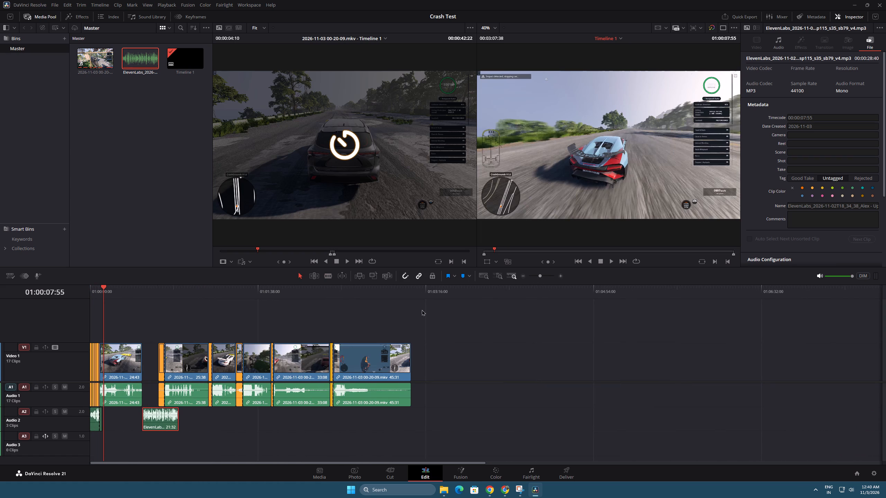
left_click_drag(158, 329, 397, 374)
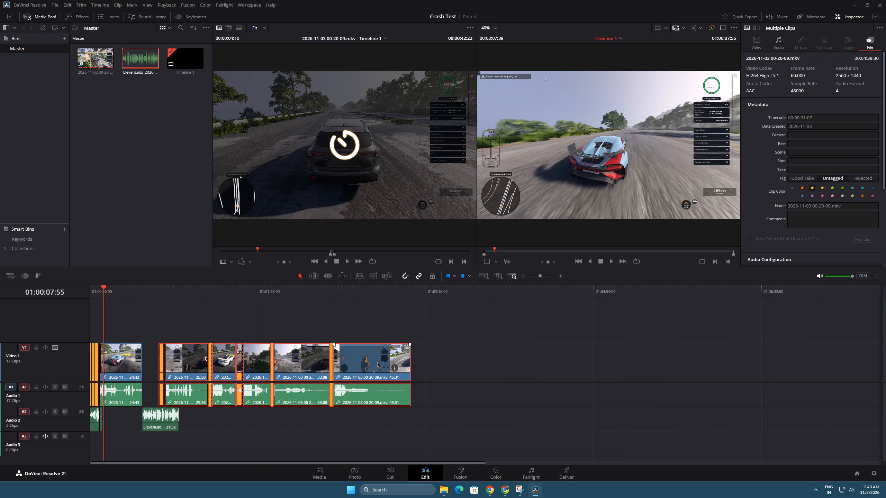
left_click_drag(377, 361, 675, 371)
left_click(758, 347)
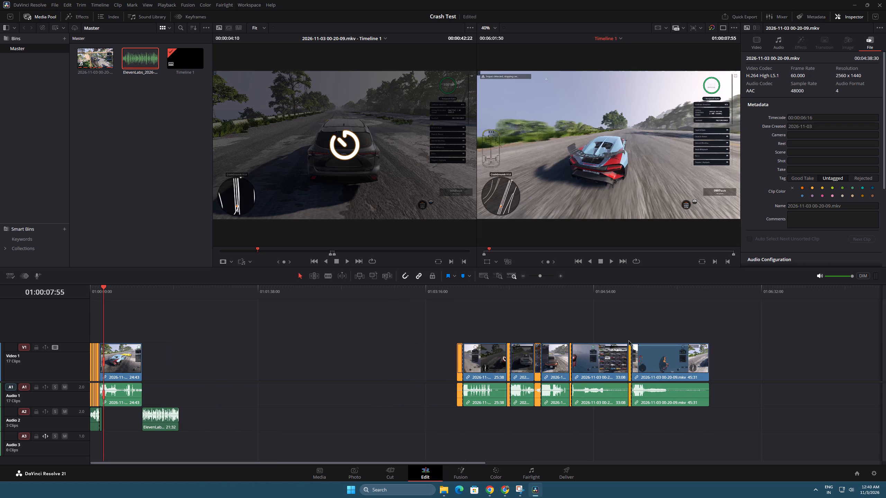
Move the 45:31 run together with its short lead-in from the timeline's end to directly follow the 24:43 run.
left_click_drag(629, 333, 638, 344)
left_click_drag(654, 322, 651, 325)
left_click_drag(637, 335, 636, 350)
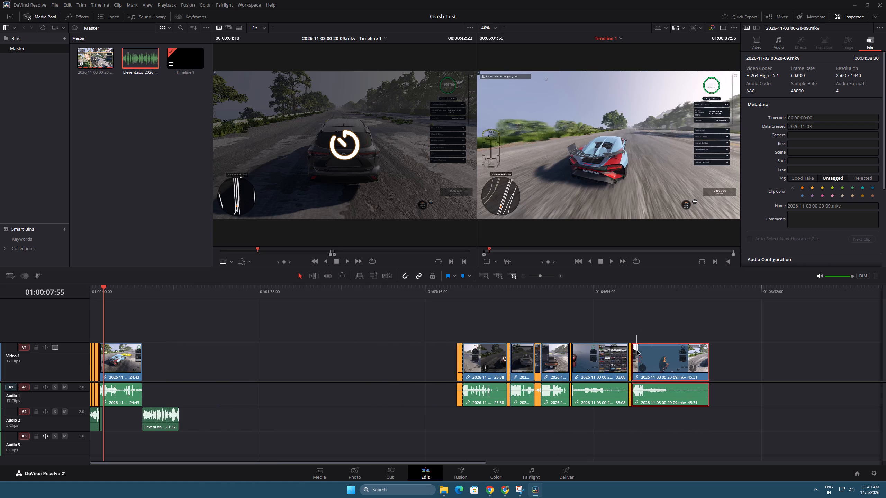
left_click_drag(636, 350, 631, 350)
left_click_drag(652, 353, 194, 381)
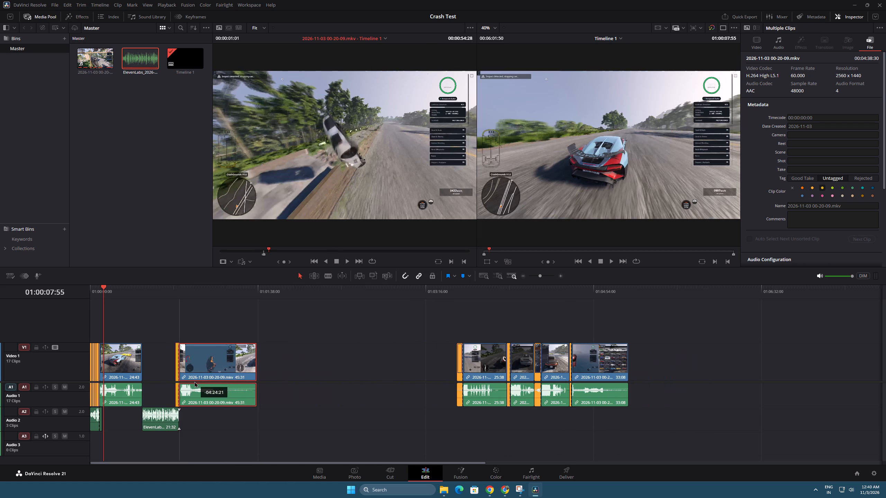
left_click_drag(194, 381, 166, 382)
Play the 45:31 run's lead-in with the voiceover and split the 21:32 voiceover at about 01:00:32:02.
left_click(135, 289)
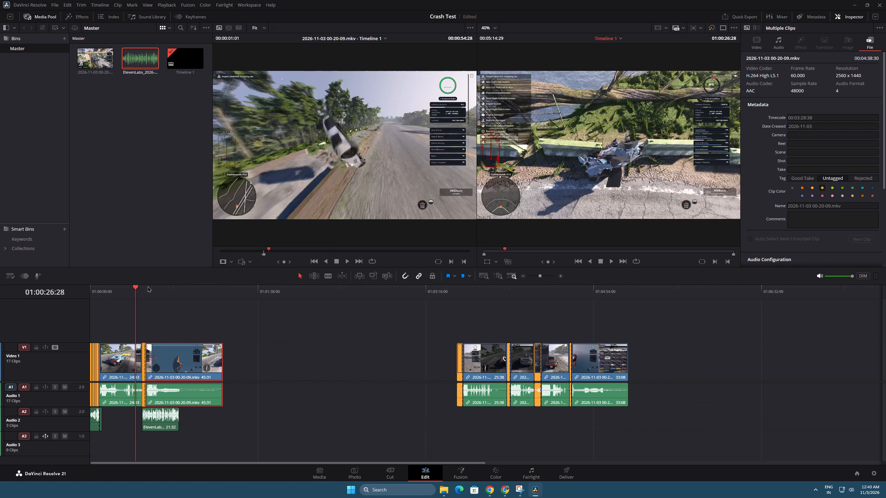
left_click_drag(540, 276, 543, 276)
key("space")
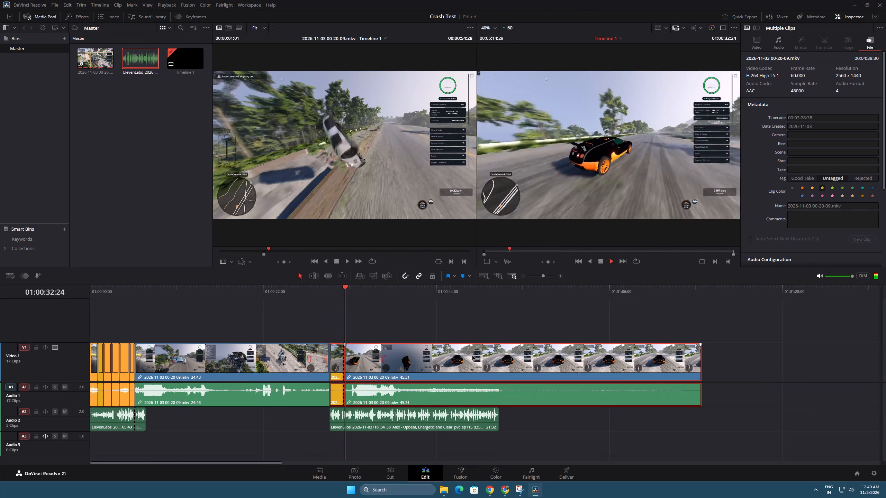
key("space")
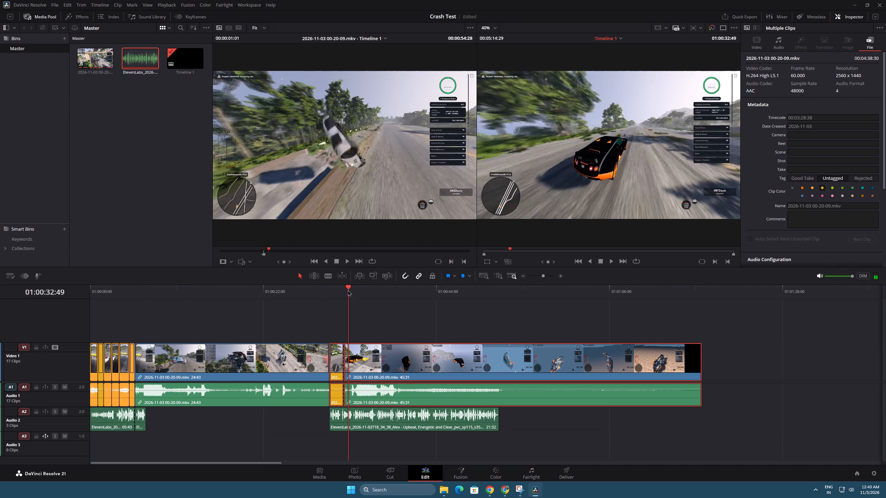
left_click_drag(348, 287, 338, 288)
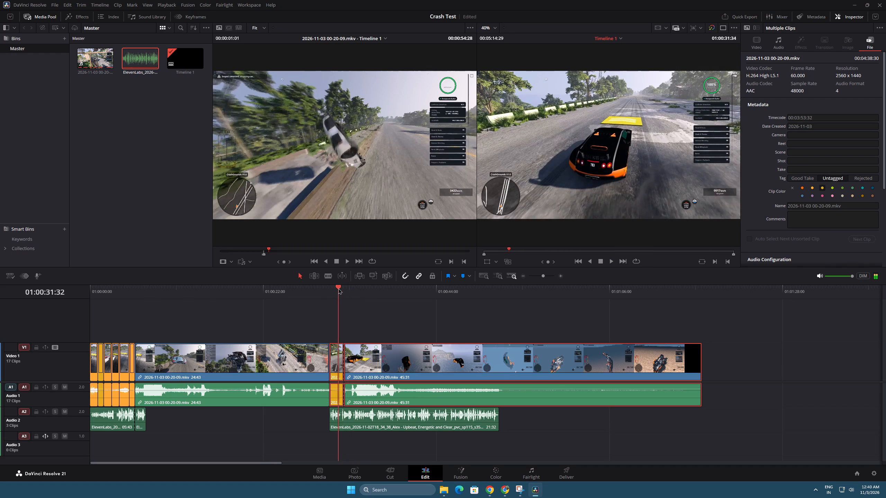
left_click_drag(338, 288, 339, 288)
left_click_drag(544, 274, 546, 274)
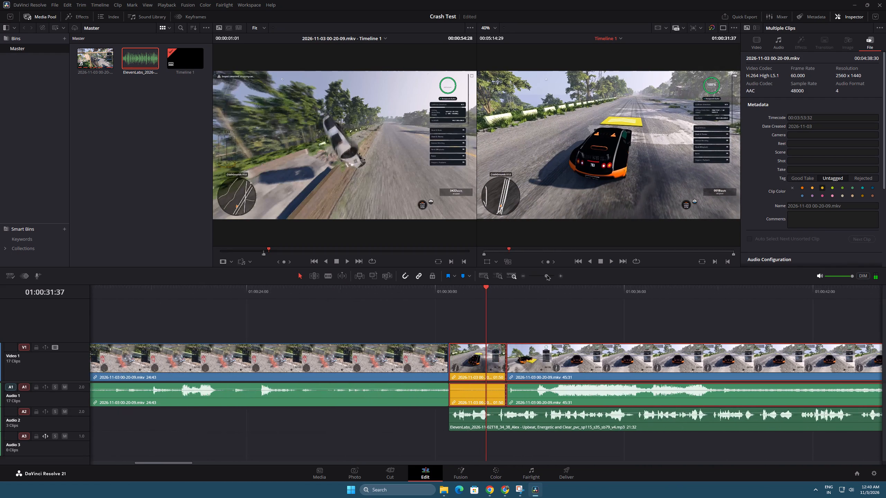
left_click_drag(546, 274, 548, 274)
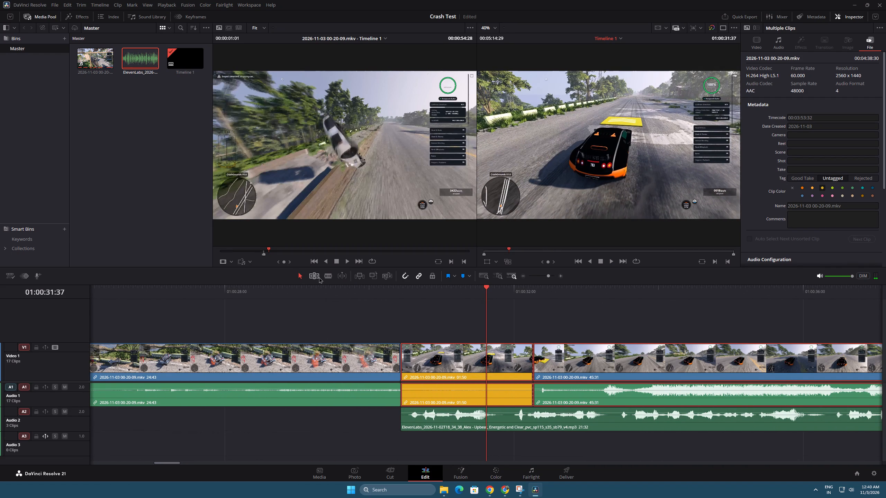
left_click(324, 277)
left_click(509, 423)
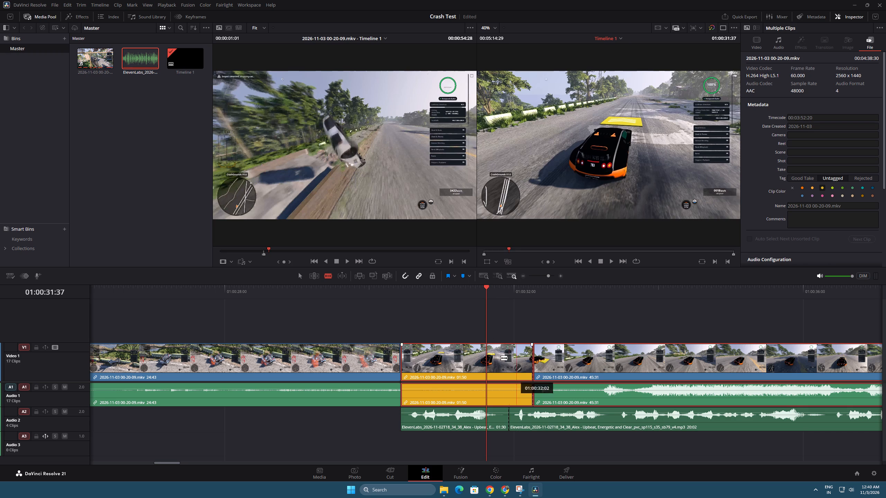
left_click(297, 275)
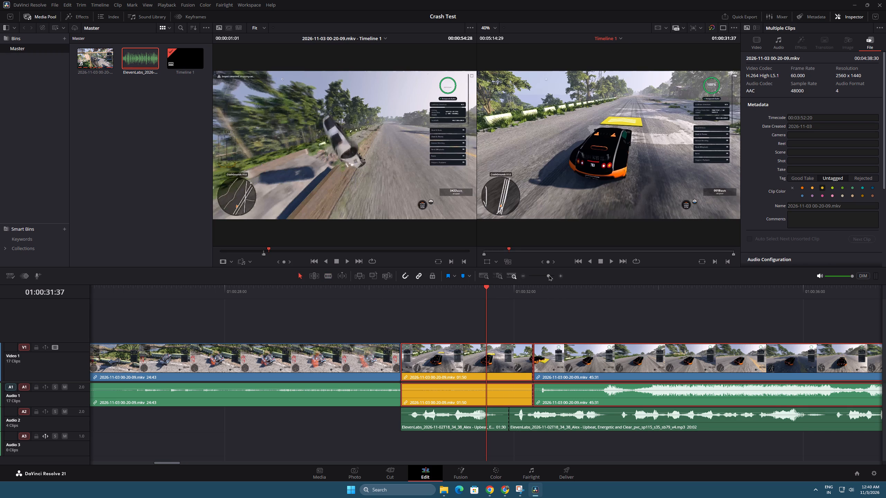
Move the 20:02 voiceover remainder on Audio 2 to start at the end of the 45:31 run.
left_click_drag(549, 275, 545, 275)
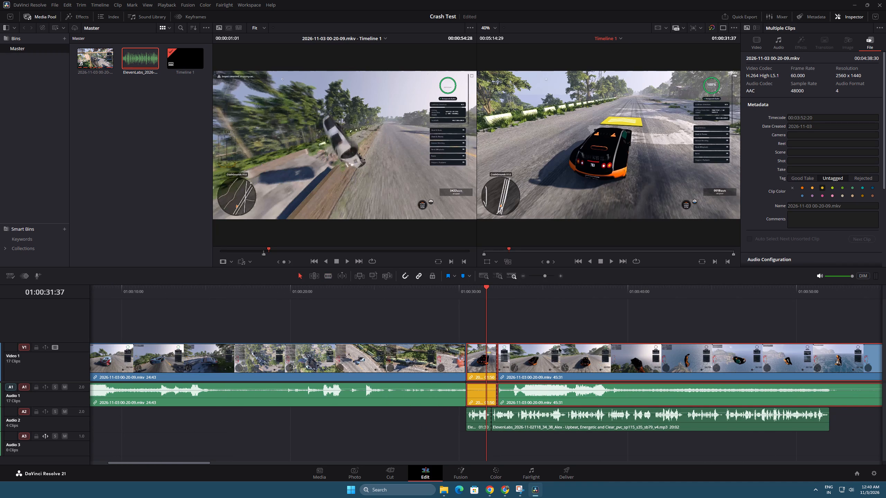
left_click_drag(533, 277, 539, 279)
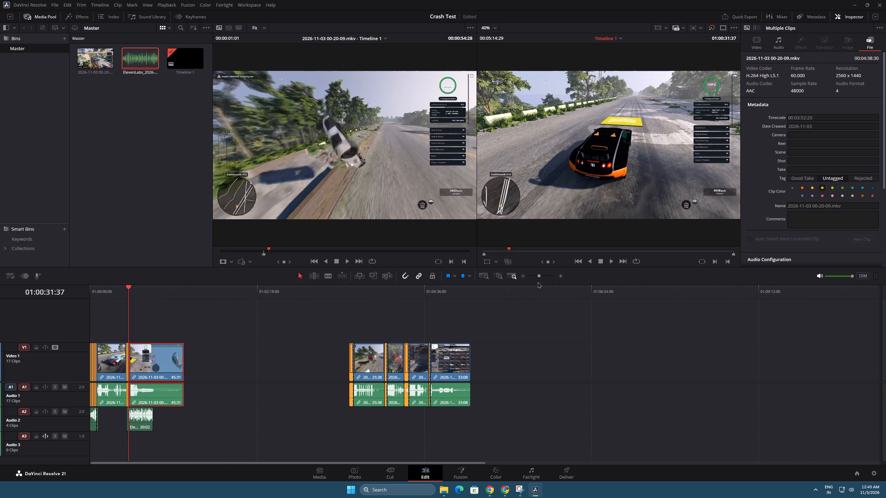
left_click_drag(144, 425, 294, 432)
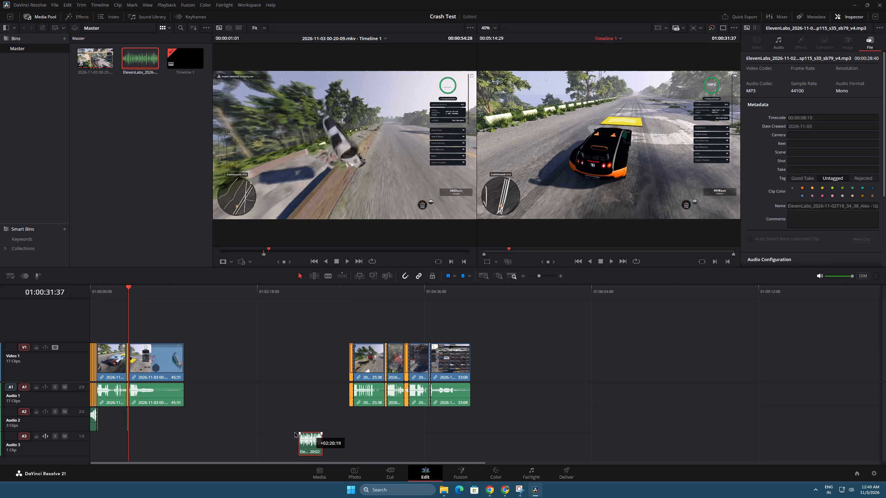
left_click_drag(294, 432, 199, 430)
left_click(344, 316)
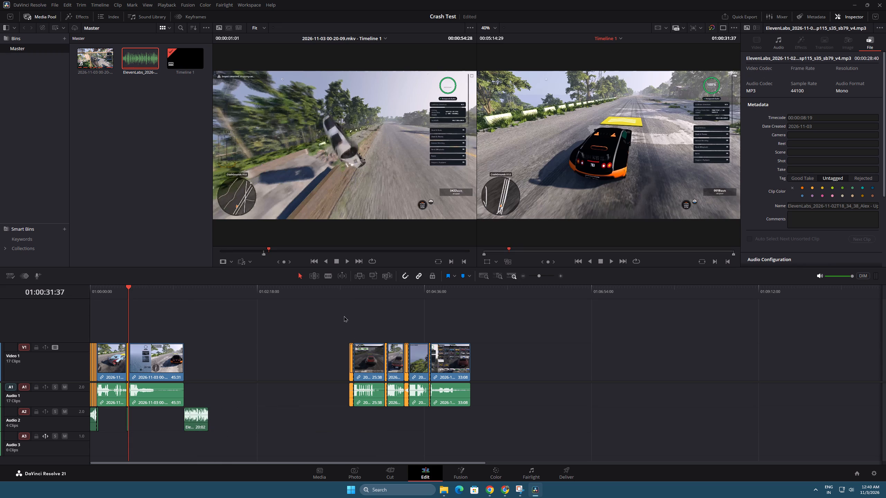
Move the four remaining runs and their lead-ins together to directly follow the 45:31 run.
left_click_drag(341, 322, 479, 368)
left_click_drag(455, 363, 342, 357)
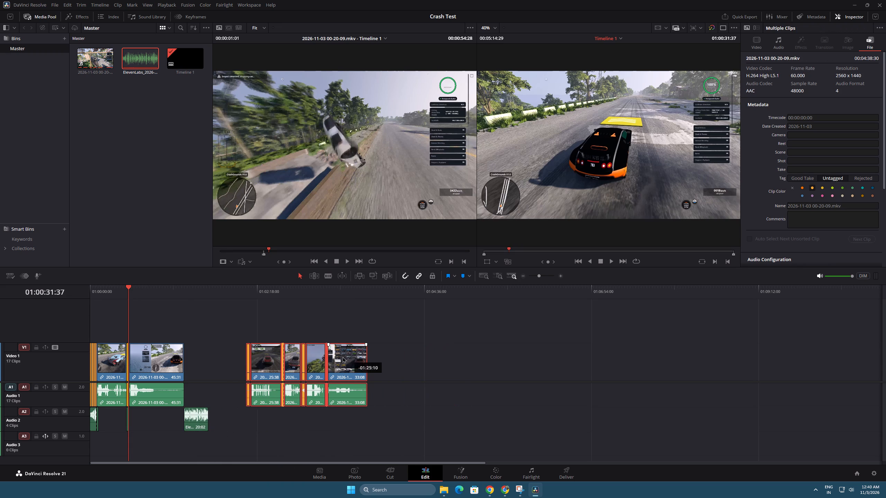
left_click_drag(342, 357, 290, 356)
Trim the end of the 45:31 run to a 39:44 duration, cutting off its black and reset-car footage.
left_click(180, 283)
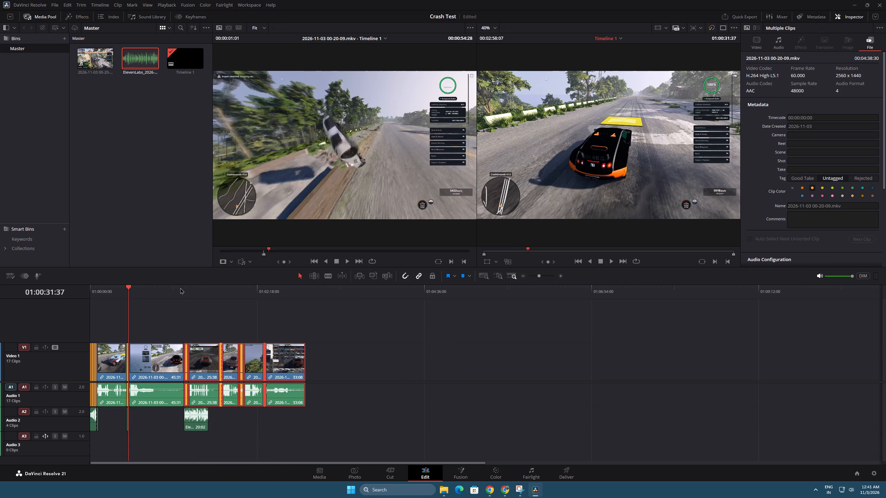
left_click(180, 288)
key("space")
key("space")
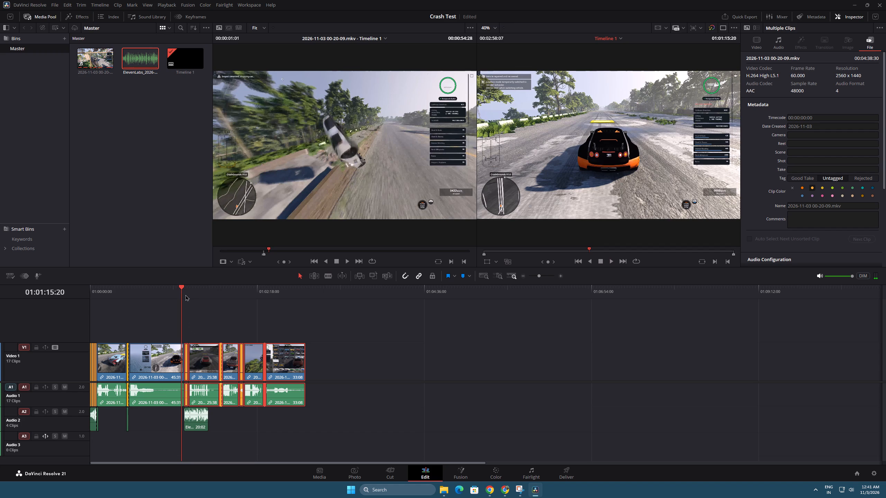
left_click_drag(540, 278, 544, 278)
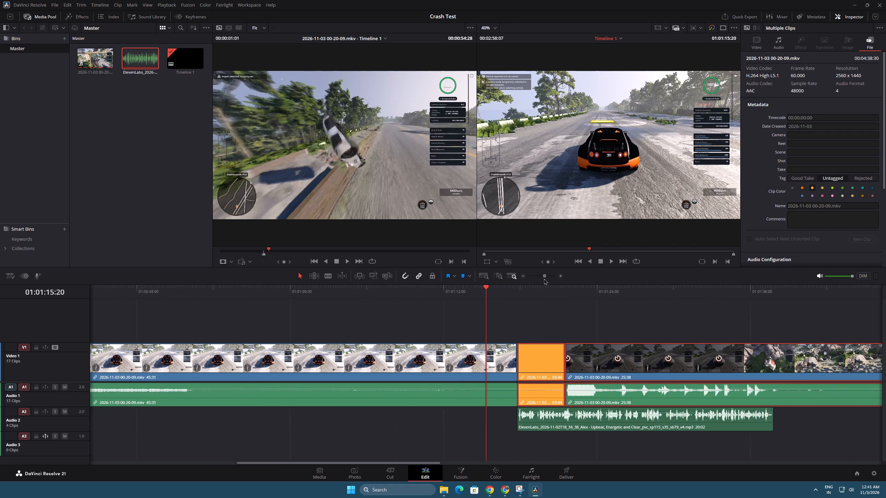
left_click_drag(544, 278, 546, 279)
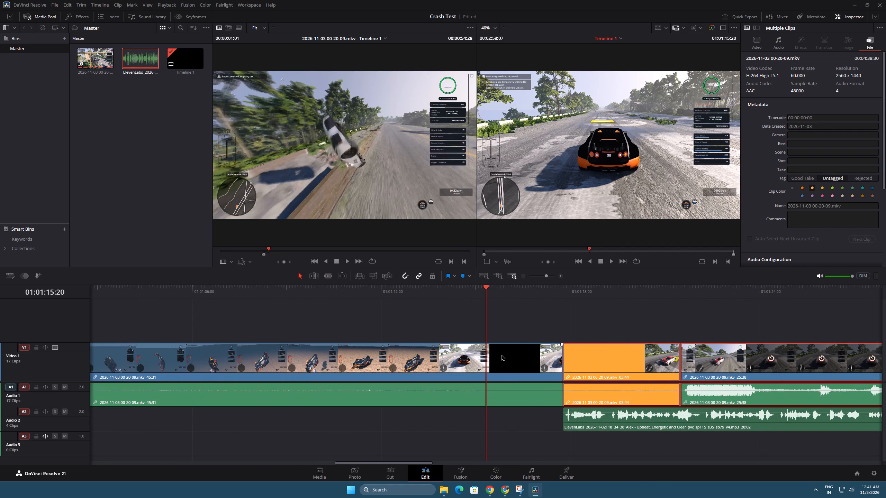
left_click(548, 365)
left_click_drag(559, 365, 429, 360)
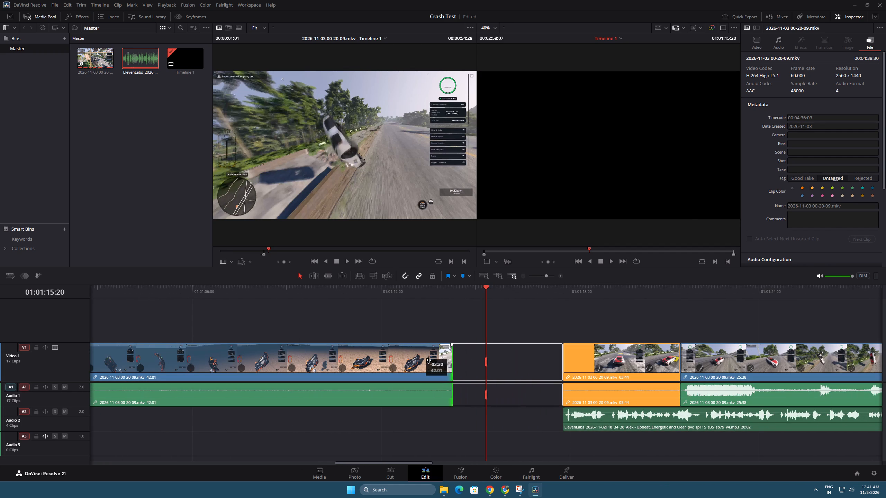
left_click_drag(429, 360, 379, 361)
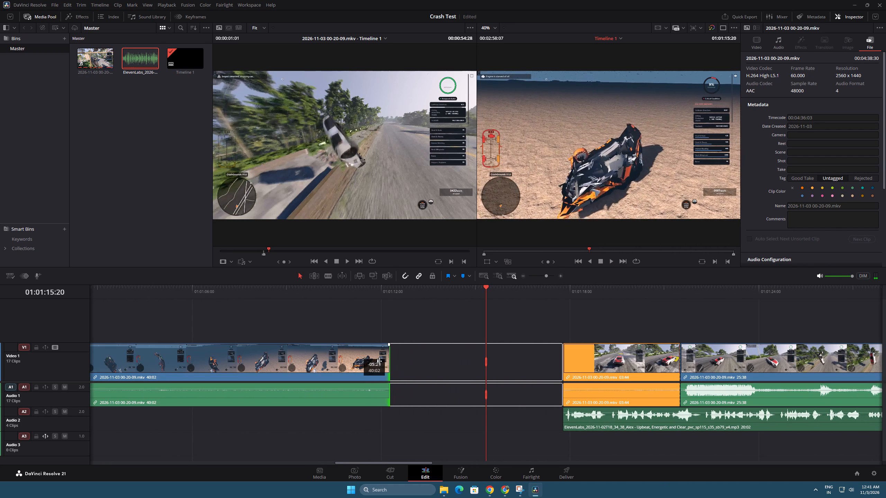
left_click_drag(379, 361, 377, 361)
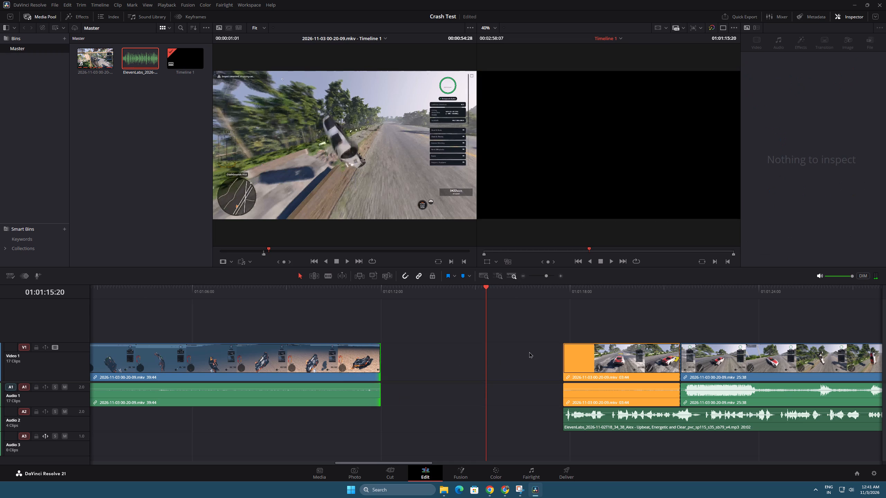
Ripple delete the gap between the 39:44 run and the 03:44 lead-in.
left_click_drag(523, 326, 622, 363)
left_click(456, 349)
key("BackSpace")
left_click(433, 397)
key("BackSpace")
Move the 20:02 voiceover earlier on Audio 2 to start with the 03:44 lead-in at about 01:01:12:00.
left_click(427, 419)
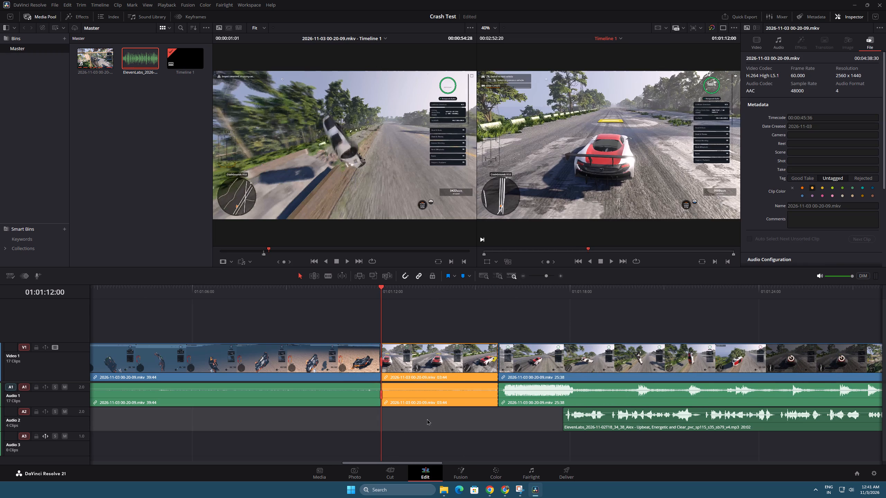
left_click_drag(607, 425, 421, 417)
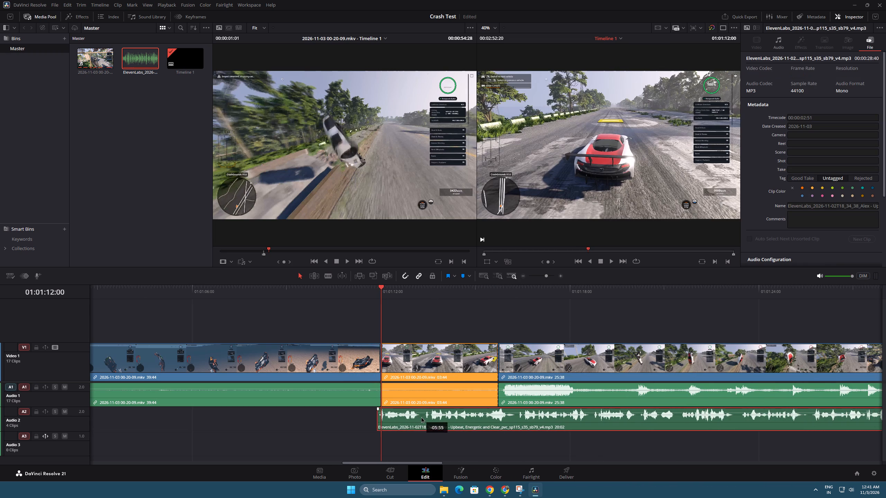
left_click_drag(421, 417, 420, 416)
left_click_drag(425, 422, 432, 423)
Play the start of the 03:44 lead-in and split the 20:02 voiceover at 01:01:13:31.
key("space")
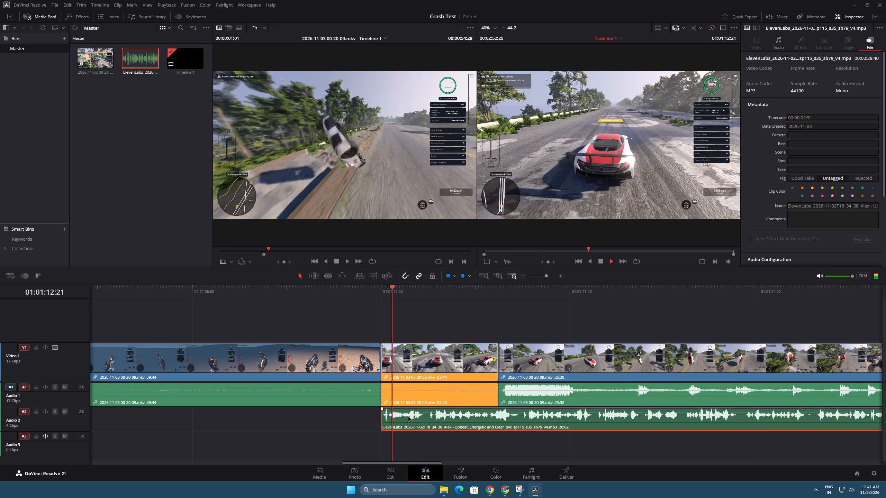
key("space")
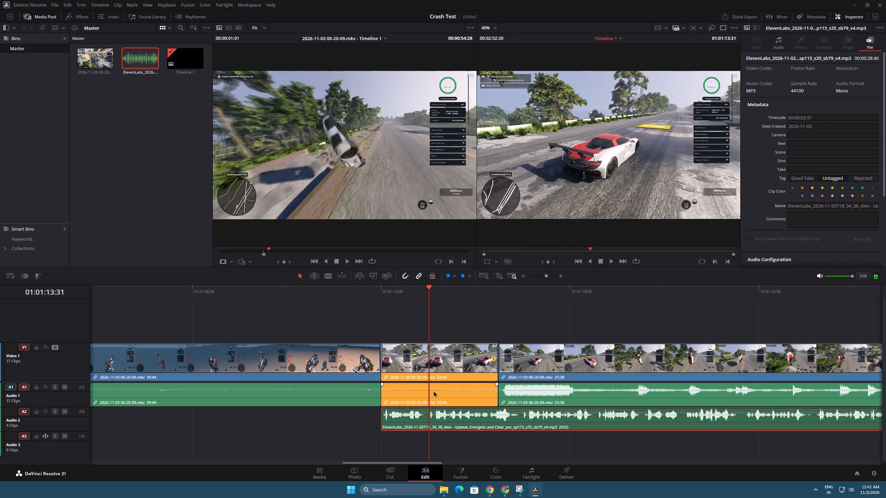
left_click(329, 274)
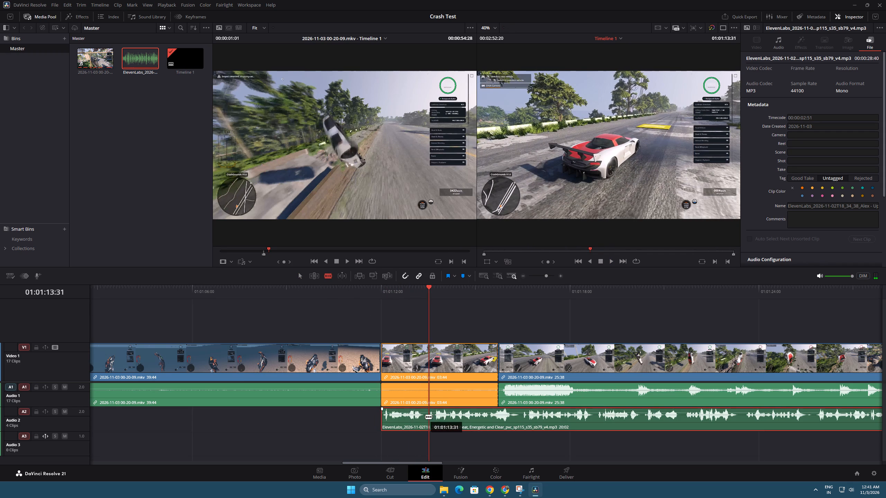
left_click(429, 417)
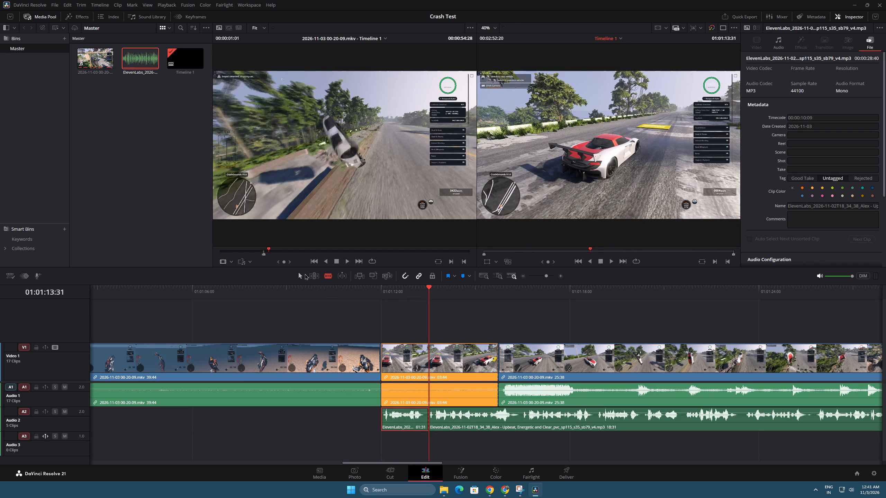
left_click(302, 274)
Move the 18:31 voiceover remainder to start at the lead-in that follows the 25:38 run.
left_click(543, 277)
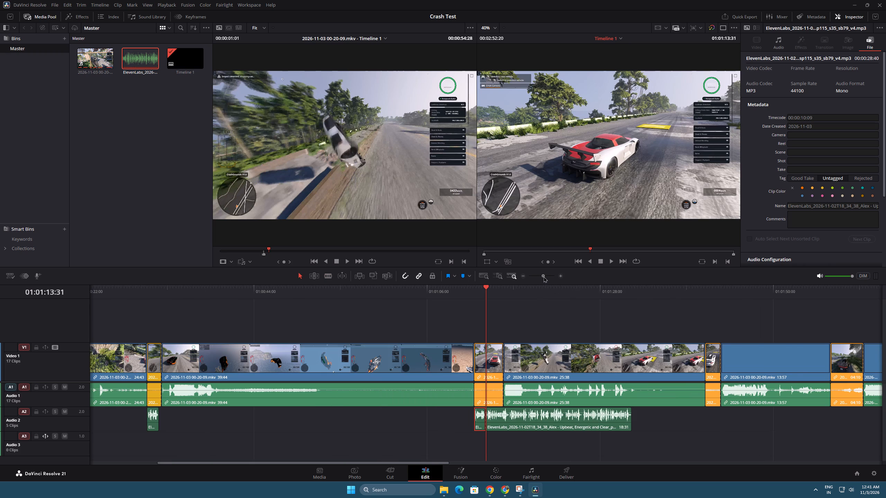
left_click_drag(531, 426, 742, 419)
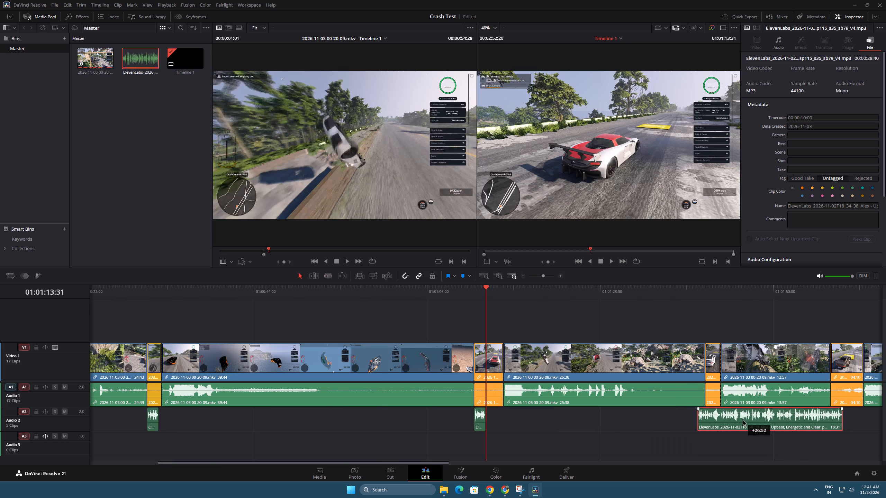
left_click_drag(742, 419, 748, 420)
Play the lead-in after the 25:38 run and split the 18:31 voiceover on Audio 2 at about 01:01:44.
left_click(703, 289)
key("space")
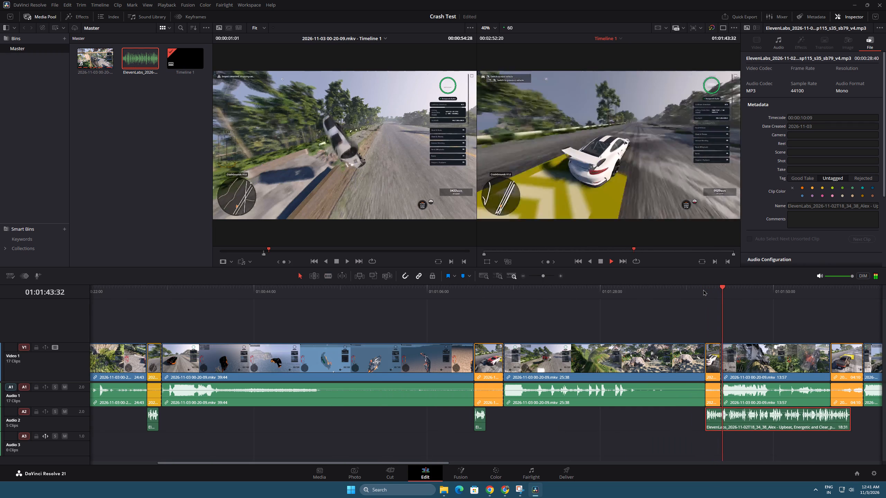
key("space")
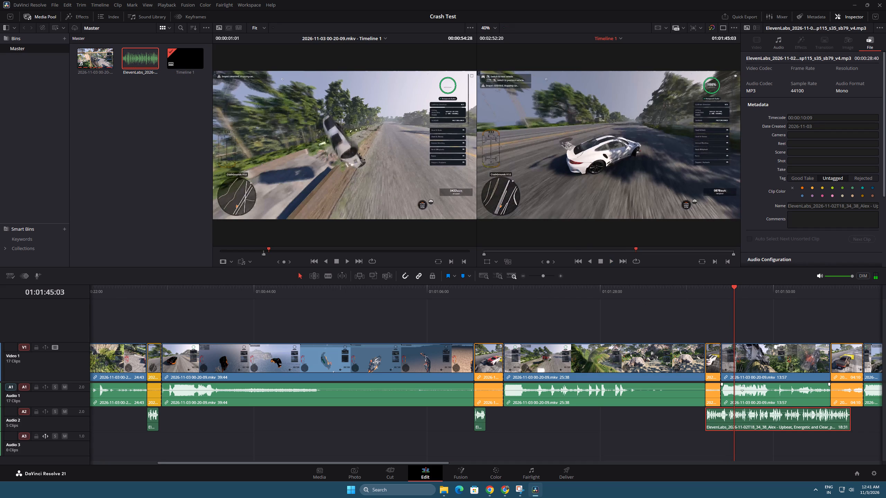
left_click(322, 275)
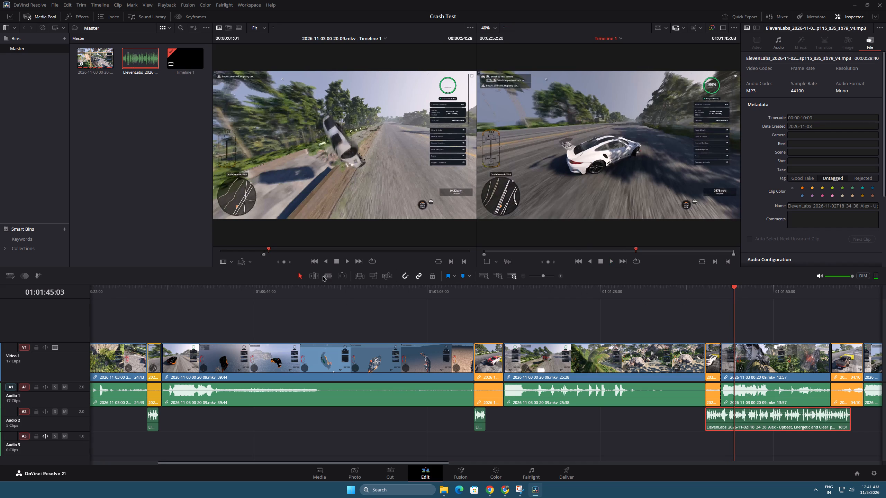
left_click(327, 277)
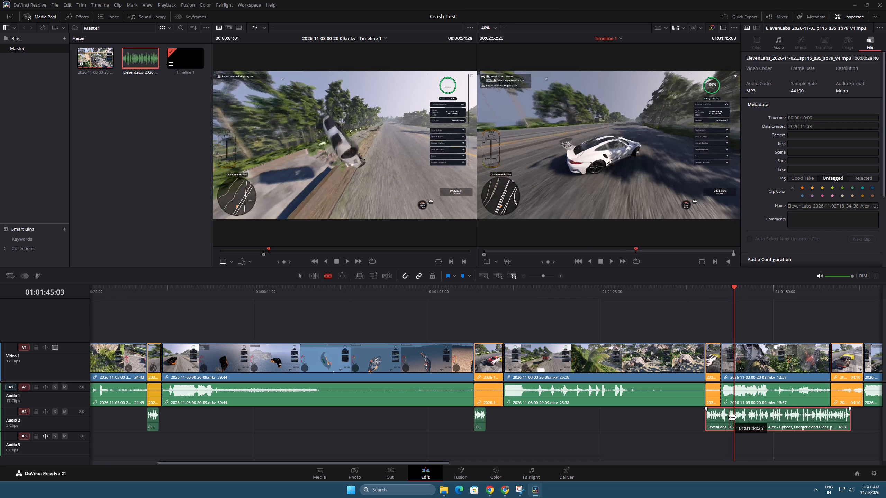
left_click(728, 417)
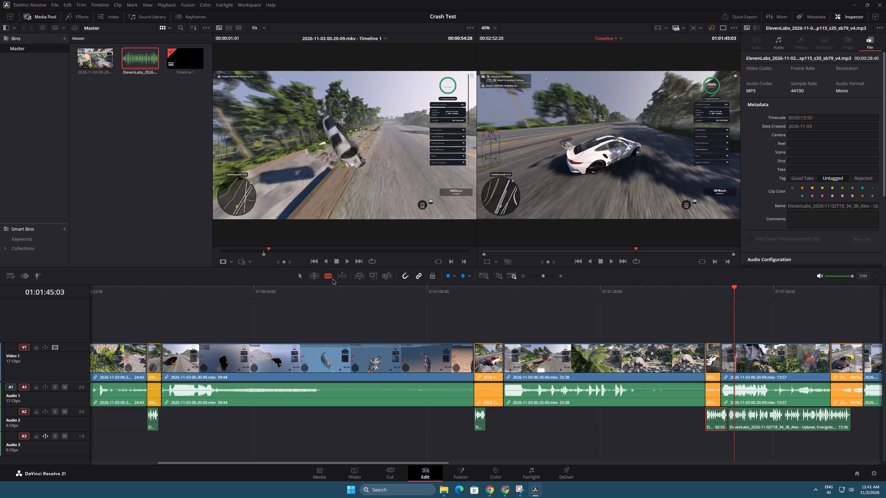
left_click(303, 275)
Move the 15:36 voiceover remainder to start at the lead-in that follows the 13:57 run.
left_click(545, 277)
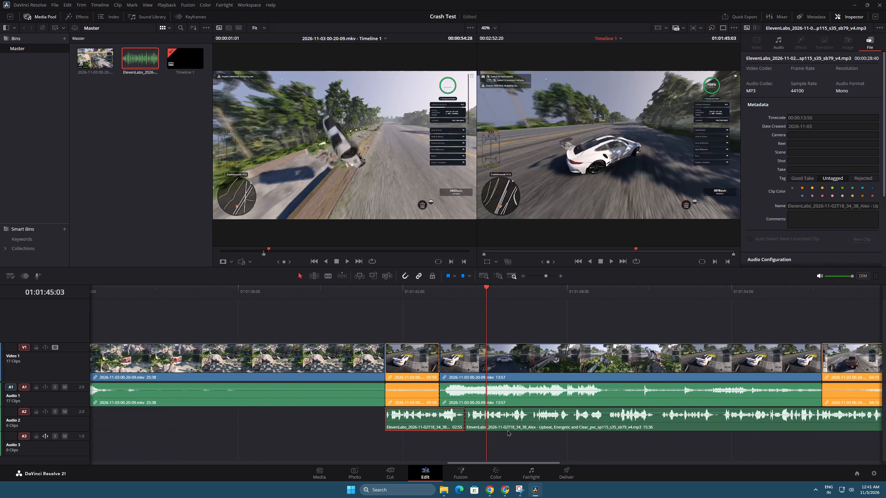
left_click_drag(508, 424, 864, 426)
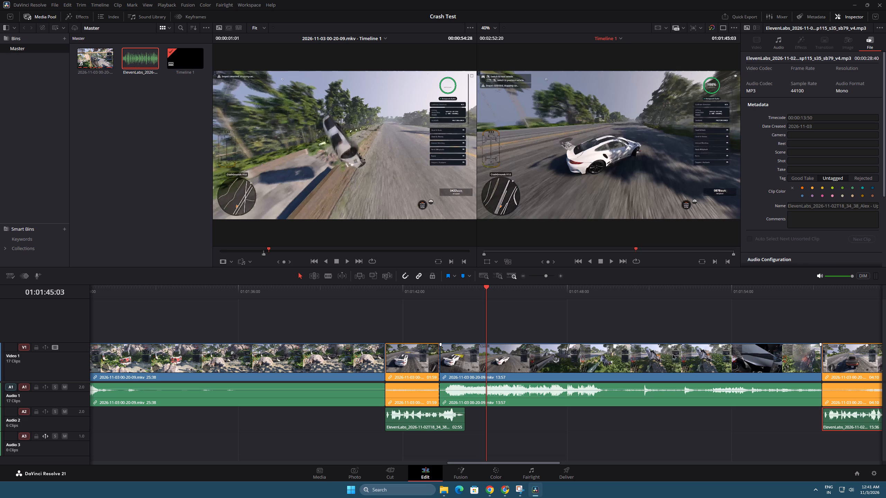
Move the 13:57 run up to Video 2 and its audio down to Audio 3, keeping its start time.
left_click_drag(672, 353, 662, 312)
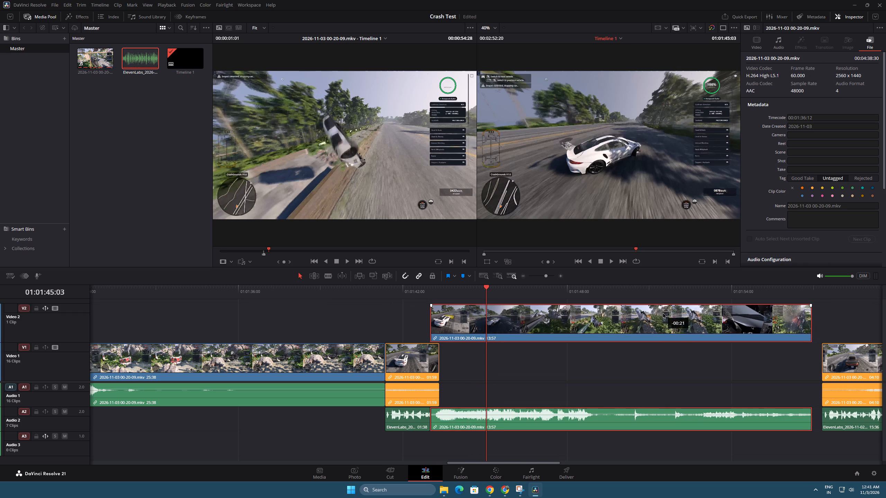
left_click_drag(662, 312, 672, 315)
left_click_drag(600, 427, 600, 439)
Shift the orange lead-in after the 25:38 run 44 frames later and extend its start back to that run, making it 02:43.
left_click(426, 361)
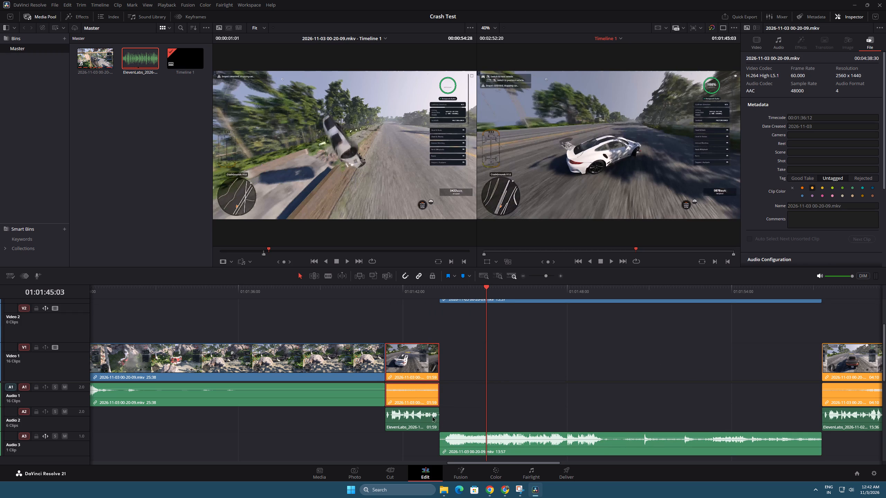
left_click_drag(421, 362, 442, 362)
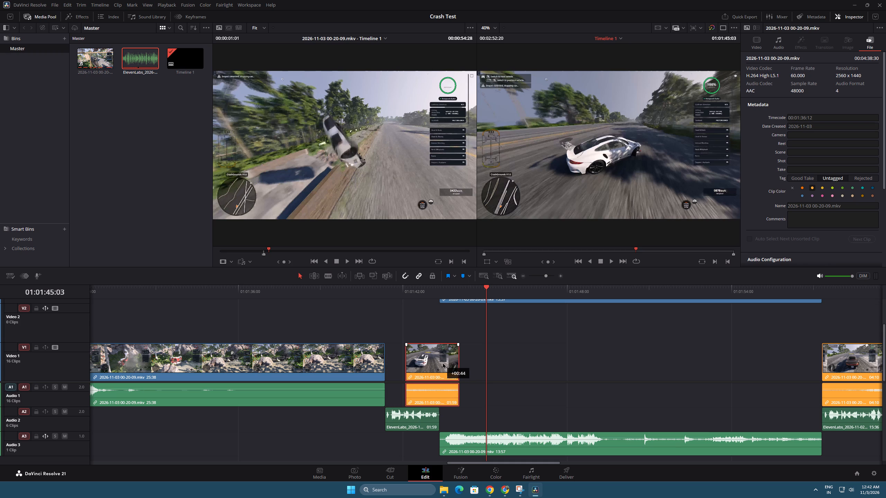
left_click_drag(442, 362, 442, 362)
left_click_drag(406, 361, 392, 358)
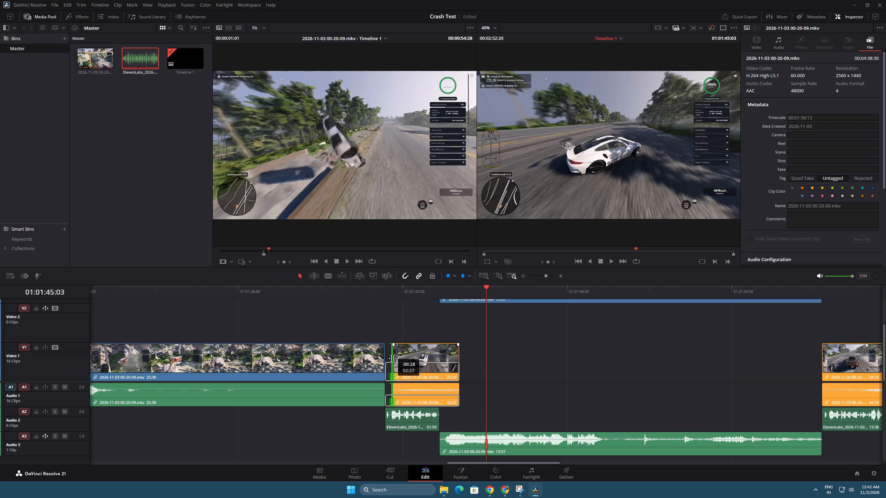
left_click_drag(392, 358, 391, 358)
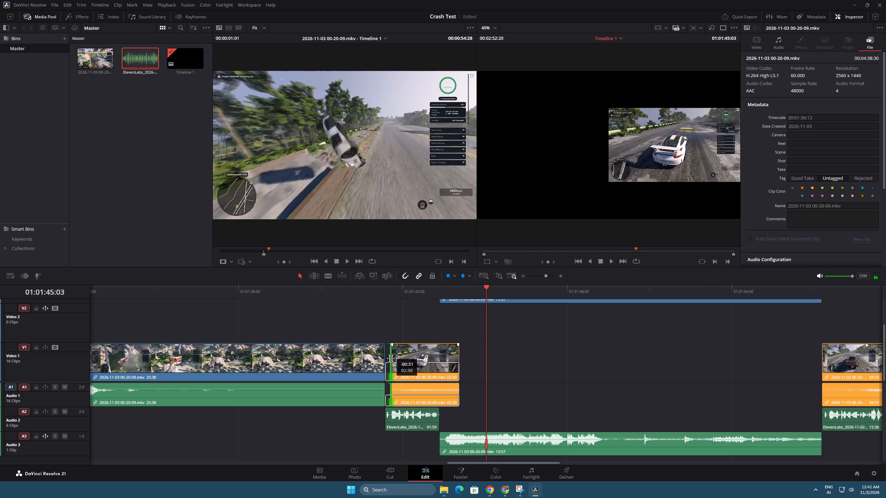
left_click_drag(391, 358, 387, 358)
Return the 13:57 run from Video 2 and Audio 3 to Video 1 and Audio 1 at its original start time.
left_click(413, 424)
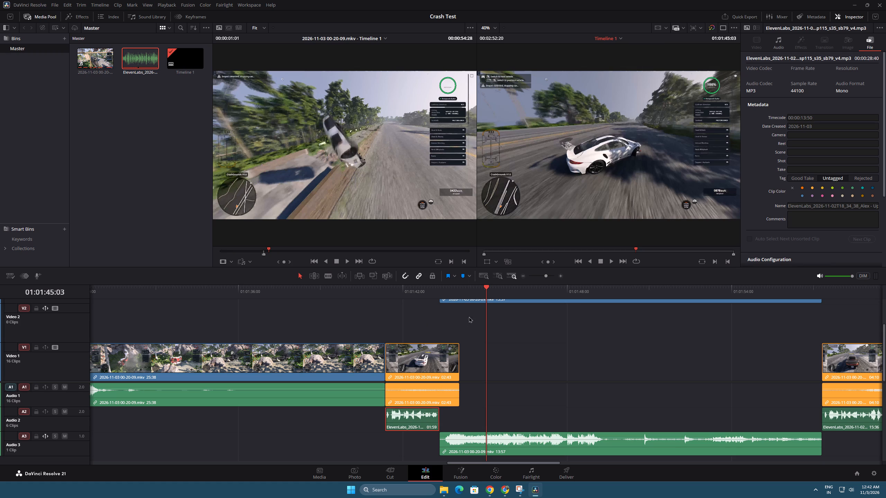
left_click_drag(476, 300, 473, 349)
Extend the start of the 13:57 run back over its orange lead-in to the end of the 25:38 run, making it 15:56.
left_click_drag(441, 360, 432, 358)
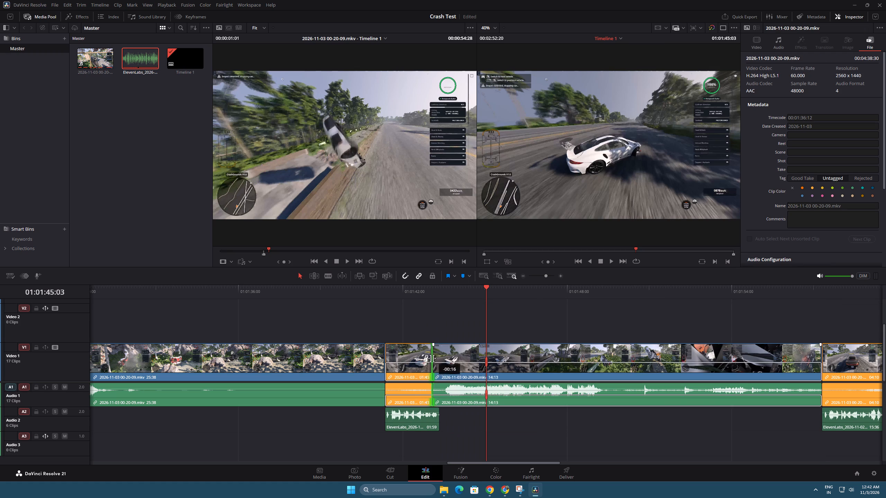
left_click_drag(432, 358, 389, 358)
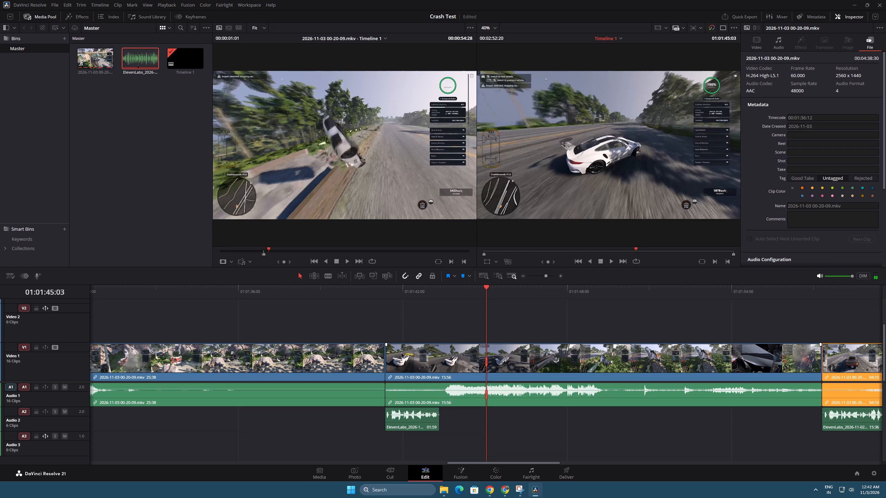
Play the start of the 15:56 run and extend the end of the 01:59 voiceover beneath it to 02:38.
left_click_drag(400, 291, 389, 289)
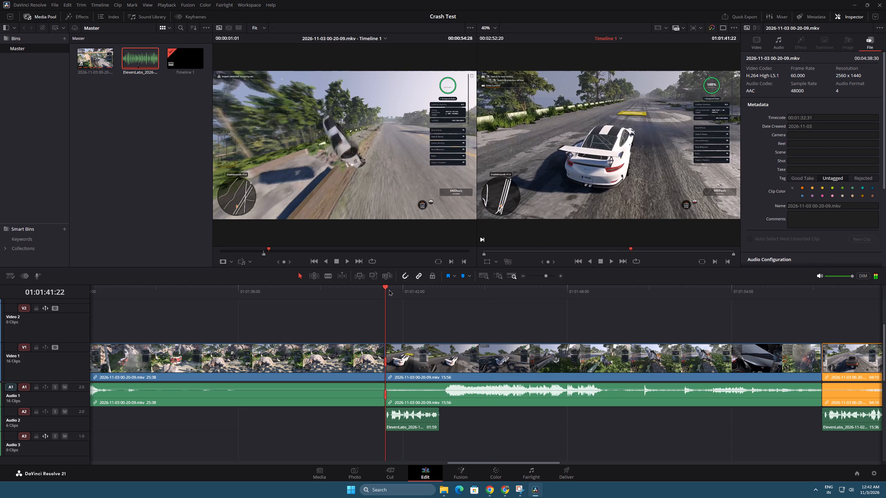
key("space")
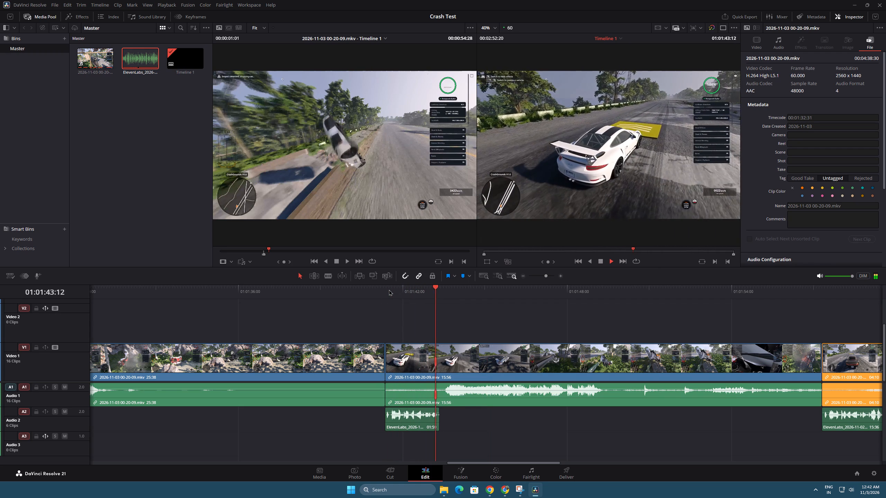
key("space")
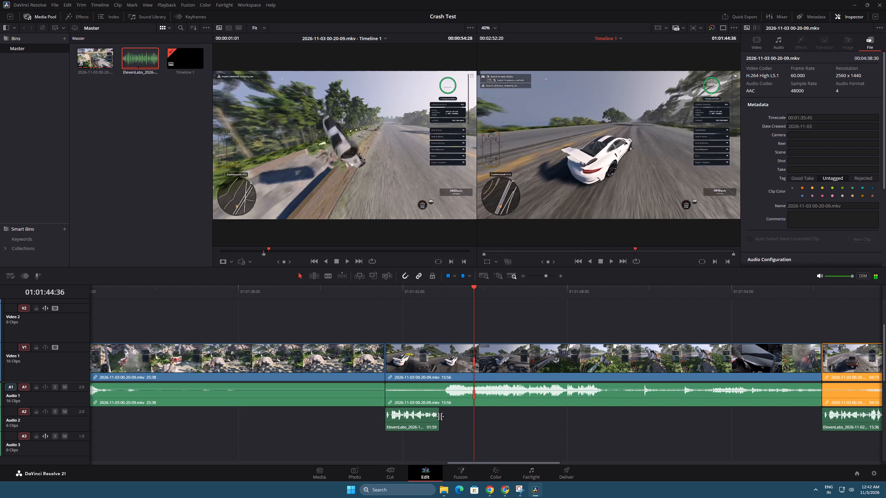
left_click(430, 291)
left_click_drag(440, 423, 441, 423)
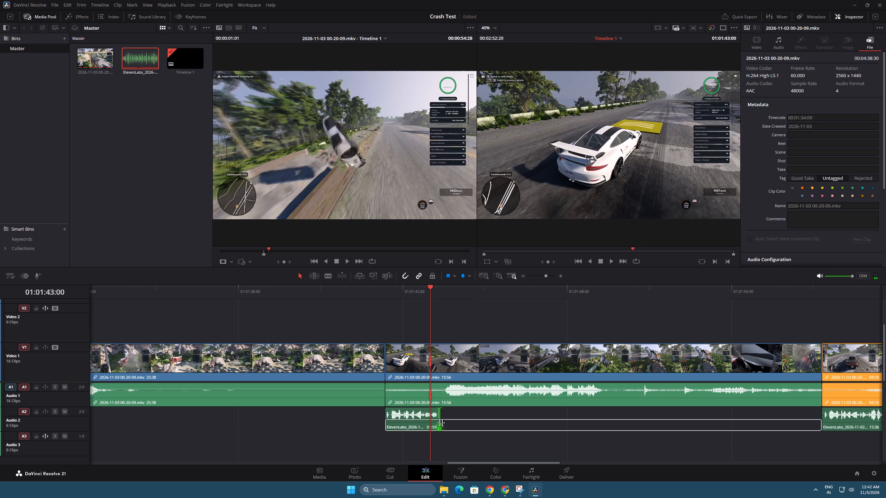
left_click_drag(441, 423, 458, 428)
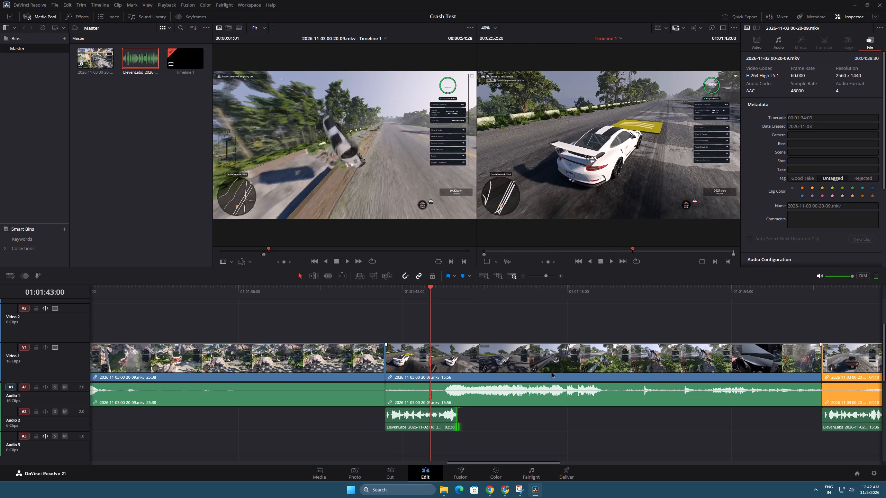
Move the 15:56 run to Video 2 and its audio to Audio 3, shifting it about 29 frames later.
left_click_drag(551, 372, 556, 314)
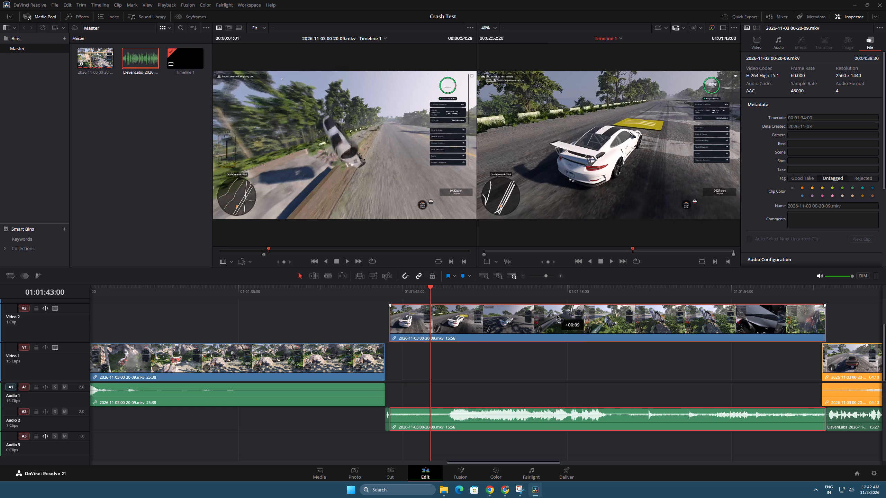
left_click_drag(556, 314, 554, 356)
left_click_drag(531, 400, 535, 444)
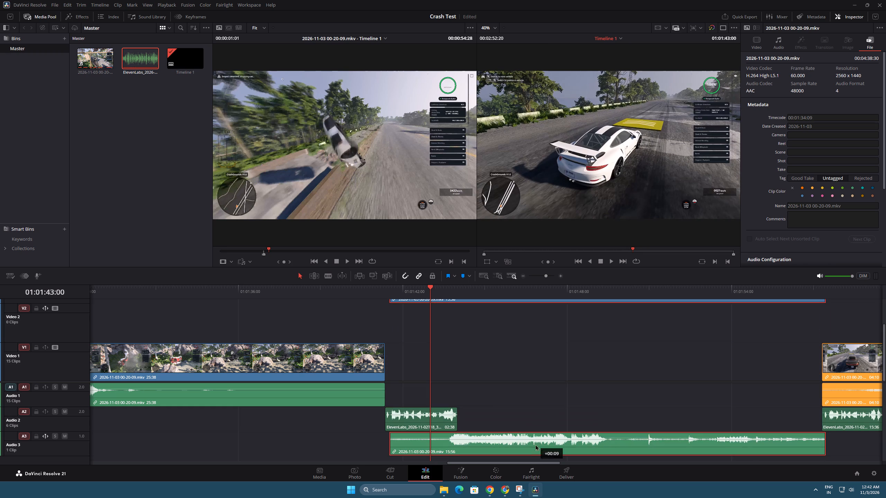
left_click_drag(535, 444, 544, 451)
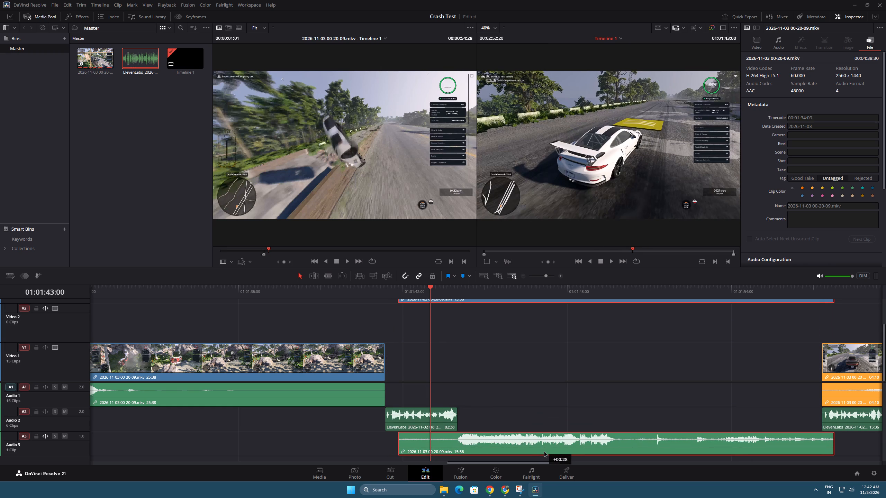
left_click_drag(544, 451, 544, 451)
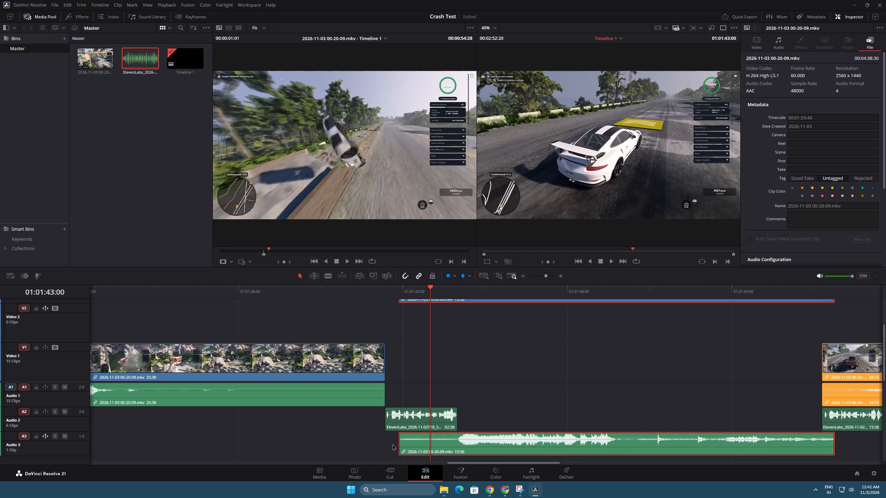
Extend the shifted run's start back to the 25:38 run, making it 16:25, and return it to Video 1 and Audio 1.
left_click_drag(400, 445, 388, 442)
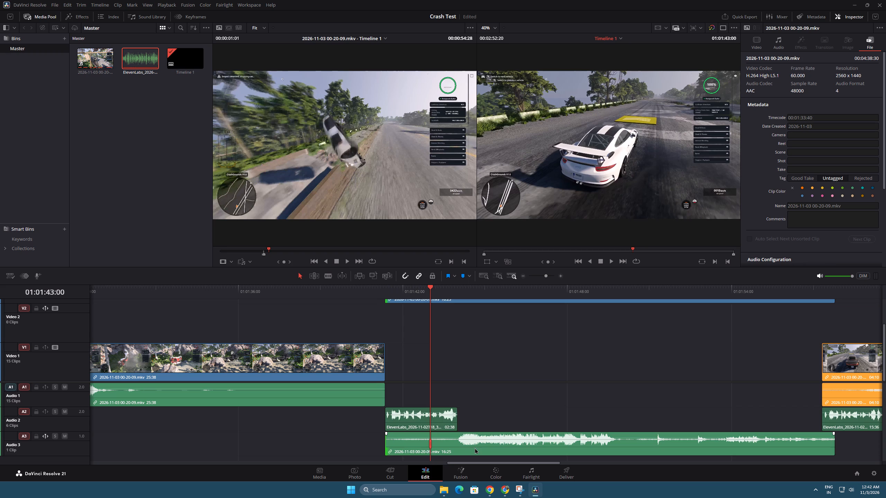
left_click_drag(474, 448, 475, 393)
Play through the 16:25 run and move the 15:36 voiceover later to start with the 03:41 lead-in.
key("space")
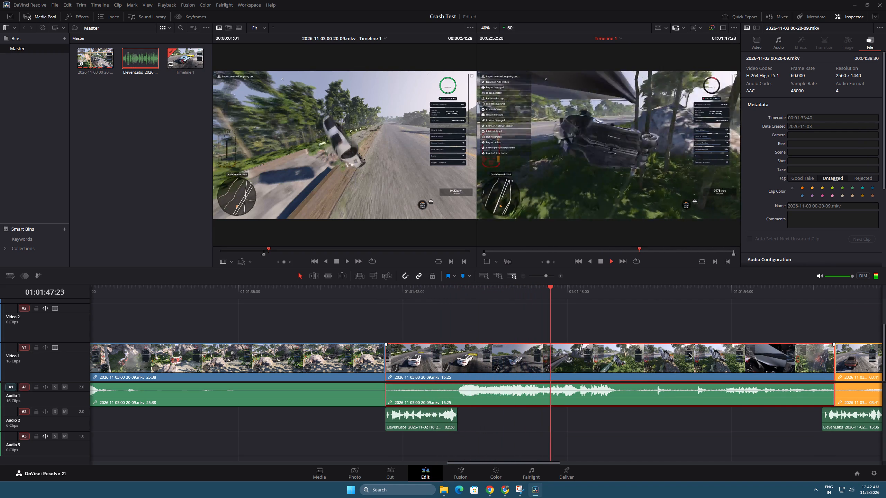
left_click_drag(546, 277, 543, 276)
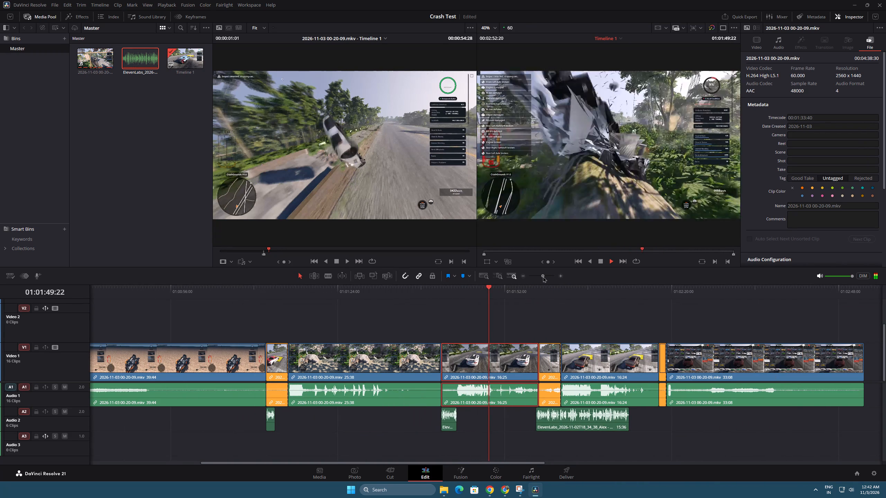
left_click_drag(578, 424, 584, 423)
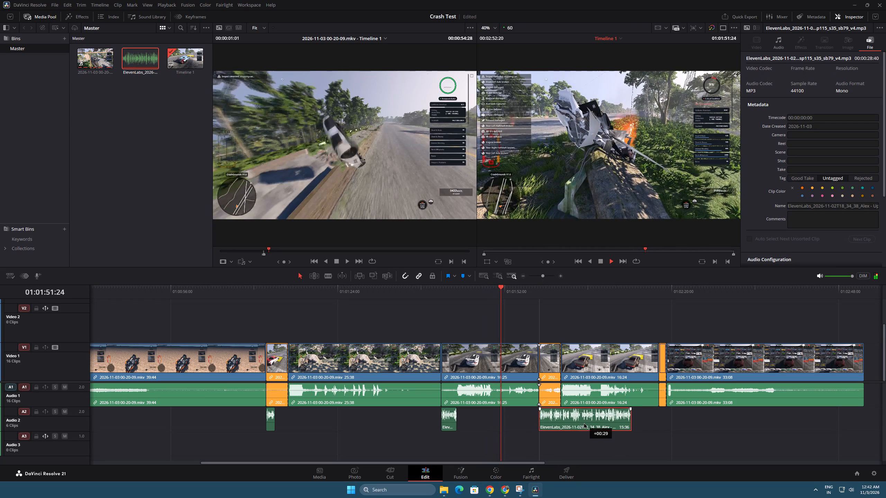
left_click_drag(584, 423, 582, 423)
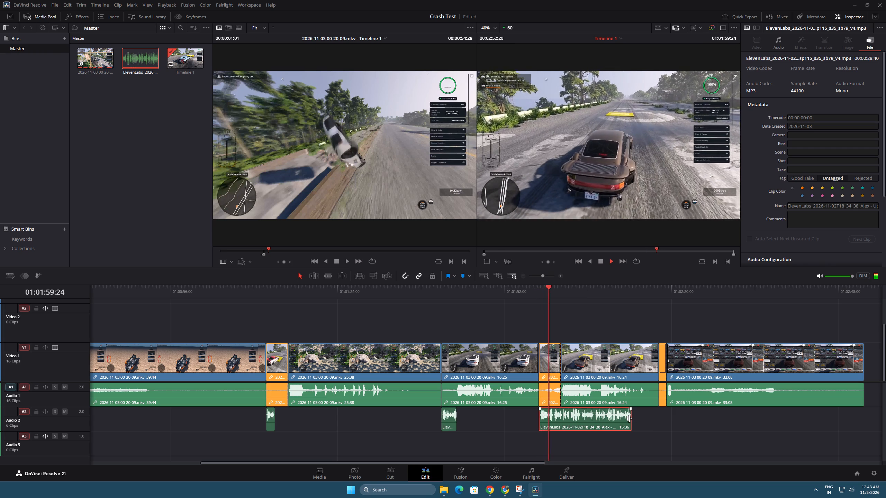
Stop playback at 01:02:00:26 and split the 15:36 voiceover under the 03:41 lead-in at about 01:02:00:10.
key("space")
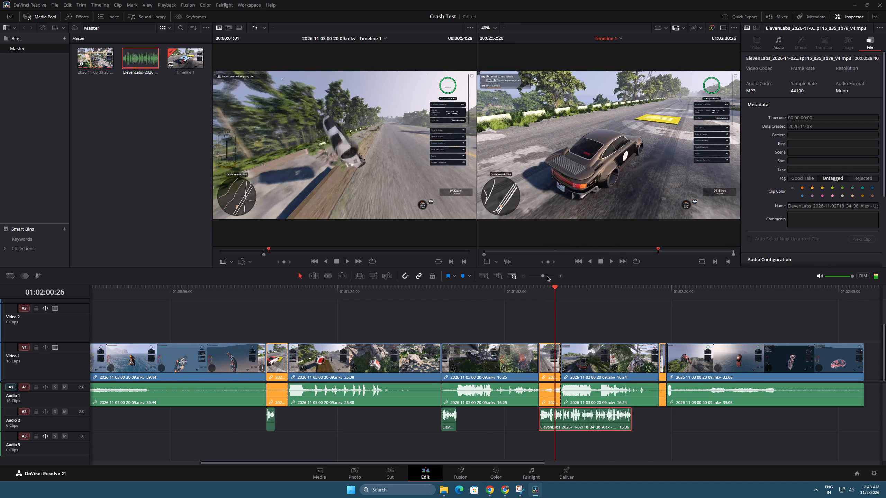
left_click(542, 275)
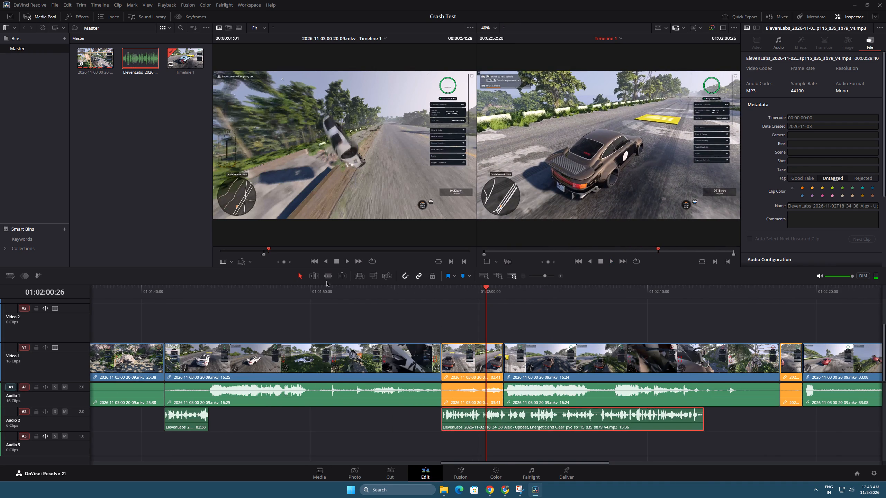
left_click(328, 275)
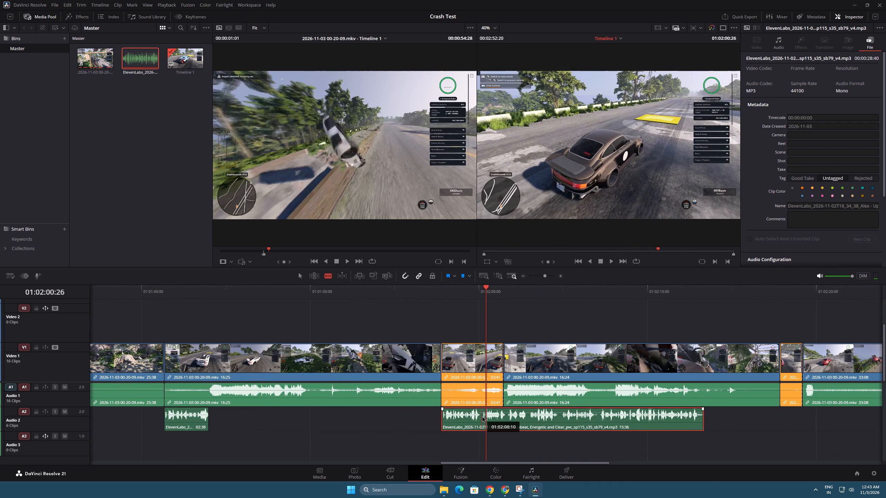
left_click(482, 416)
left_click(300, 277)
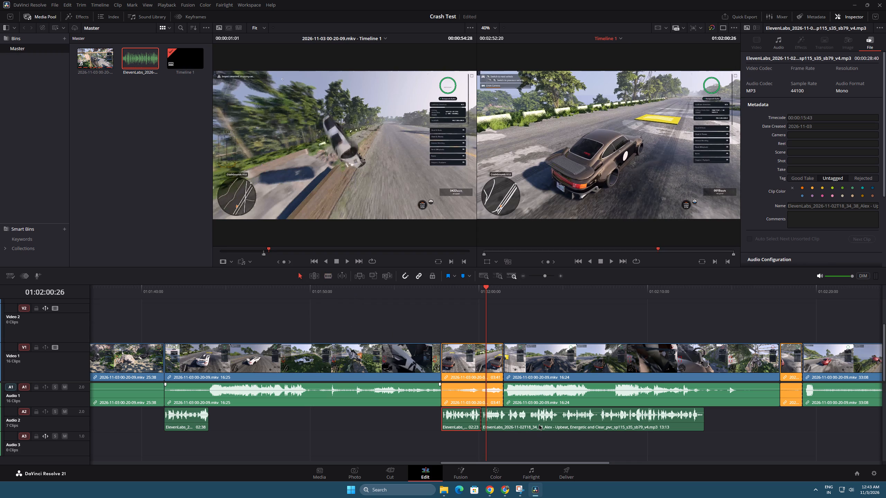
Move the 13:13 voiceover remainder to start at the lead-in before the 33:08 run.
left_click_drag(534, 425, 830, 424)
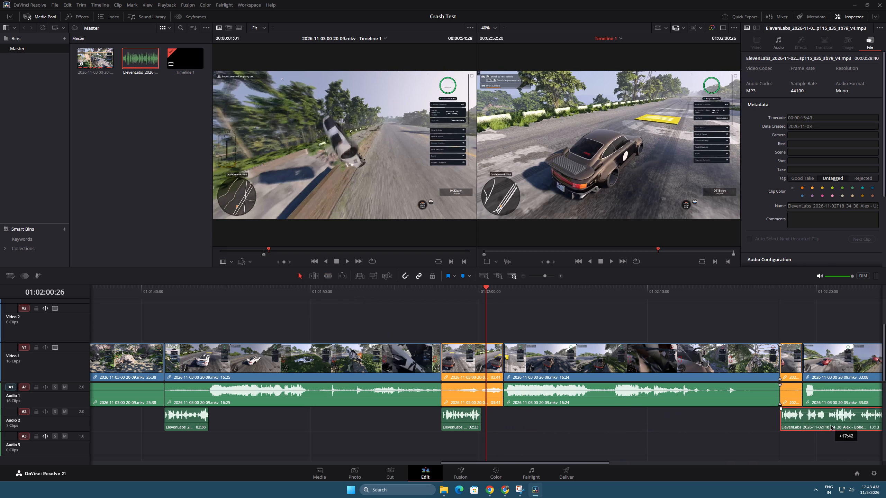
left_click_drag(830, 424, 831, 424)
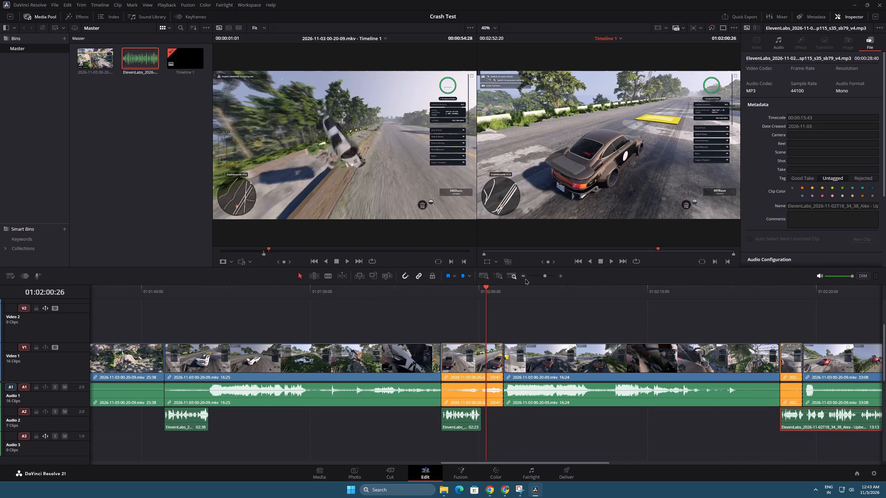
Play through the 16:24 run and split the 13:13 voiceover at 01:02:19:20, just after the 33:08 run starts.
key("space")
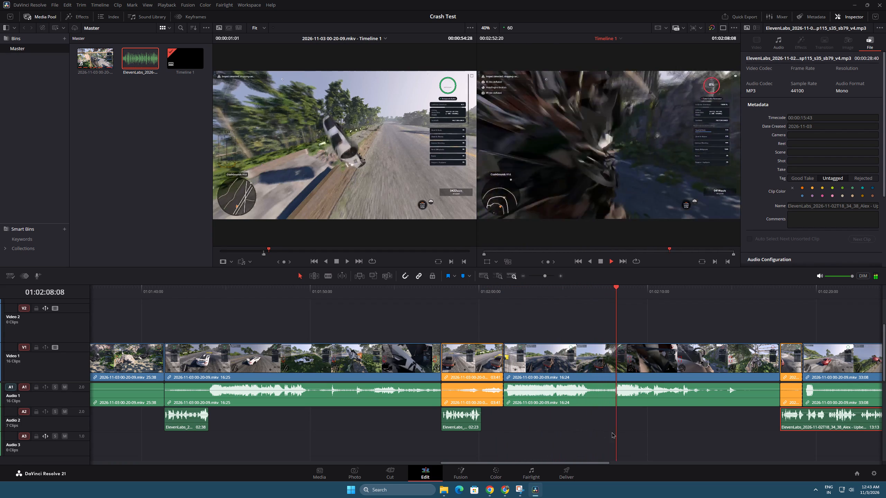
left_click(544, 275)
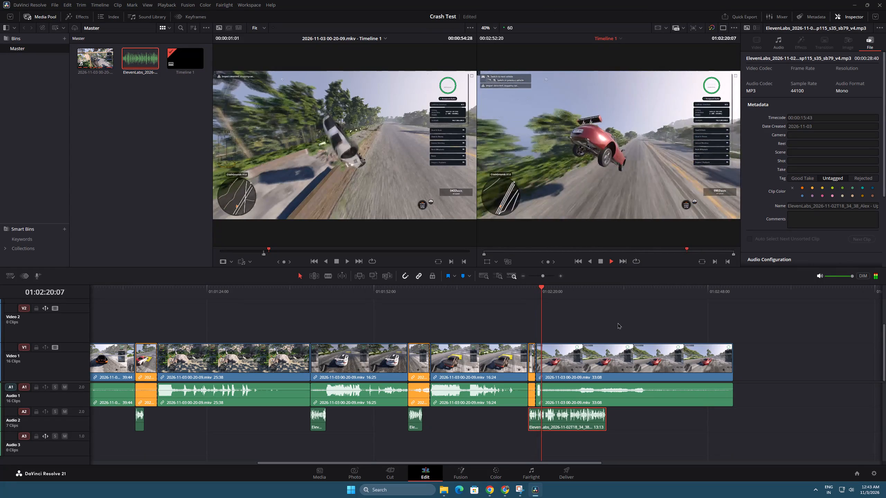
key("space")
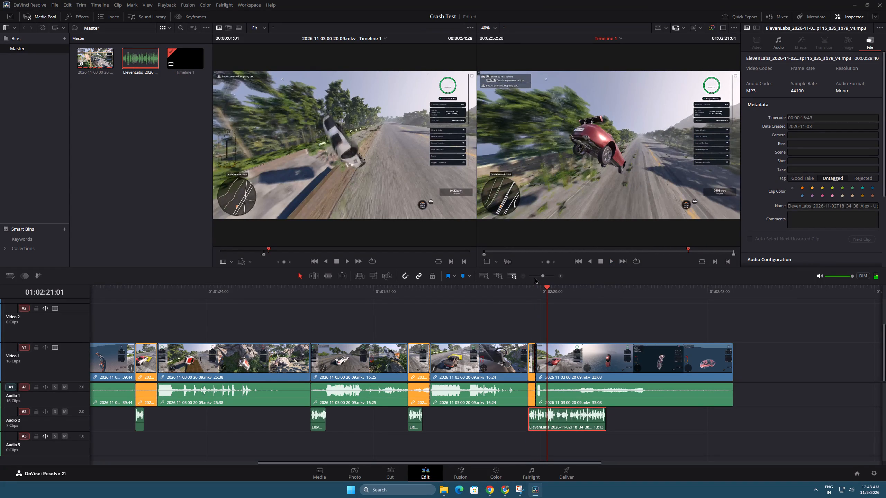
left_click_drag(540, 292, 537, 292)
key("space")
key("space")
left_click(537, 292)
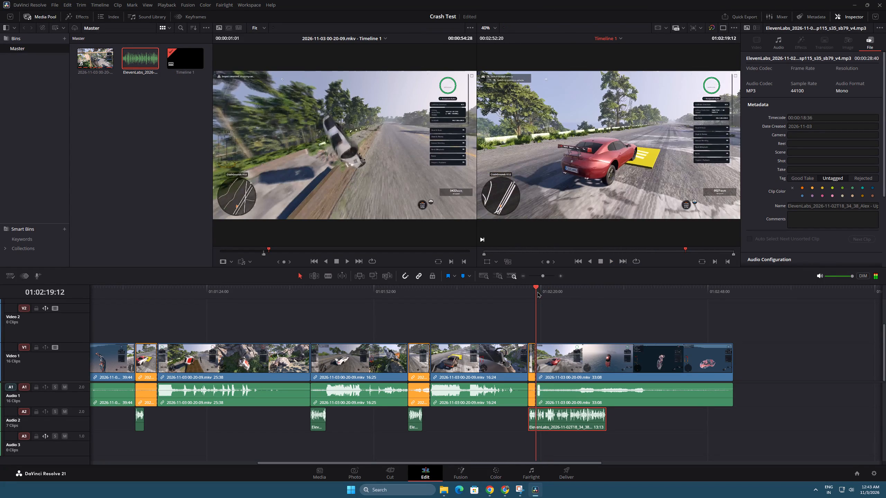
left_click_drag(543, 273, 548, 273)
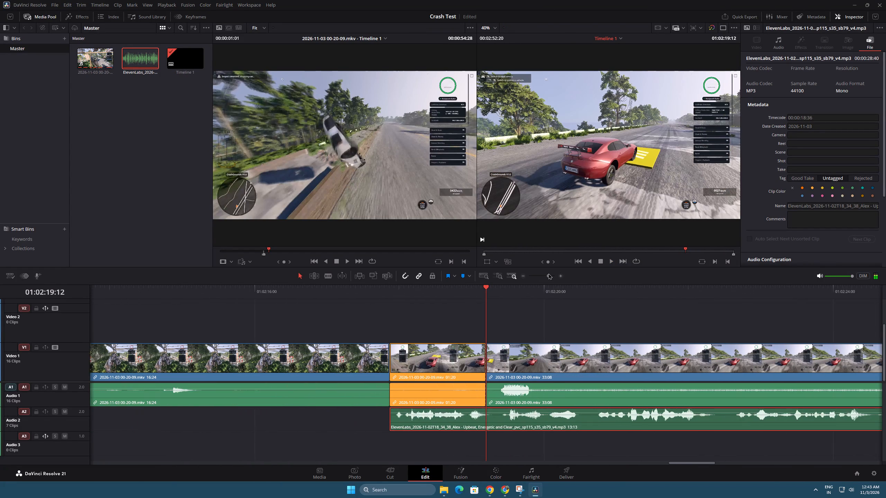
left_click_drag(548, 273, 550, 273)
key("space")
key("space")
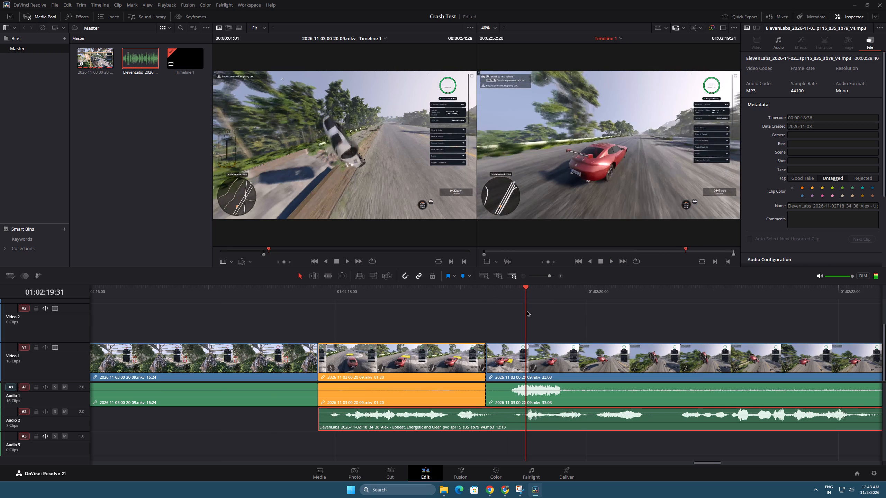
left_click_drag(522, 288, 503, 287)
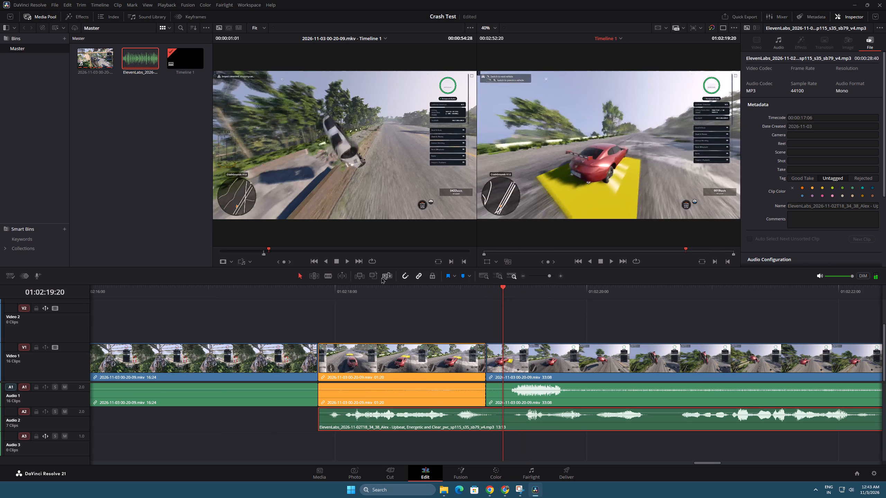
left_click(329, 276)
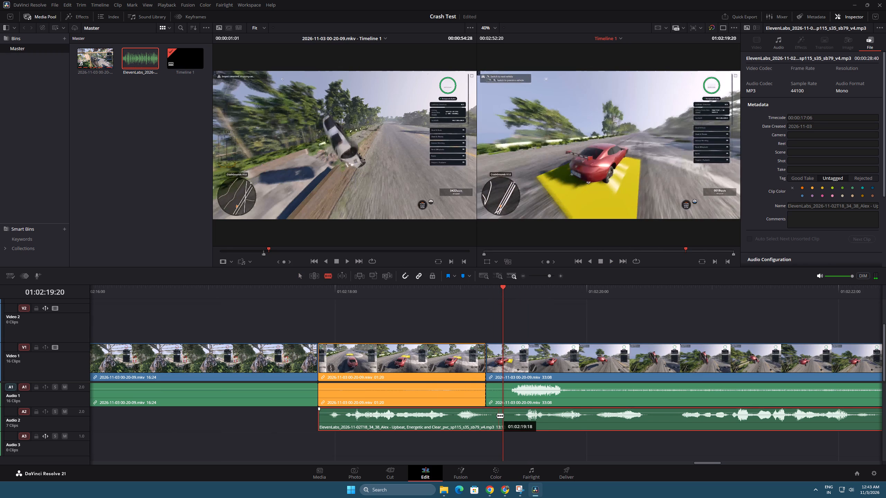
left_click(503, 416)
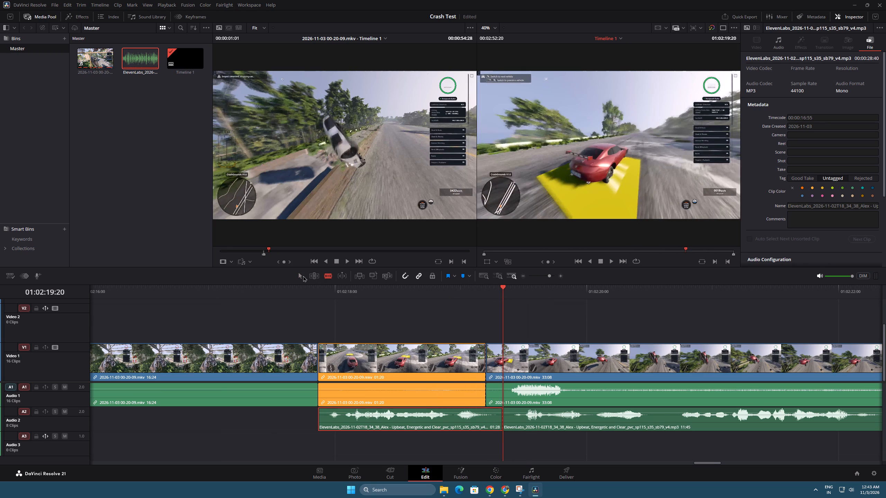
left_click(300, 275)
Move the 11:45 voiceover remainder to start at the end of the 33:08 run.
left_click_drag(543, 280, 540, 277)
left_click(543, 274)
left_click_drag(510, 427, 610, 426)
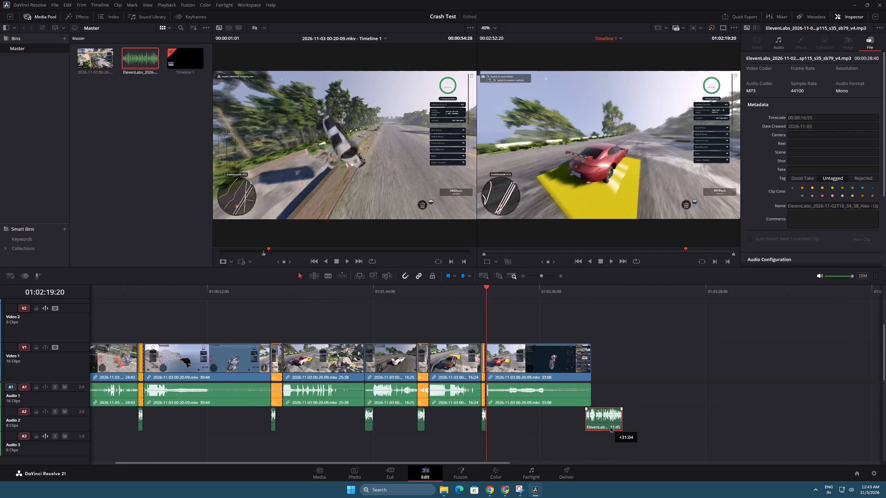
left_click_drag(610, 426, 615, 427)
key("alt+Tab")
key("alt+Tab")
key("alt+Tab")
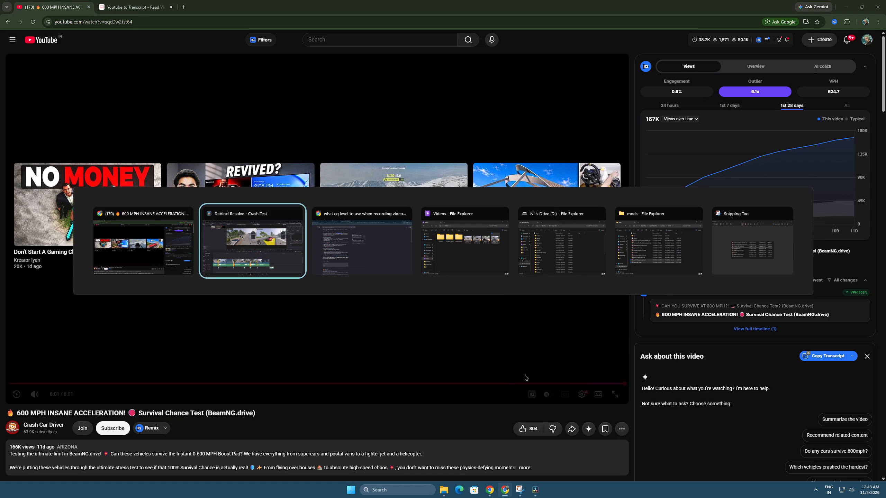
key("alt+Tab")
left_click(665, 173)
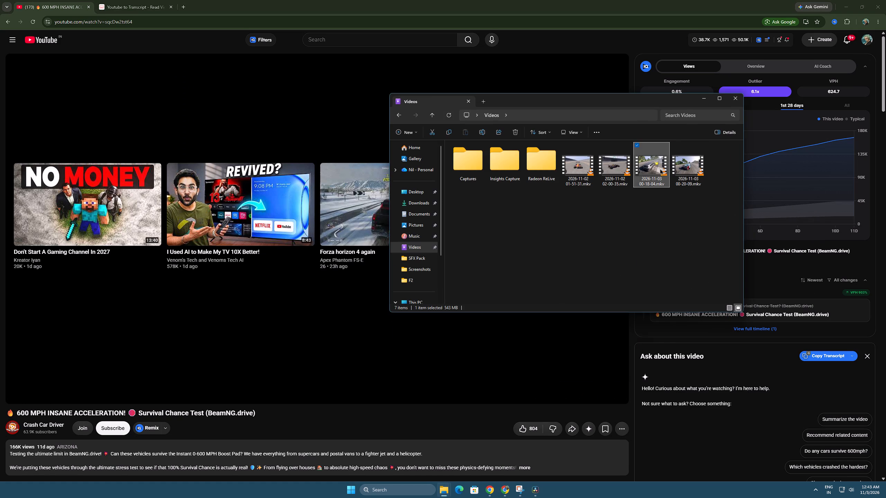
left_click_drag(660, 167, 614, 359)
key("alt+Tab")
key("alt+Tab")
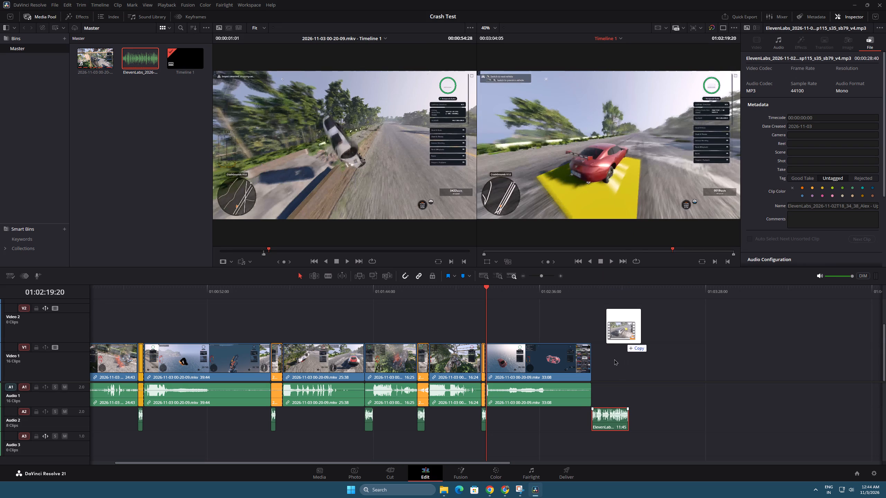
left_click_drag(614, 359, 647, 355)
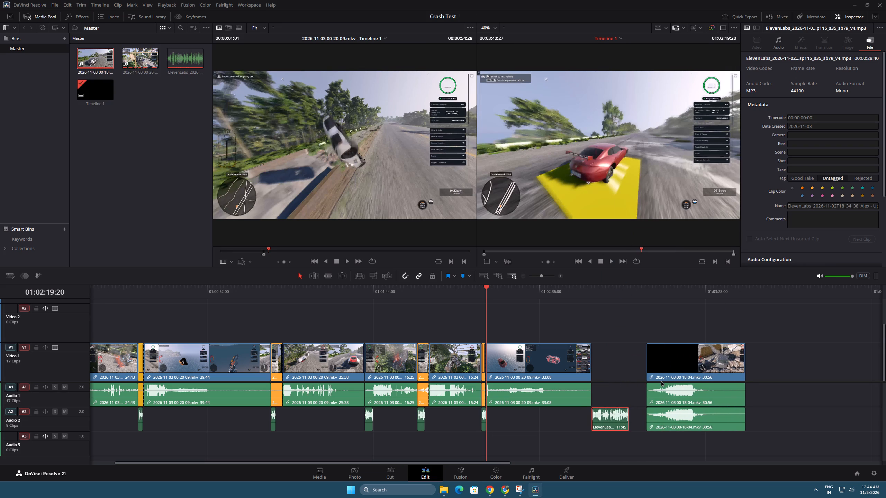
Unlink the added 00-18-04 clip's video and audio and delete its Audio 2 part.
left_click(696, 365)
right_click(696, 365)
left_click(722, 362)
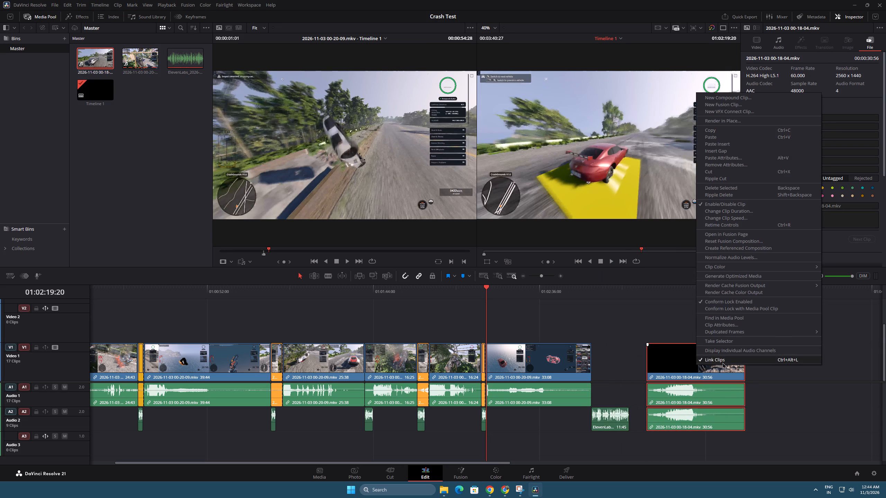
left_click(795, 398)
left_click(695, 428)
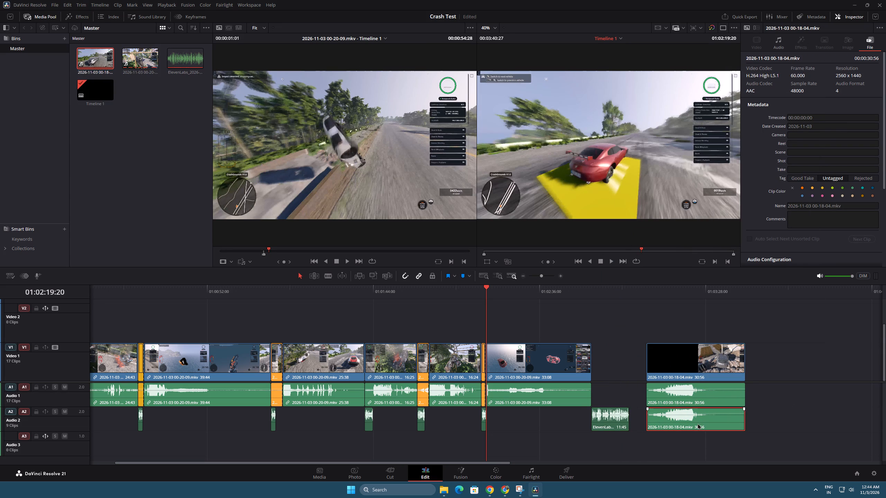
key("Delete")
Move the 30:56 clip's video and its Audio 1 part to start directly at the end of the 33:08 run.
left_click_drag(693, 359, 641, 360)
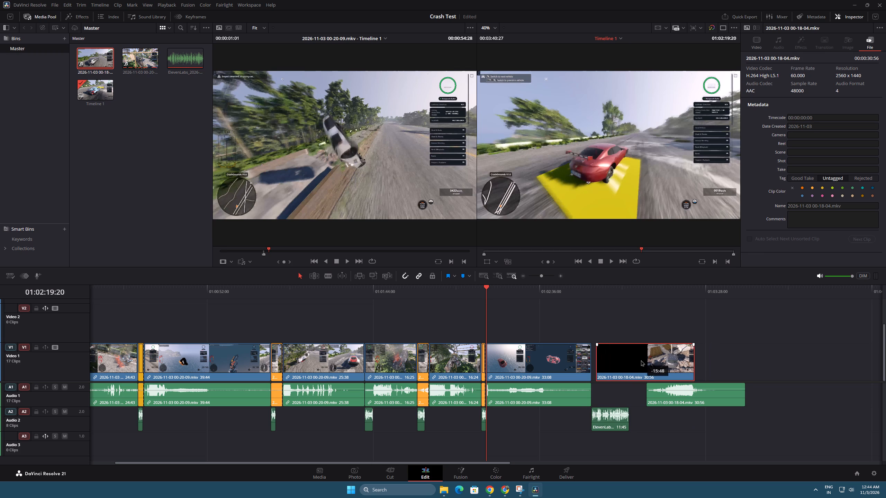
left_click_drag(641, 360, 638, 360)
left_click_drag(696, 397, 635, 394)
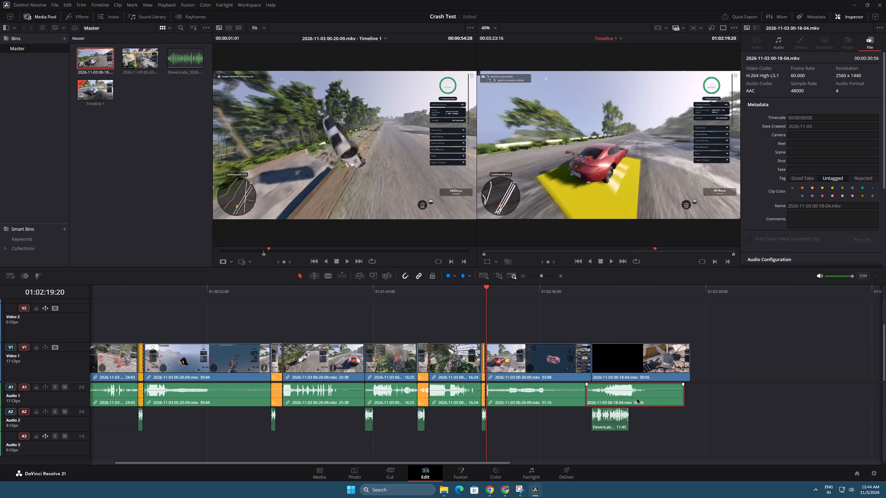
key("ctrl+z")
left_click_drag(685, 401, 632, 398)
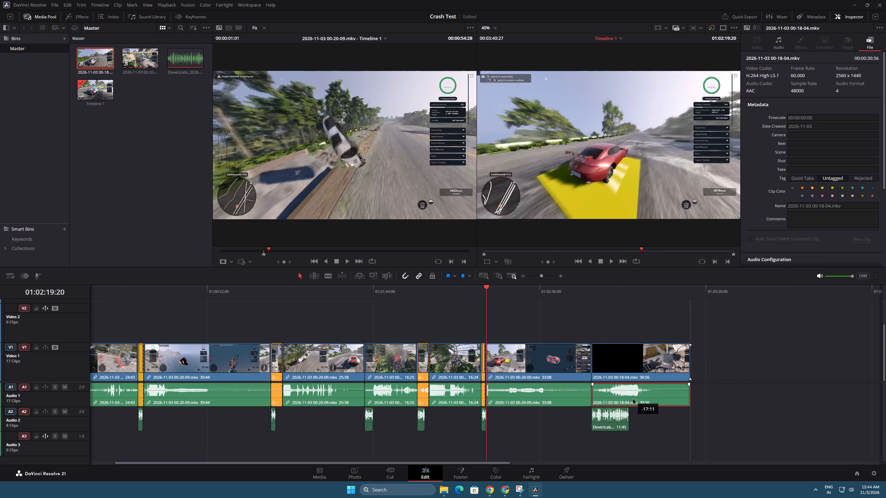
left_click_drag(632, 398, 631, 398)
Trim the start of the 00-18-04 clip's video and audio to 01:02:54:47, making both 28:29.
left_click(595, 288)
key("space")
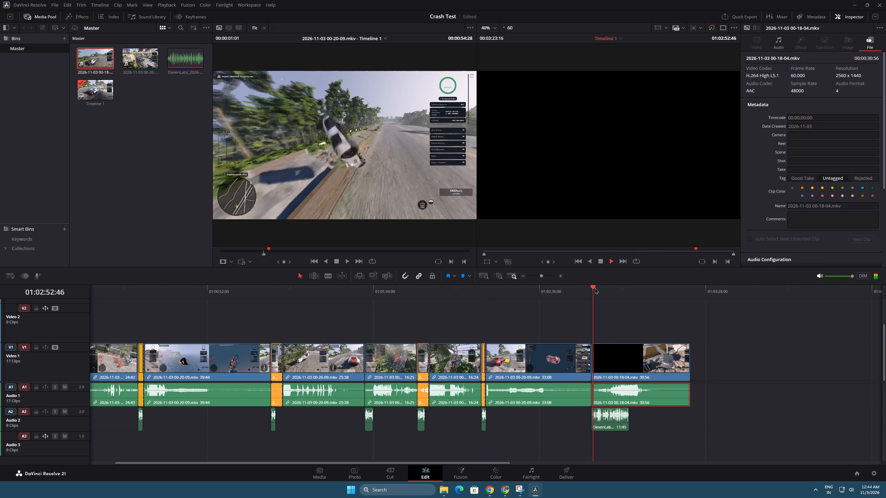
key("space")
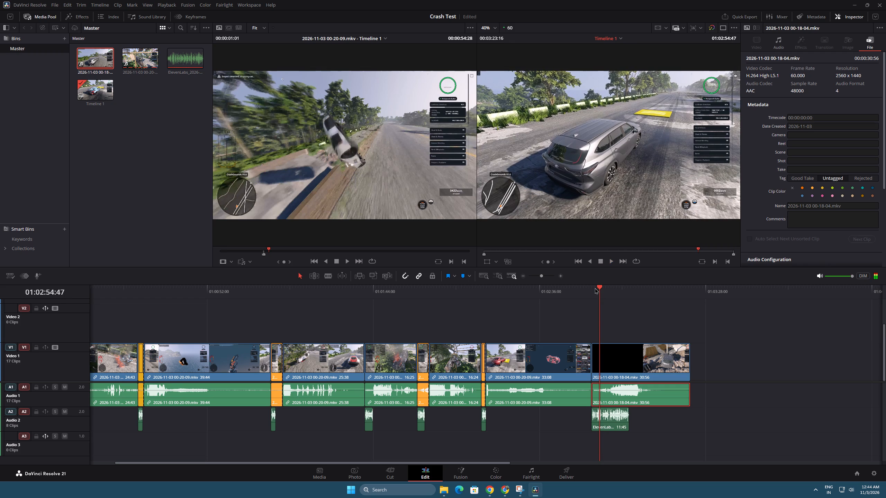
left_click_drag(594, 358, 597, 358)
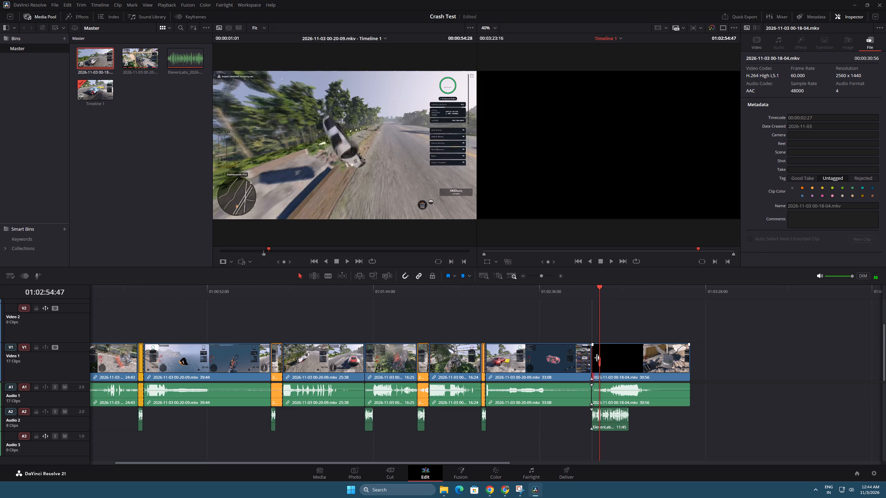
left_click_drag(597, 358, 600, 358)
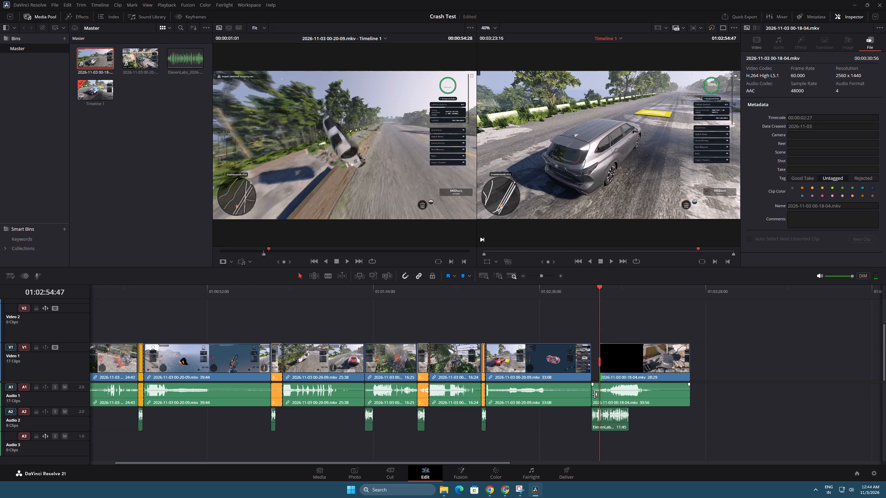
left_click_drag(594, 394, 600, 393)
Move the 28:29 video and audio back against the end of the 33:08 run and play the opening.
left_click_drag(636, 357, 628, 357)
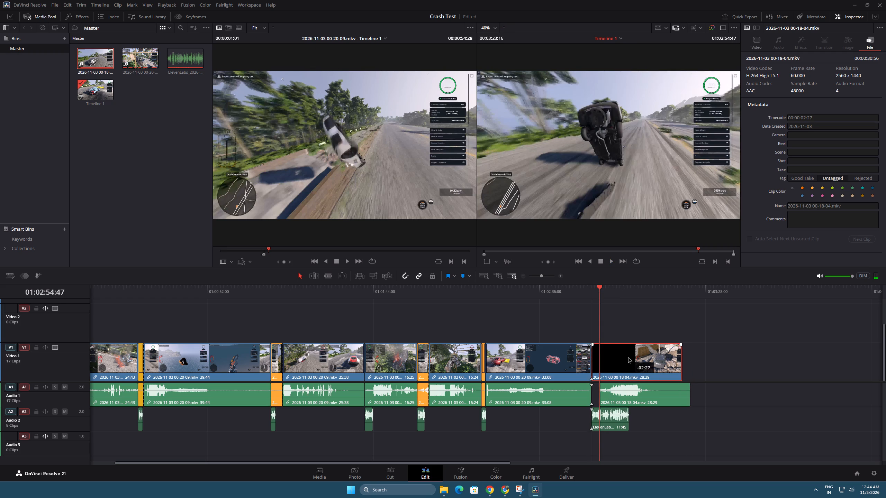
left_click_drag(628, 357, 627, 357)
left_click_drag(649, 401, 641, 400)
key("space")
key("space")
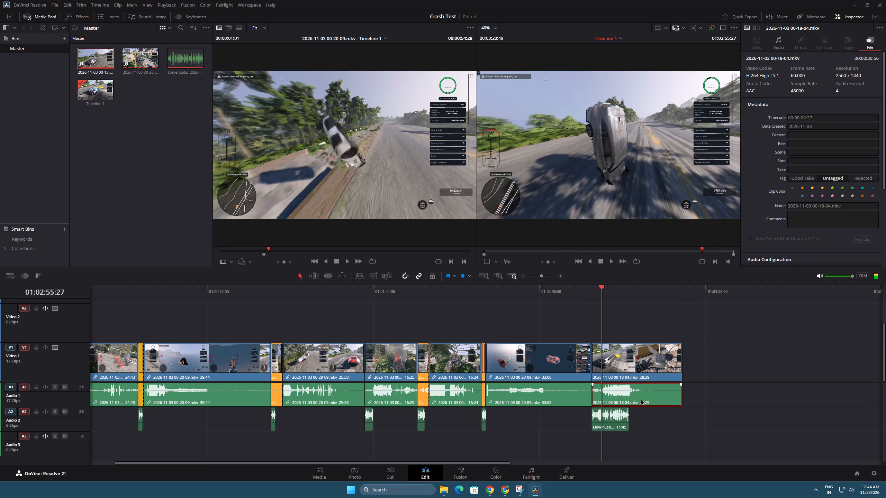
left_click_drag(598, 288, 594, 287)
key("space")
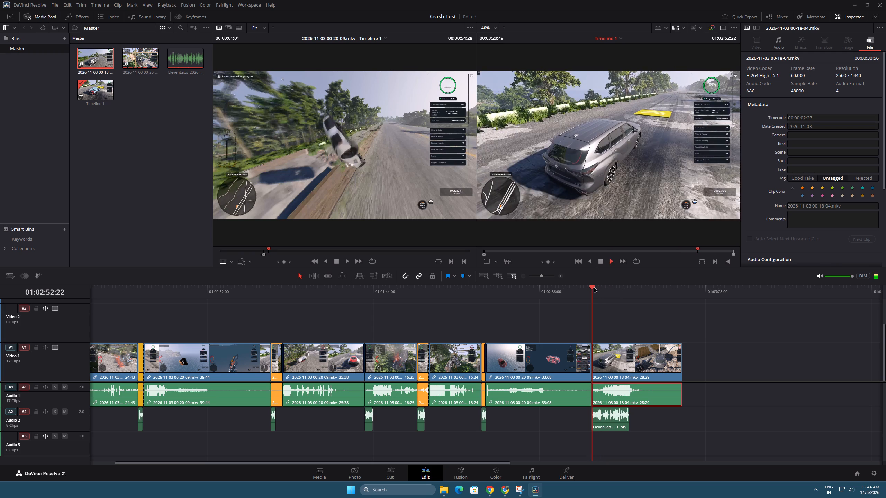
key("space")
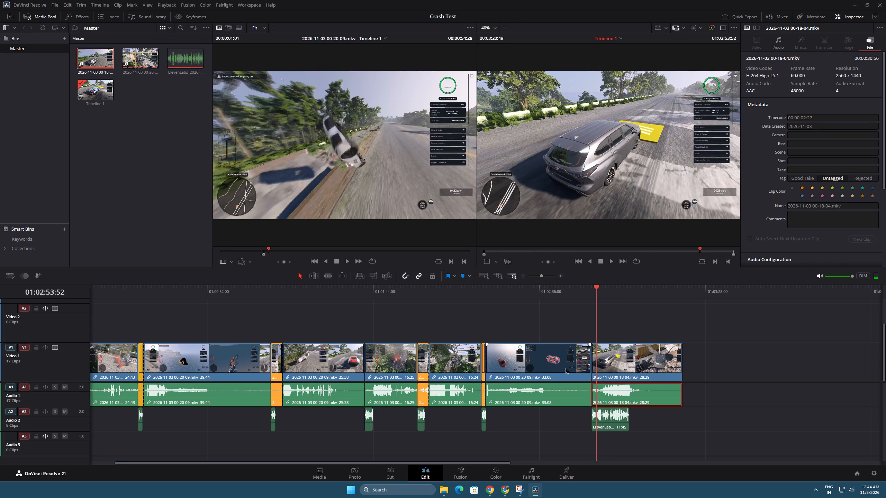
Split the 11:45 voiceover under the 28:29 run into parts of 01:25 and 10:20.
left_click_drag(567, 291, 570, 292)
left_click_drag(542, 275, 543, 275)
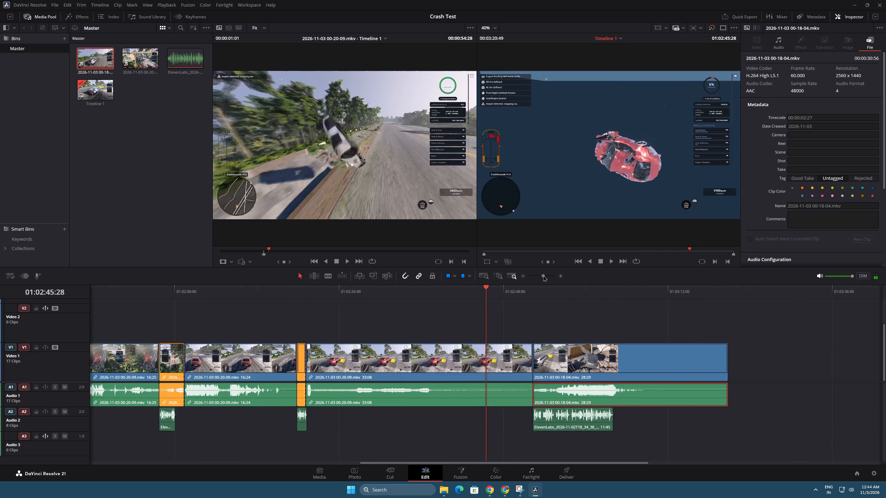
left_click_drag(543, 275, 546, 275)
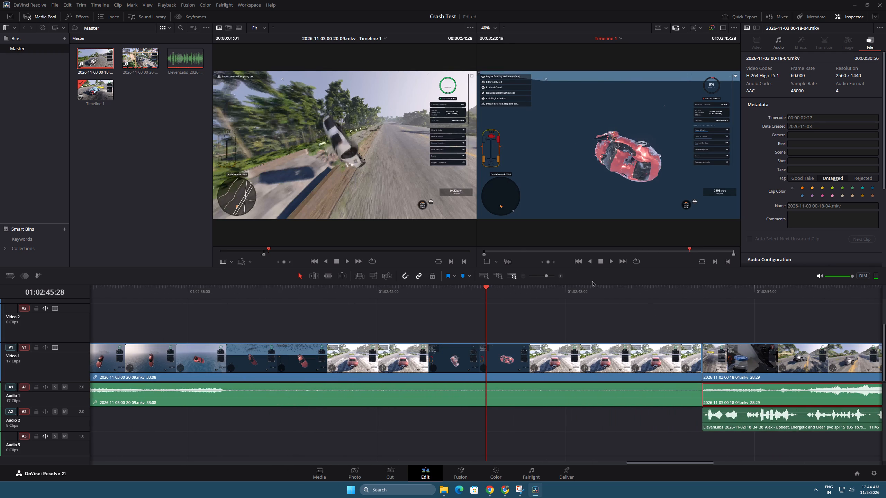
left_click(327, 279)
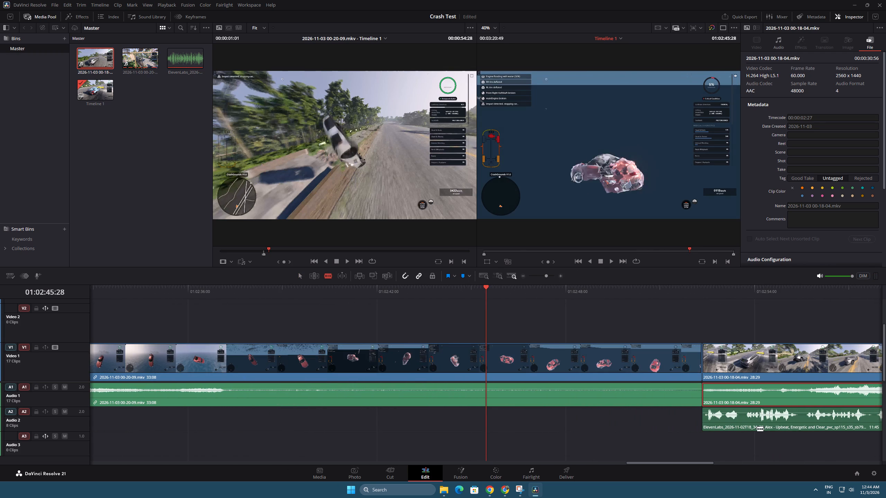
left_click(747, 423)
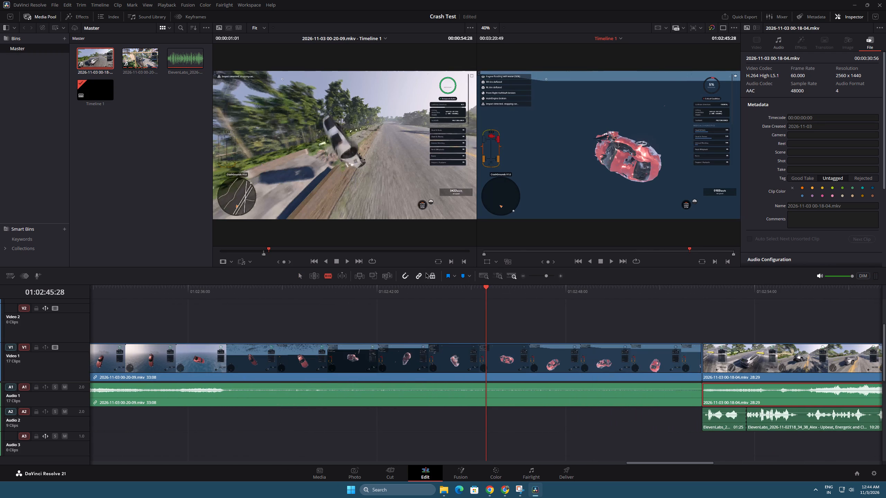
left_click(300, 279)
Move the 01:25 voiceover part to end at the 28:29 run's start and the 10:20 part to begin there.
left_click_drag(723, 425, 678, 422)
left_click_drag(778, 423, 761, 423)
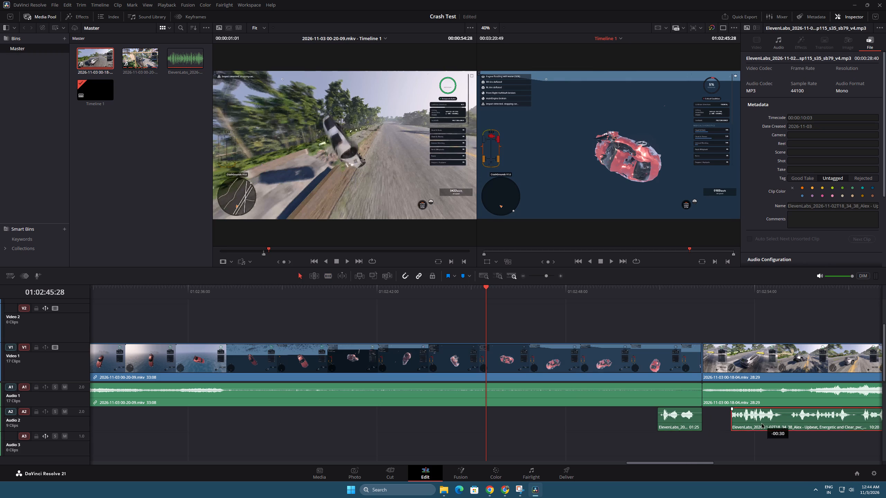
left_click_drag(761, 423, 735, 421)
Play the opening of the 28:29 run from its join with the 33:08 run to check the voiceover timing.
left_click_drag(649, 287, 652, 287)
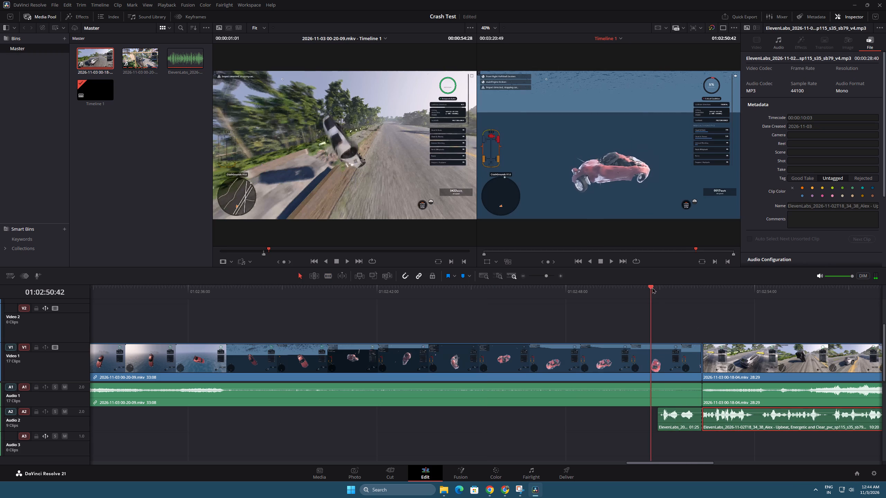
left_click_drag(652, 287, 704, 303)
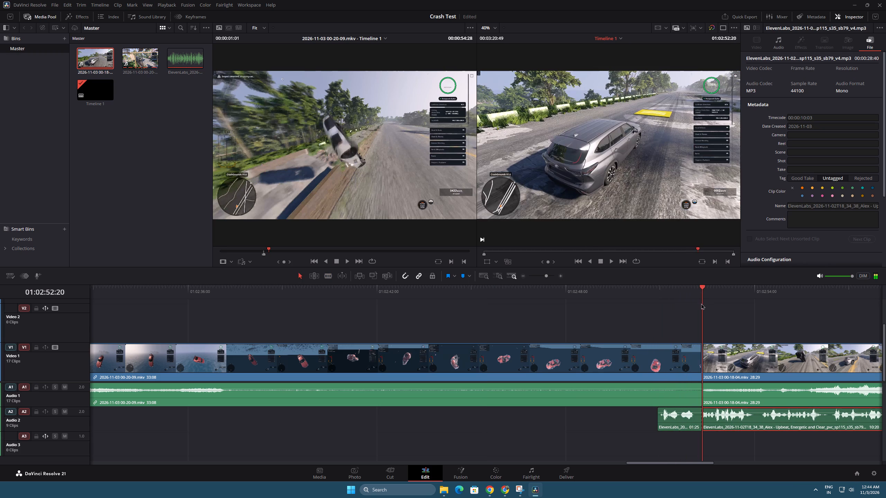
key("space")
key("space")
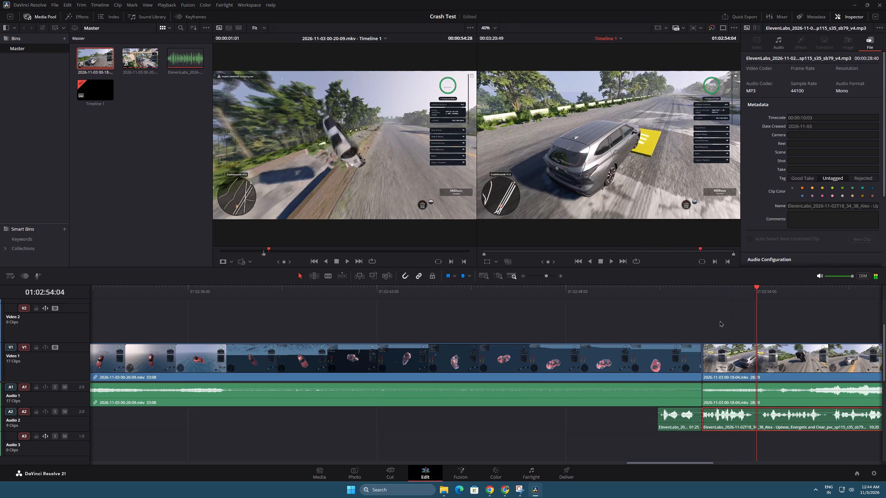
key("space")
key("space")
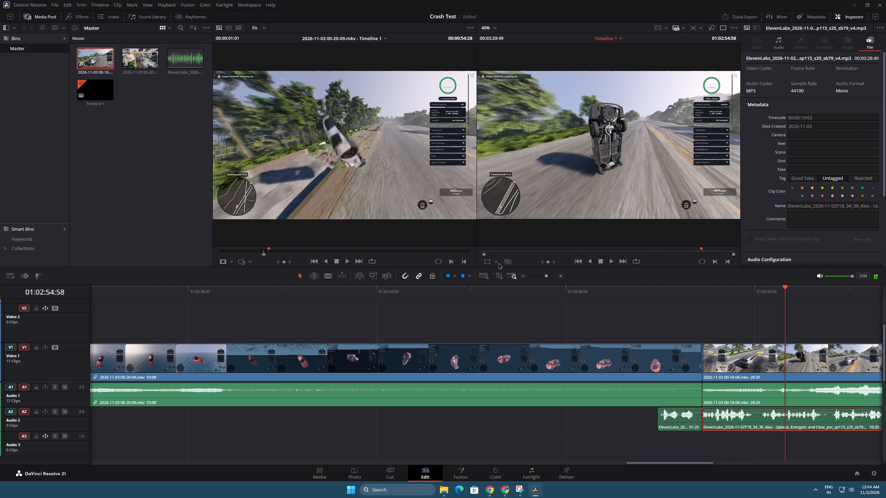
Split the 10:20 voiceover under the 28:29 run into parts of 01:47 and 08:33.
left_click(545, 277)
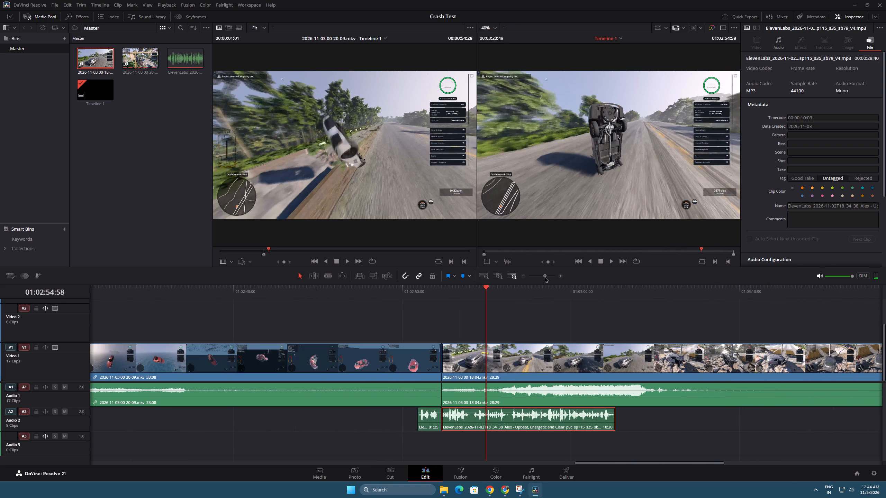
left_click(331, 277)
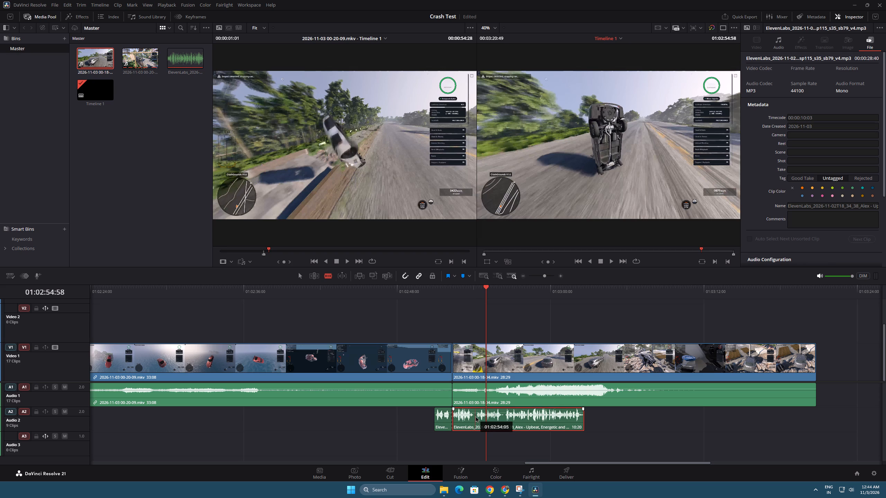
left_click(475, 416)
left_click(299, 274)
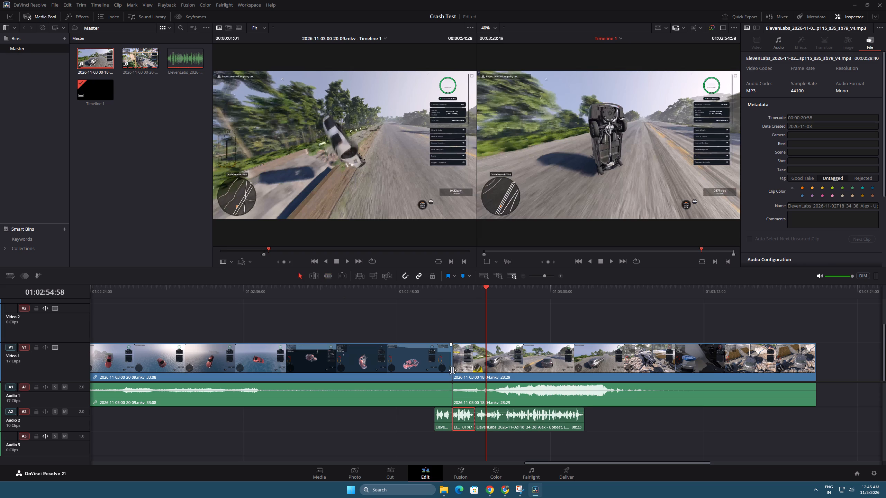
Move the 08:33 voiceover part to the run's end, play it, and shift it earlier to begin at about 01:03:06.
left_click_drag(533, 428, 763, 427)
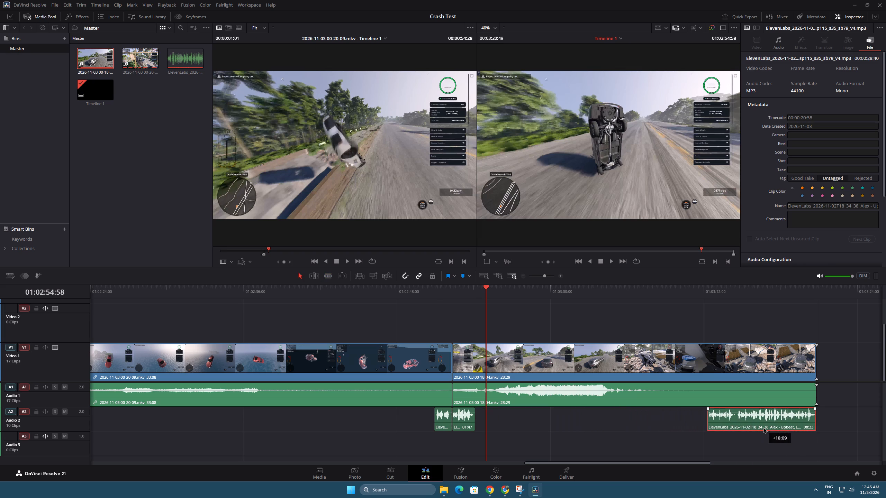
left_click_drag(763, 427, 763, 427)
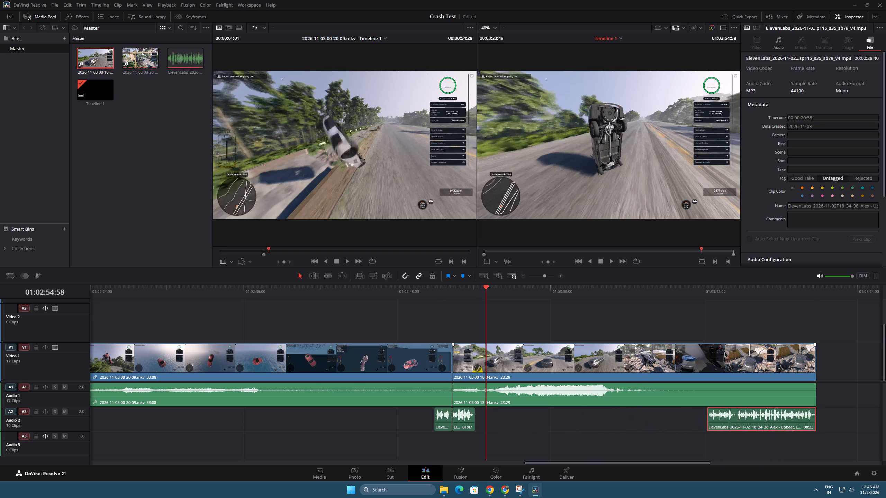
left_click(718, 288)
key("space")
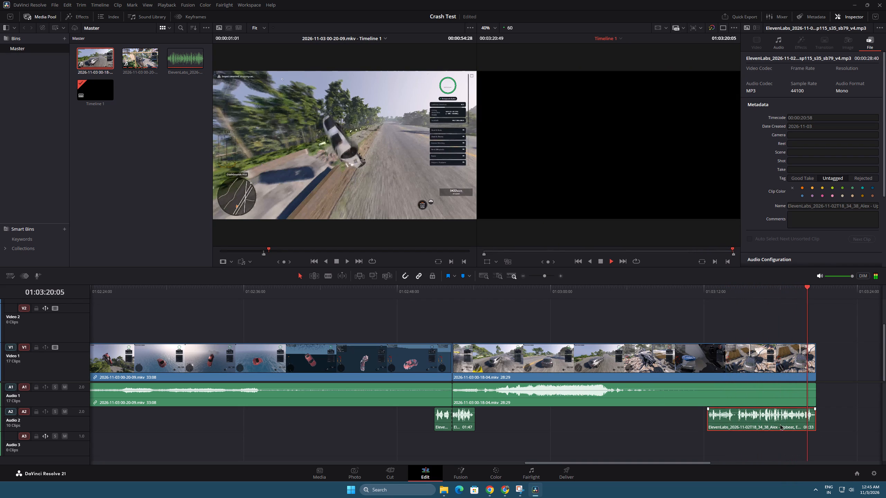
key("space")
left_click_drag(778, 426, 702, 428)
Trim the end of the 28:29 clip's video and audio to 22:52, just past the end of the 08:33 voiceover.
left_click_drag(815, 366, 758, 371)
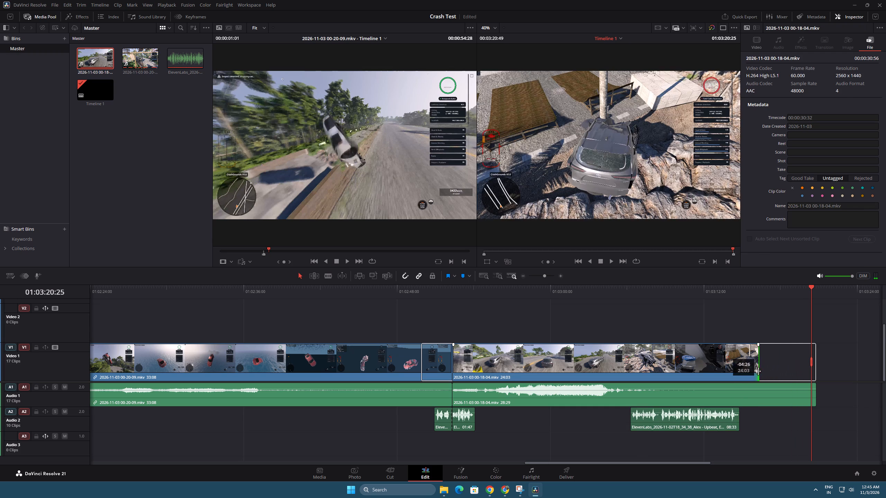
left_click_drag(758, 371, 743, 372)
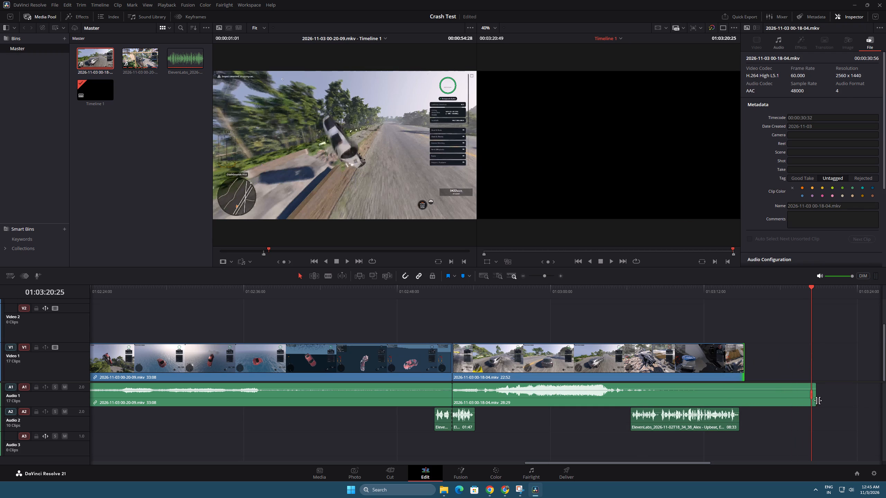
left_click_drag(816, 400, 746, 400)
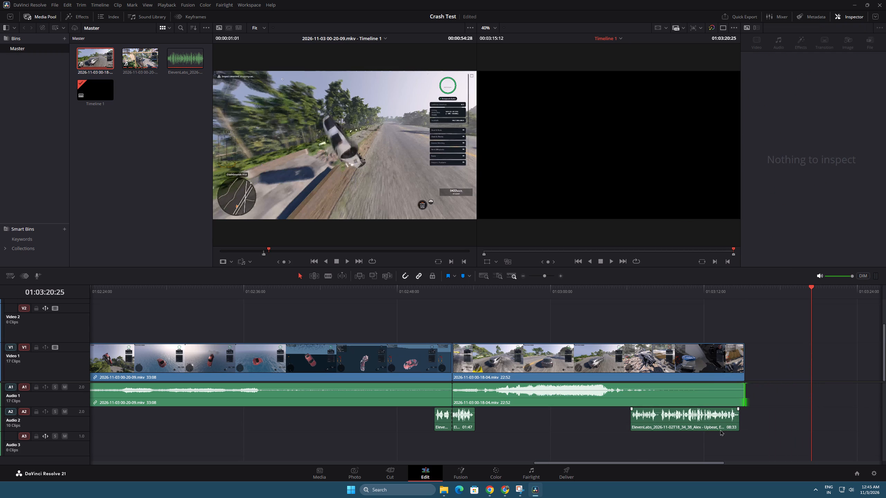
Play the start of the 08:33 closing voiceover and the opening from the beginning of the timeline.
left_click(629, 289)
key("space")
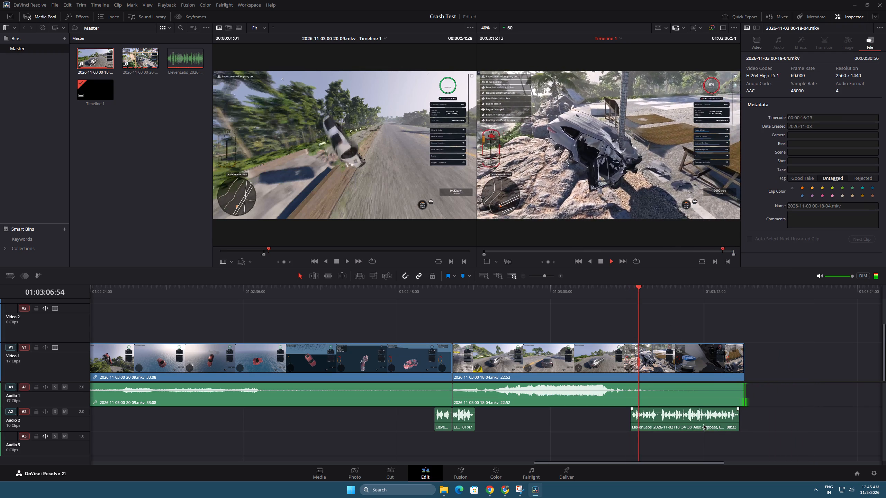
key("space")
left_click(541, 277)
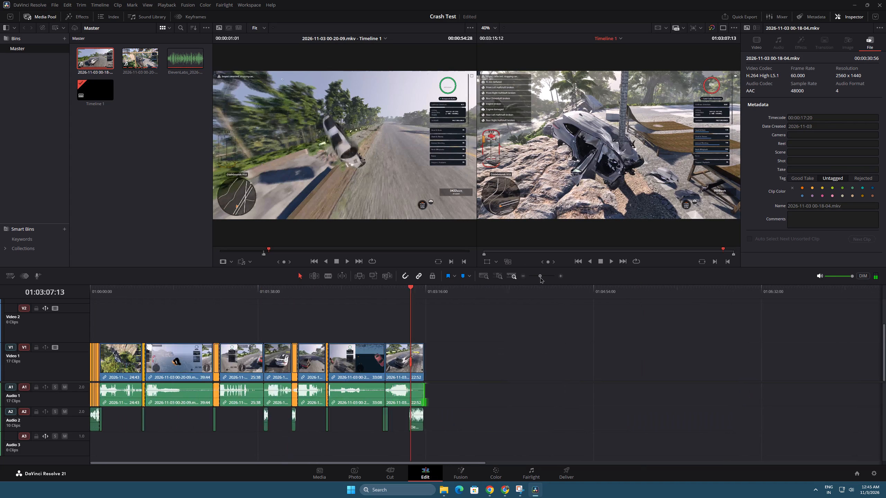
left_click_drag(190, 285, 186, 285)
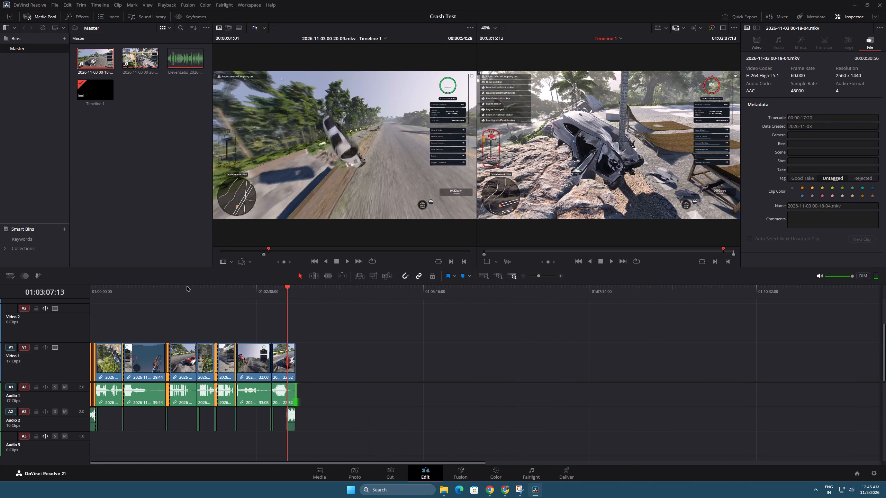
left_click_drag(186, 285, 53, 298)
key("space")
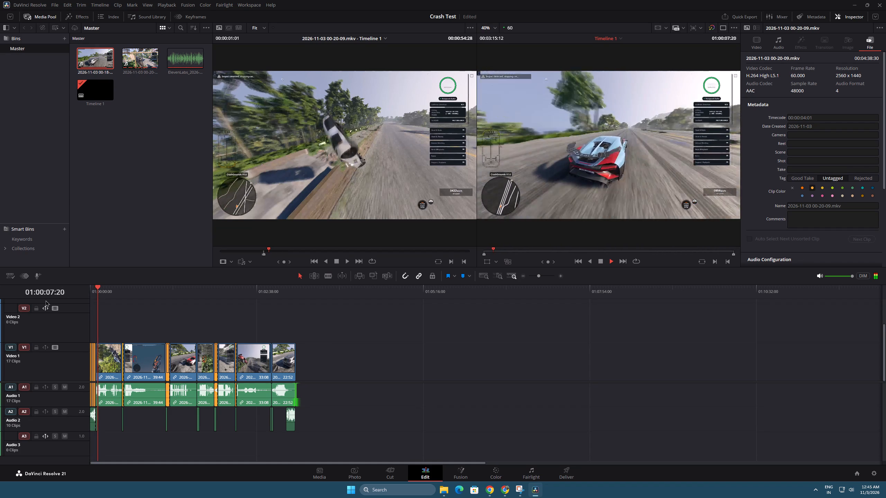
left_click_drag(103, 286, 70, 285)
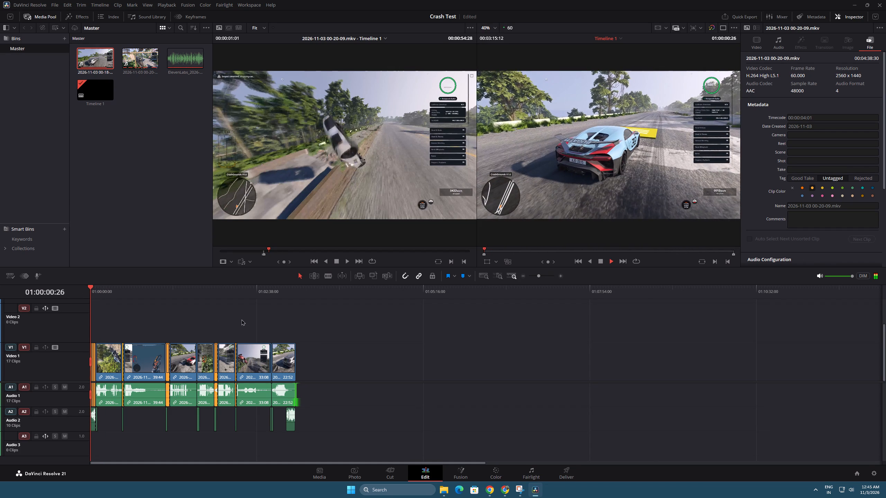
key("space")
left_click(539, 276)
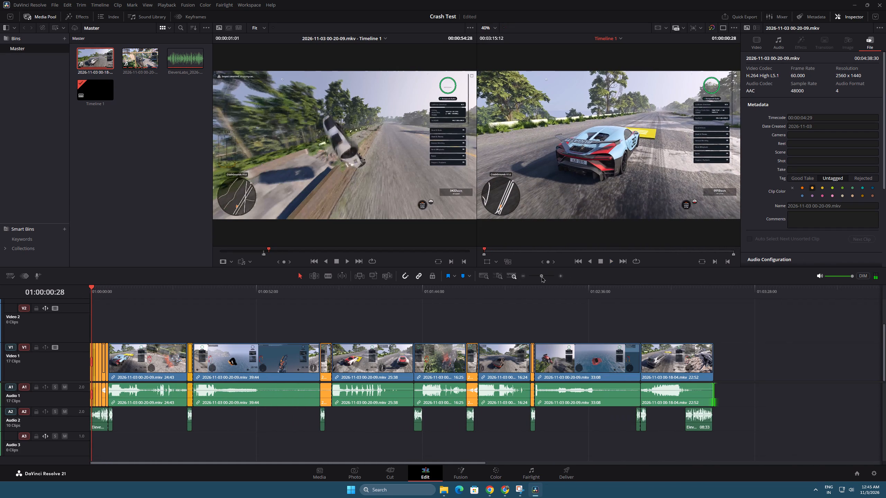
In File Explorer, search D:\Youtube\SFX Pack for "riser" and open the Risers folder.
key("super+e")
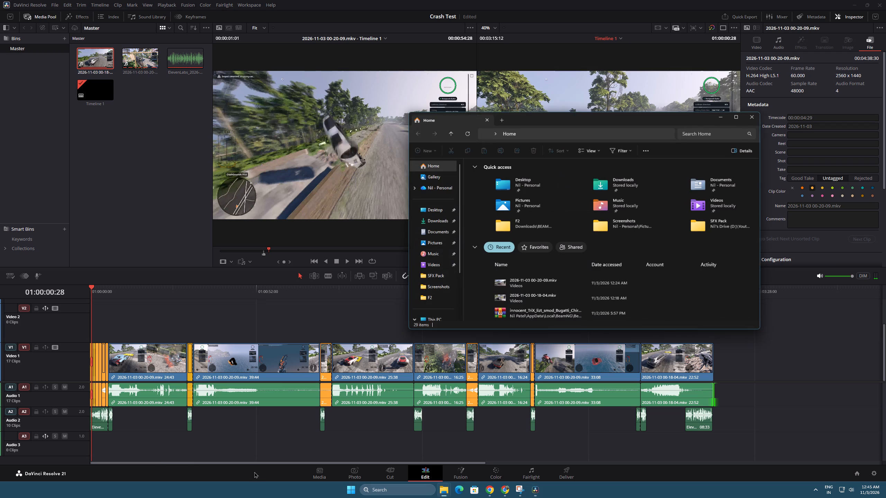
scroll(439, 284, "down", 4)
left_click(441, 285)
scroll(504, 260, "down", 8)
double_click(504, 259)
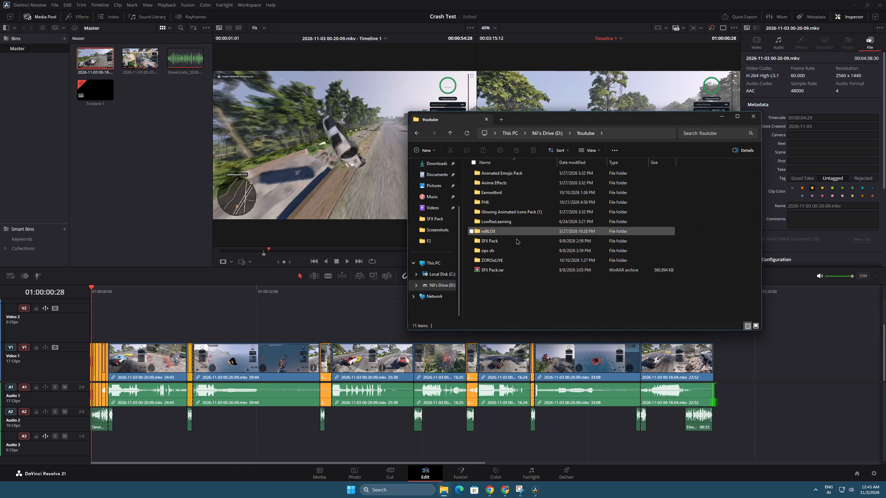
double_click(515, 237)
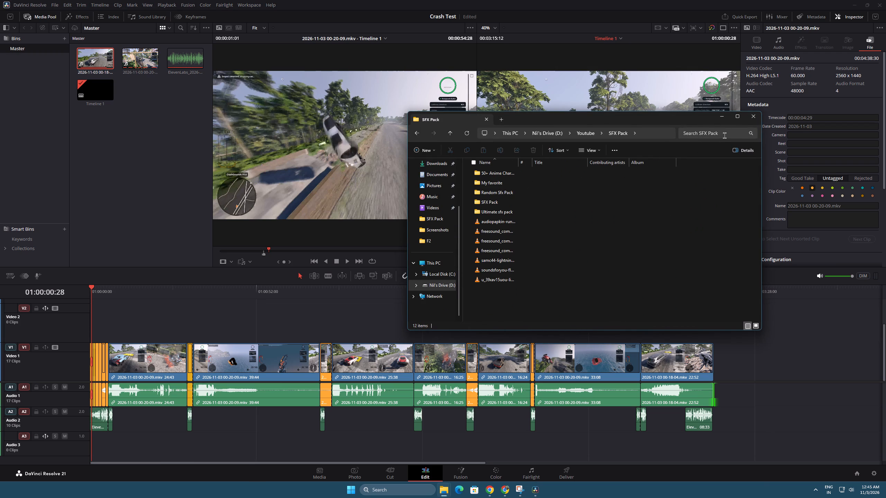
left_click(724, 135)
type("riser")
key("Return")
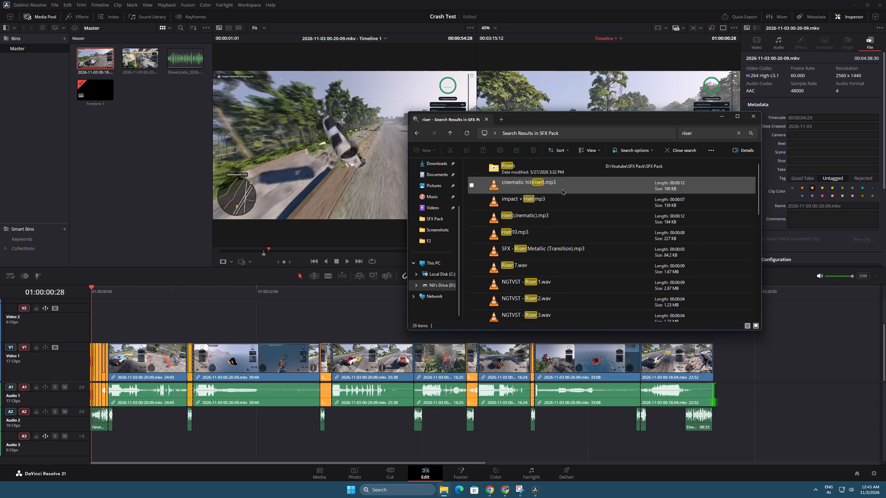
double_click(567, 167)
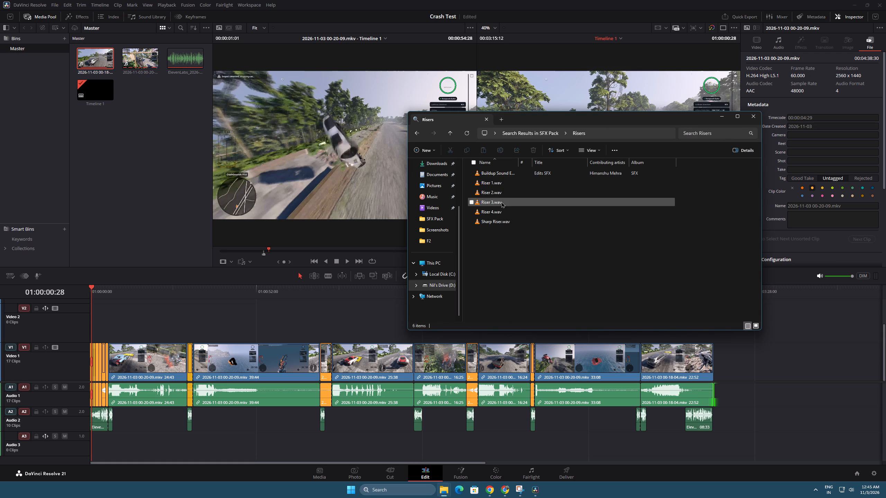
Add Riser 4.wav to Audio 3 at the very start of the Crash Test timeline in DaVinci Resolve.
left_click(512, 212)
left_click_drag(505, 212, 93, 441)
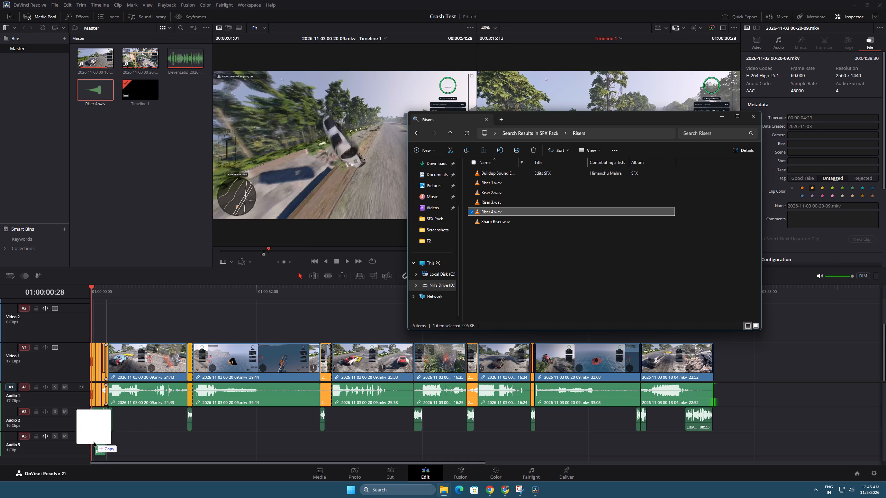
left_click_drag(93, 441, 89, 442)
Play the opening montage with the riser to find where it ends against the voiceover.
key("space")
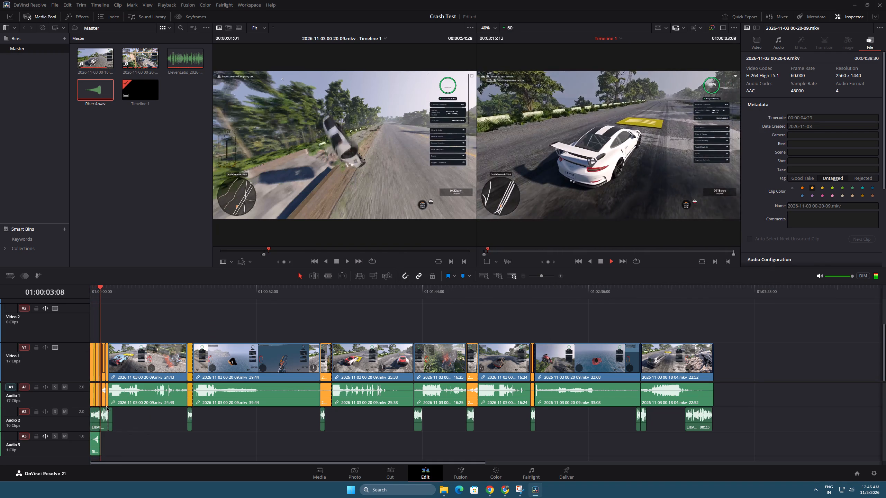
key("space")
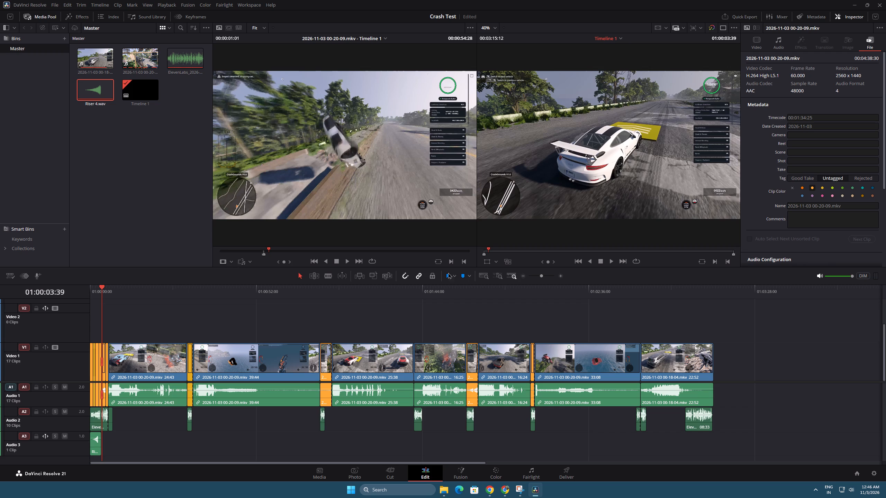
key("space")
key("space")
left_click_drag(542, 276, 548, 276)
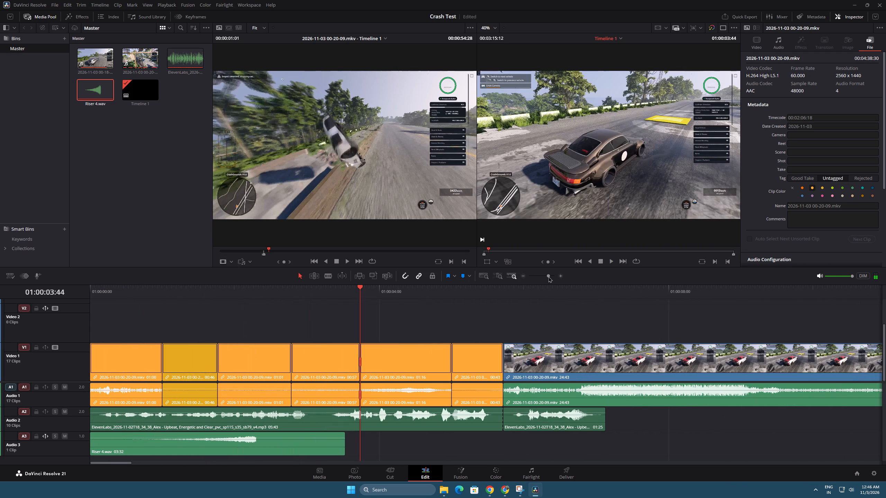
left_click(326, 288)
key("space")
key("space")
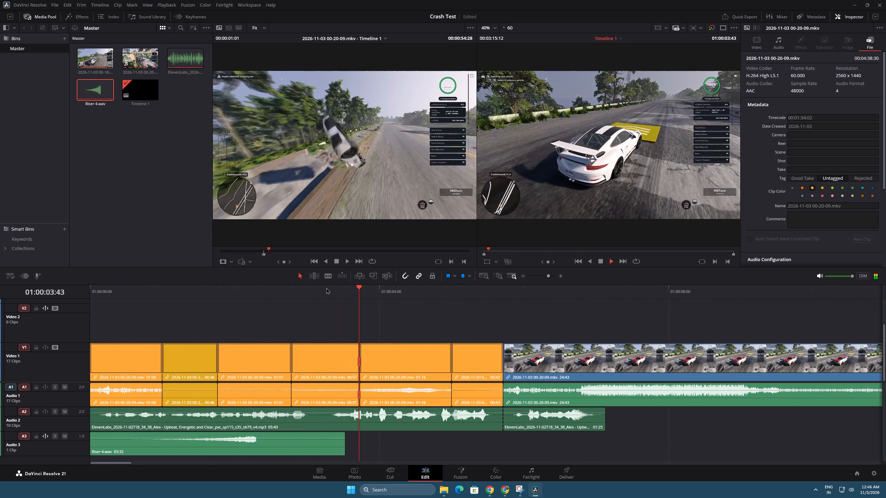
Add a 05:00 Text+ title on Video 2 starting at 01:00:03:19, over the white car's montage clip.
left_click_drag(326, 288, 330, 289)
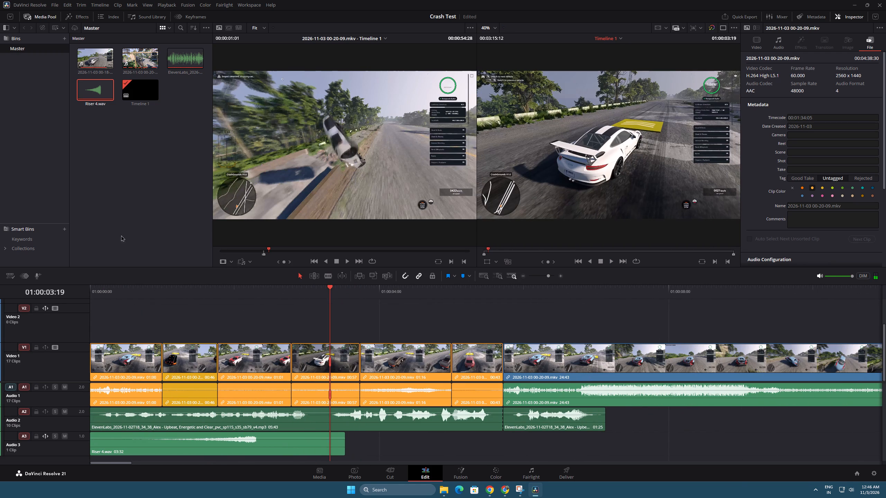
left_click(105, 17)
left_click(71, 18)
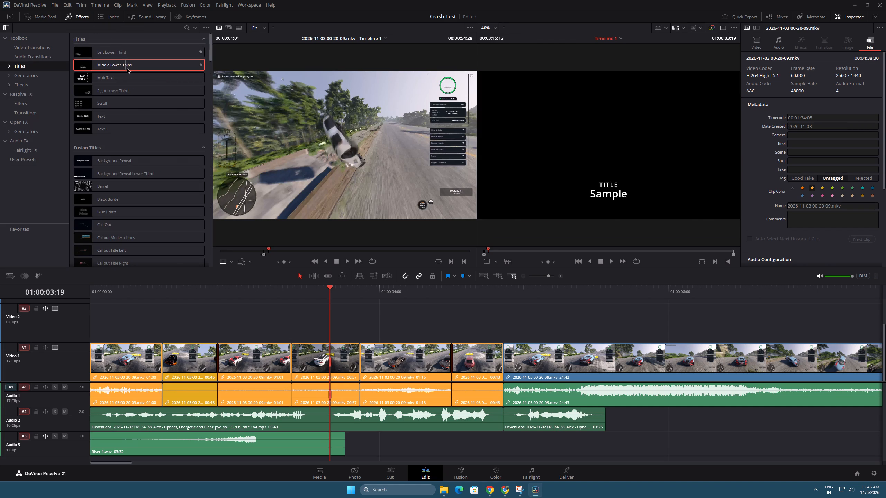
left_click(119, 129)
left_click_drag(119, 129, 139, 158)
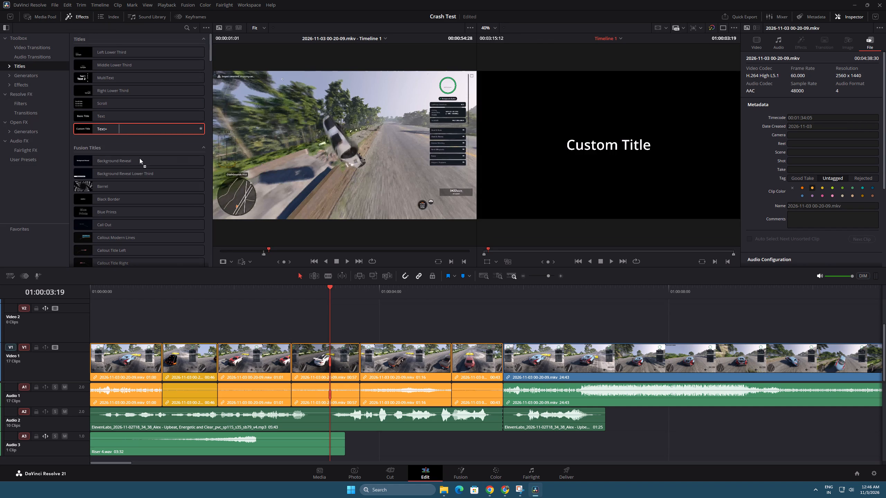
left_click_drag(139, 158, 332, 324)
left_click(605, 330)
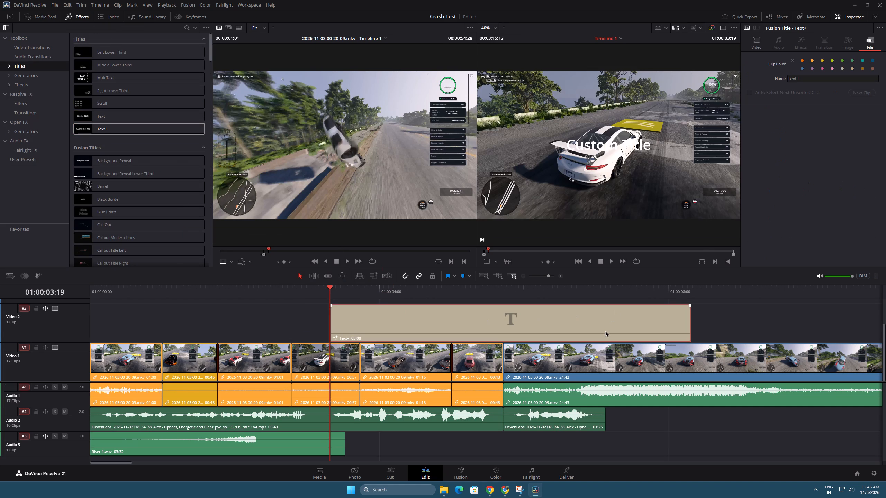
Set the Text+ title's text to "600 MPH".
left_click(765, 46)
left_click_drag(789, 119, 783, 111)
left_click_drag(783, 109, 704, 102)
type("600 MPH")
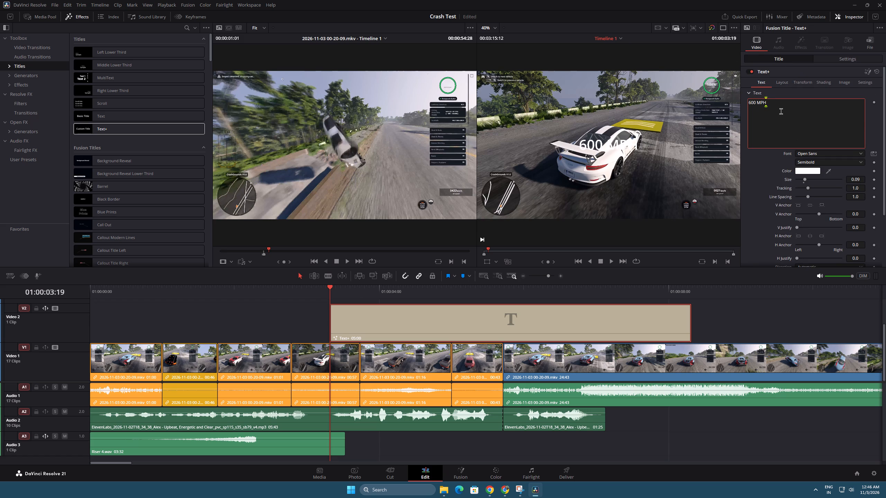
Set the "600 MPH" title's text color to yellow, #ffd500.
key("ctrl+a")
left_click(813, 171)
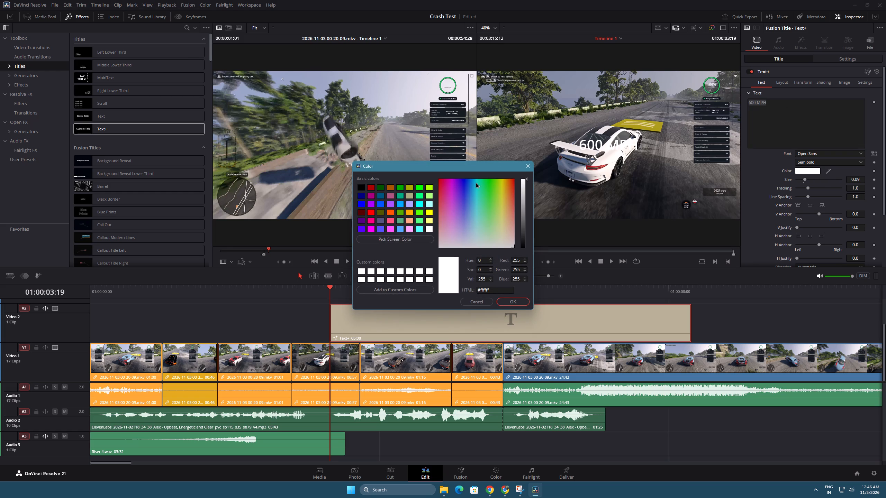
left_click_drag(483, 191, 505, 176)
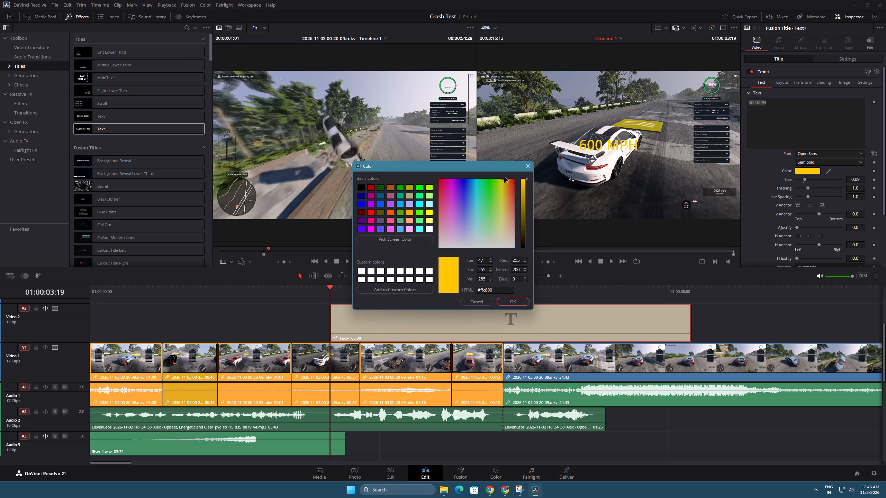
left_click_drag(505, 176, 504, 176)
left_click(519, 301)
Change the "600 MPH" title's typeface to Nirmala Text in Bold.
left_click(838, 160)
left_click(808, 192)
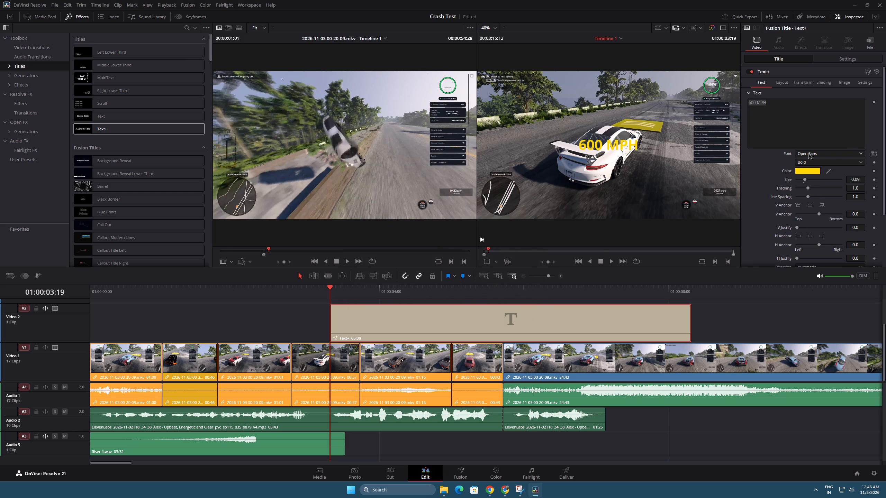
left_click(812, 156)
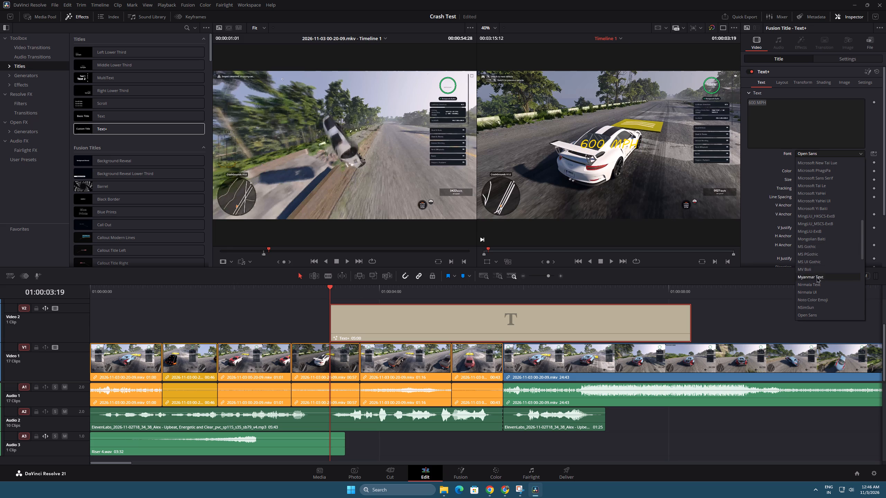
left_click(818, 286)
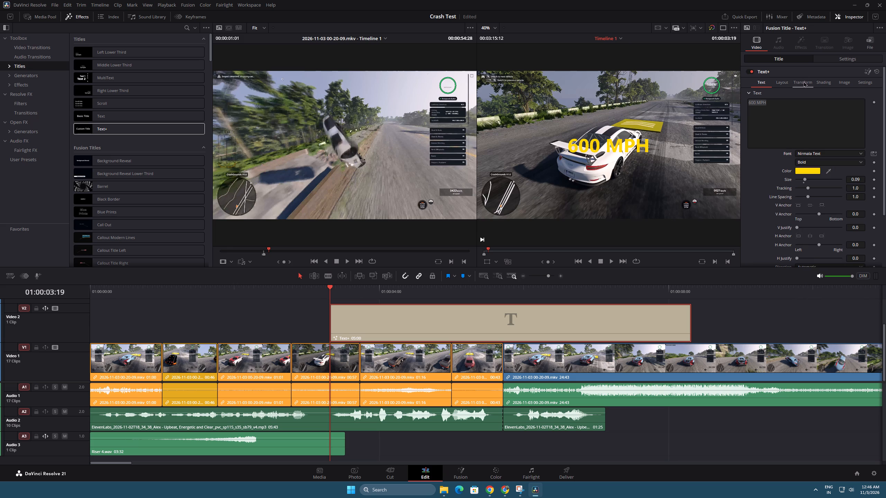
Move the "600 MPH" title up above the car by setting its transform Position Y to 258.
left_click(803, 81)
left_click(784, 83)
left_click(862, 80)
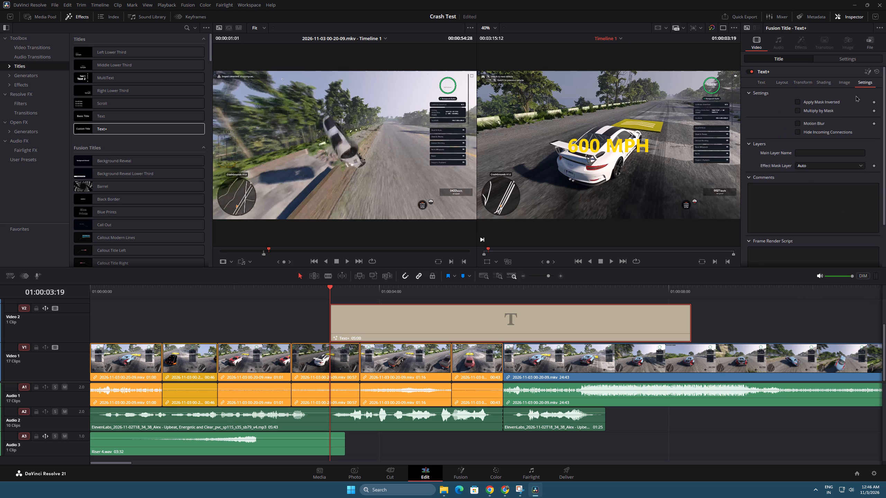
left_click(799, 83)
left_click(827, 82)
left_click(760, 82)
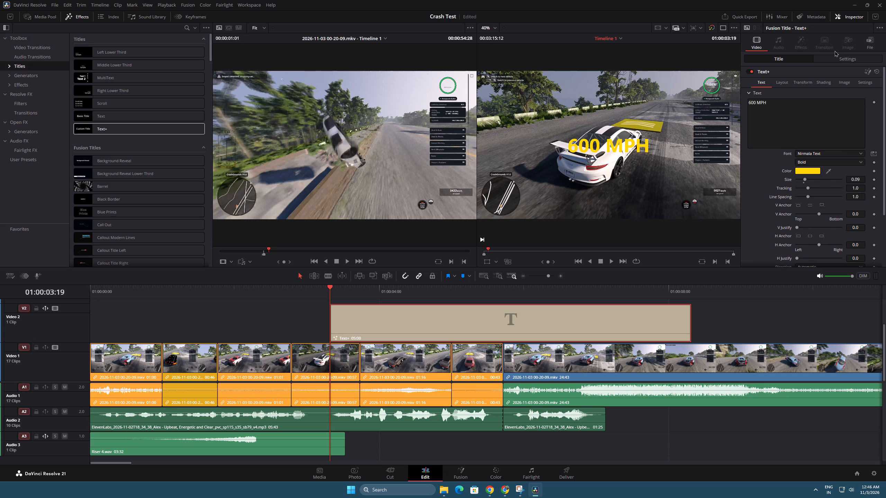
left_click(838, 57)
left_click_drag(845, 92, 517, 249)
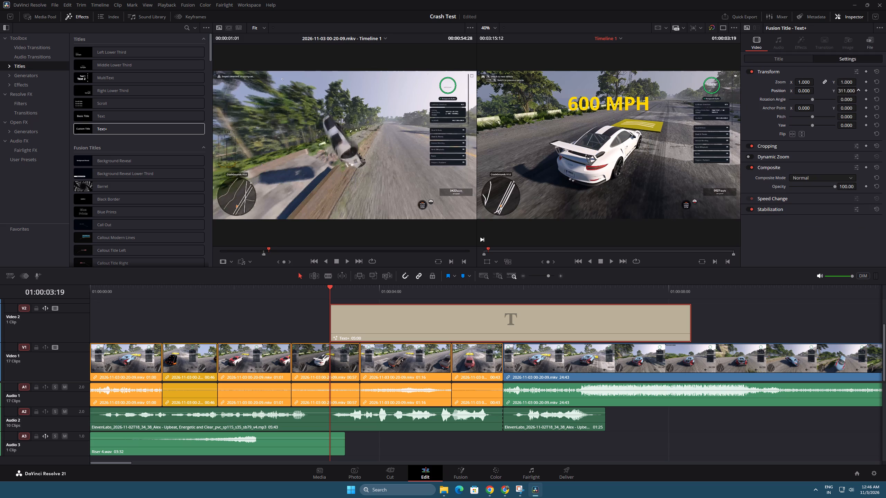
left_click_drag(517, 249, 845, 92)
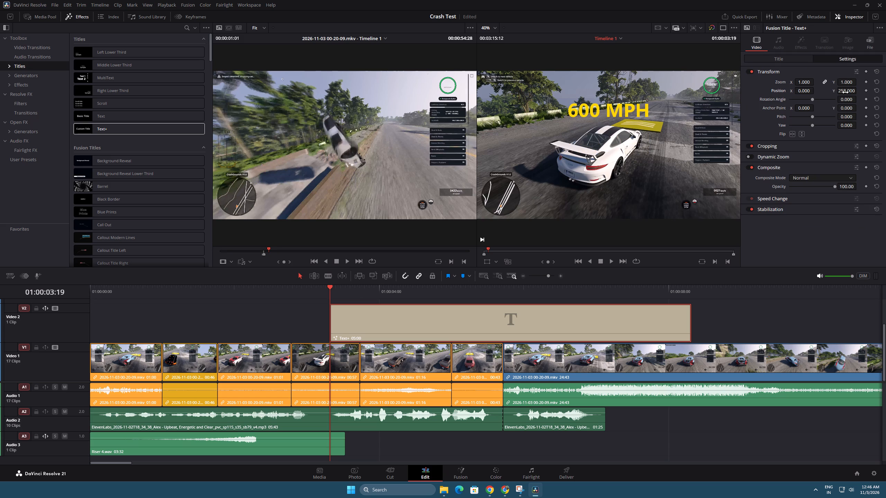
left_click_drag(845, 92, 498, 250)
Search the effects for "drop" and apply the Resolve FX Drop Shadow filter to the Text+ clip on Video 2.
left_click(188, 27)
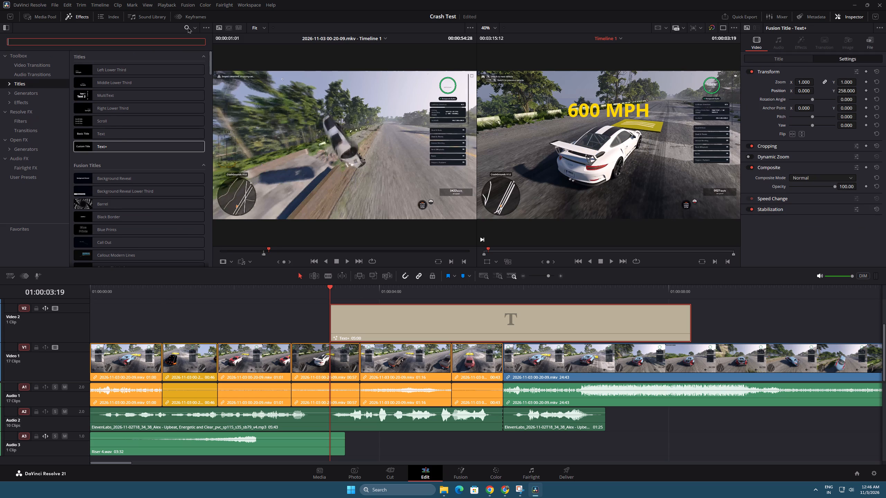
type("drop")
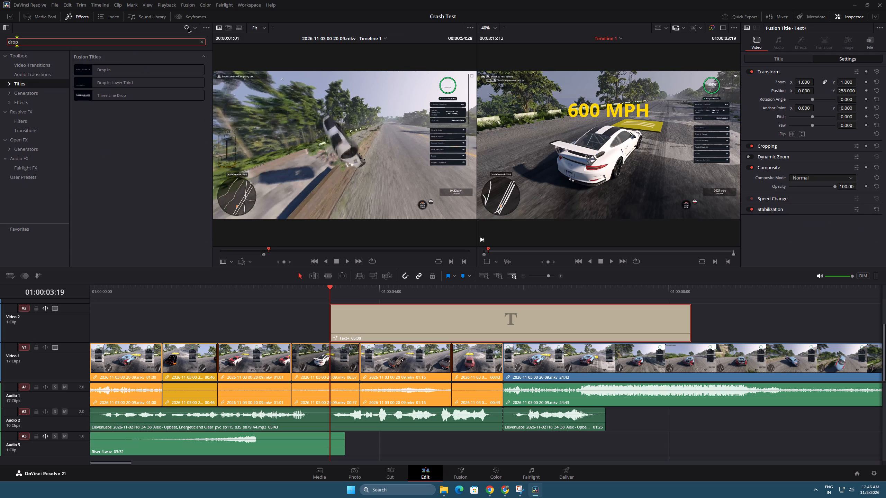
left_click(24, 73)
left_click(27, 67)
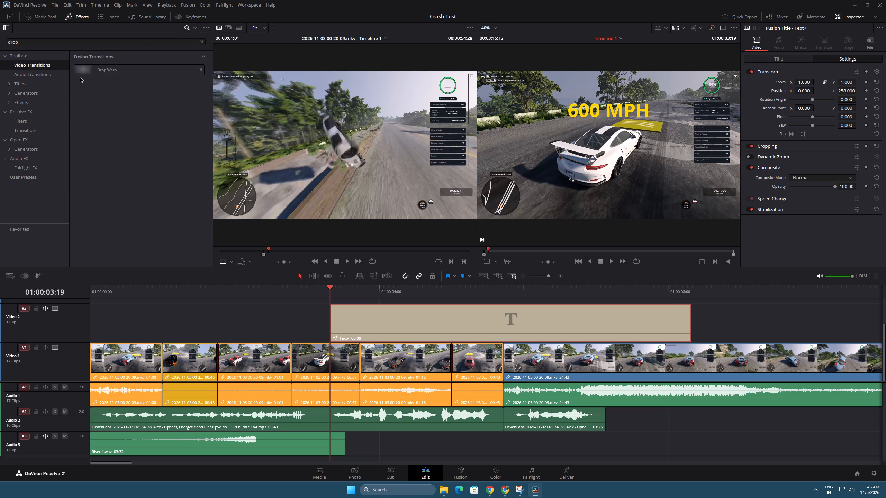
left_click(29, 95)
left_click(33, 102)
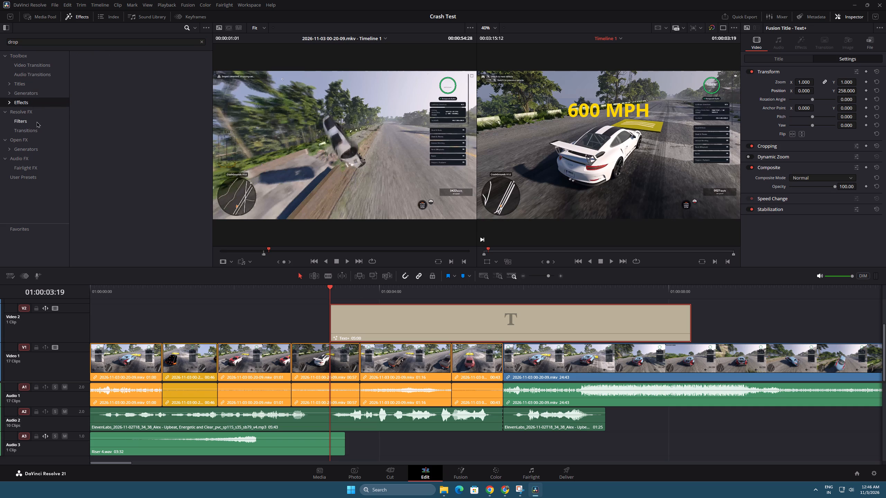
left_click(37, 120)
left_click_drag(119, 71, 393, 316)
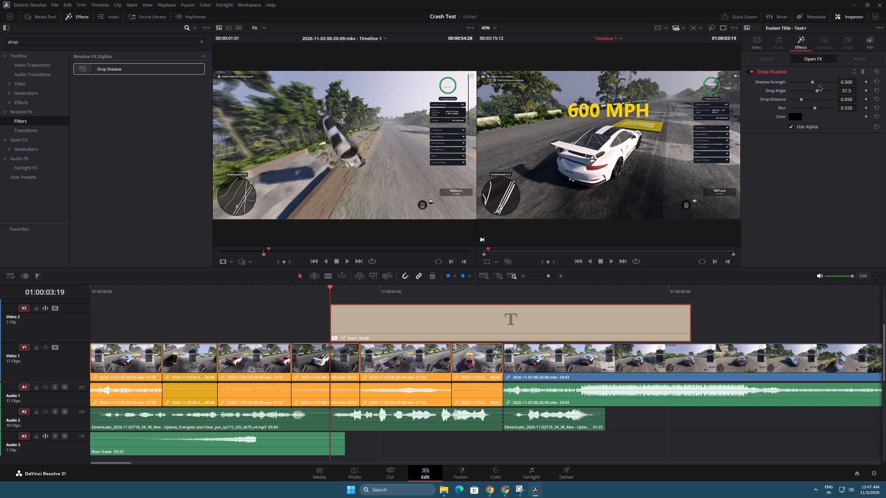
Set the title's Drop Shadow to Shadow Strength 1.000, Drop Distance 0.006 and Blur 0.023.
left_click_drag(814, 81, 846, 82)
left_click_drag(802, 99, 794, 100)
left_click_drag(794, 100, 792, 101)
left_click_drag(814, 109, 790, 106)
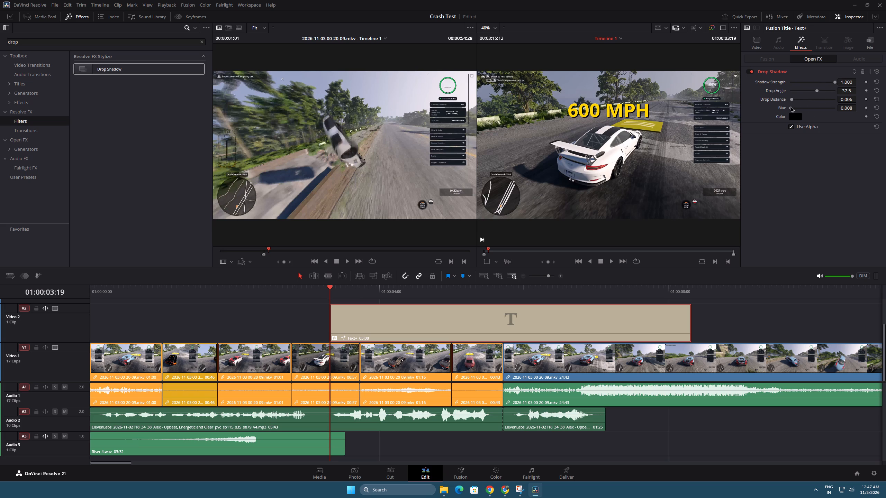
left_click_drag(790, 106, 791, 106)
Search the SFX Pack folder for "pop" and add pop-39222.mp3 to Audio 3 just after Riser 4.wav.
key("space")
key("space")
left_click_drag(358, 287, 358, 287)
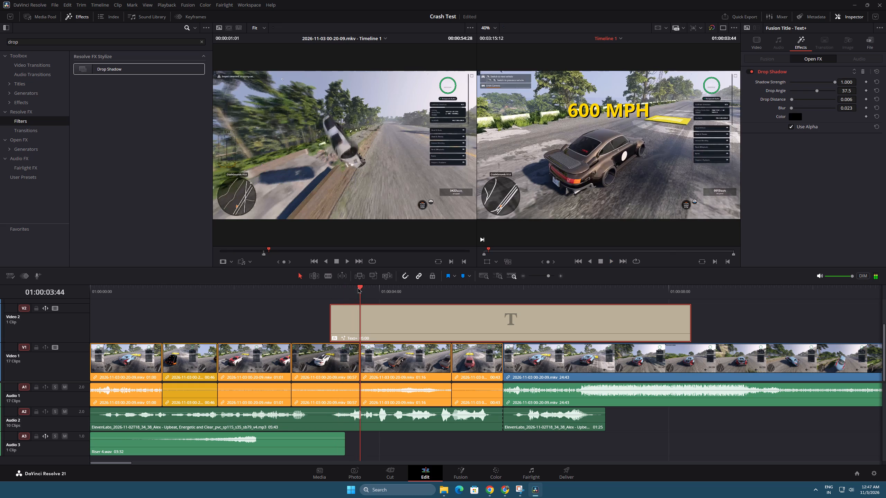
left_click_drag(358, 287, 347, 287)
key("alt+Tab")
left_click(708, 132)
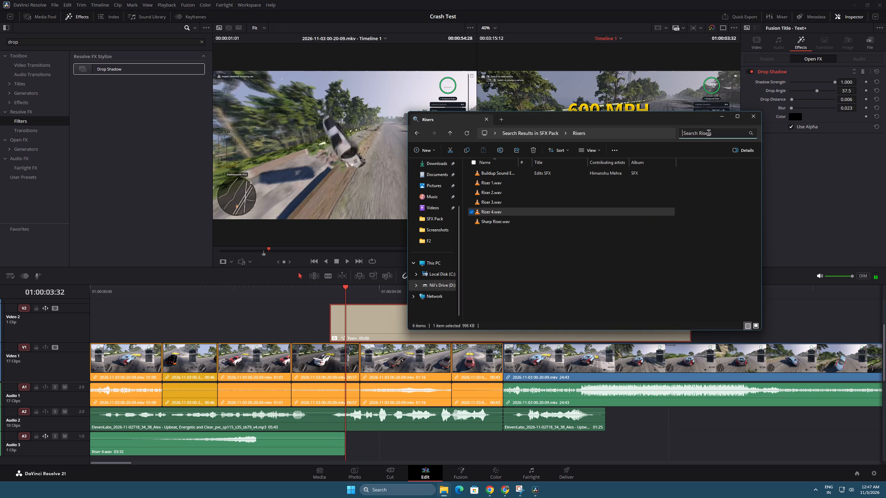
type("pop")
key("Return")
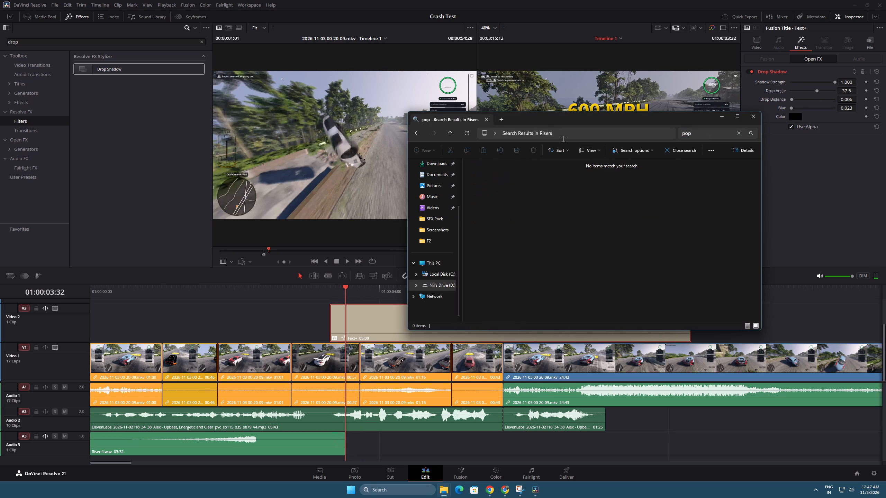
left_click(524, 132)
left_click_drag(521, 198, 539, 202)
left_click(571, 262)
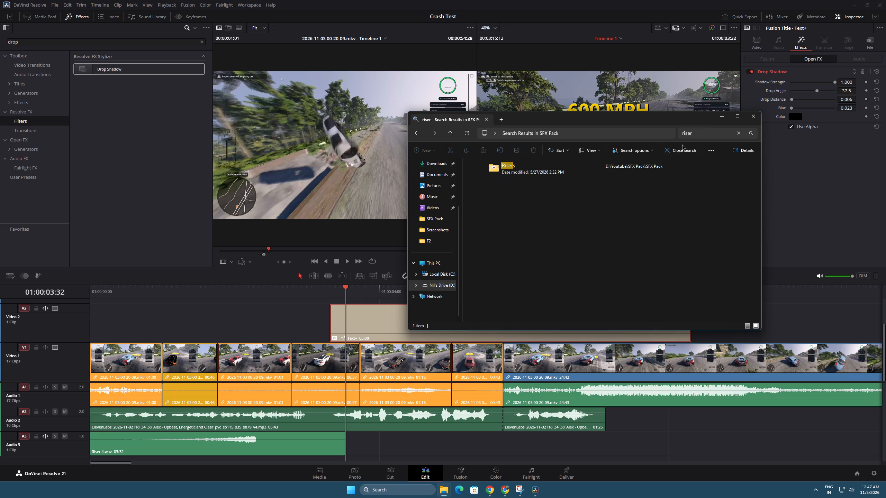
left_click_drag(700, 132, 647, 131)
type("pop")
key("Return")
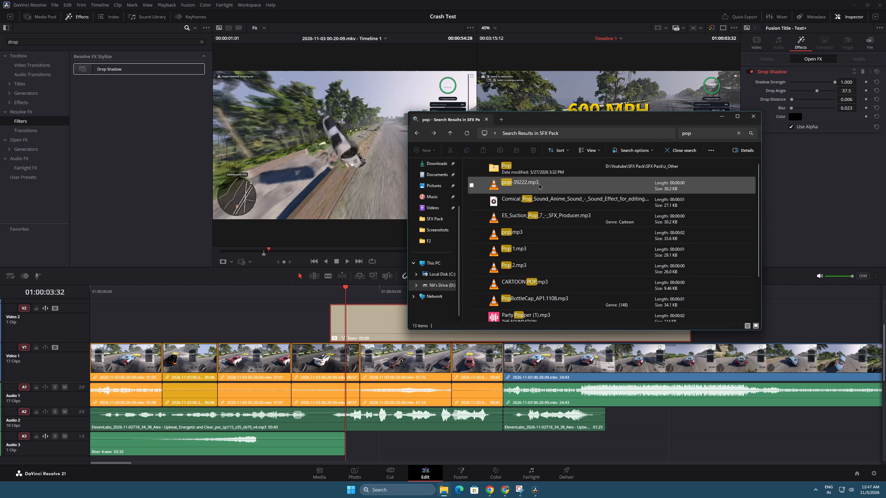
left_click_drag(539, 183, 353, 451)
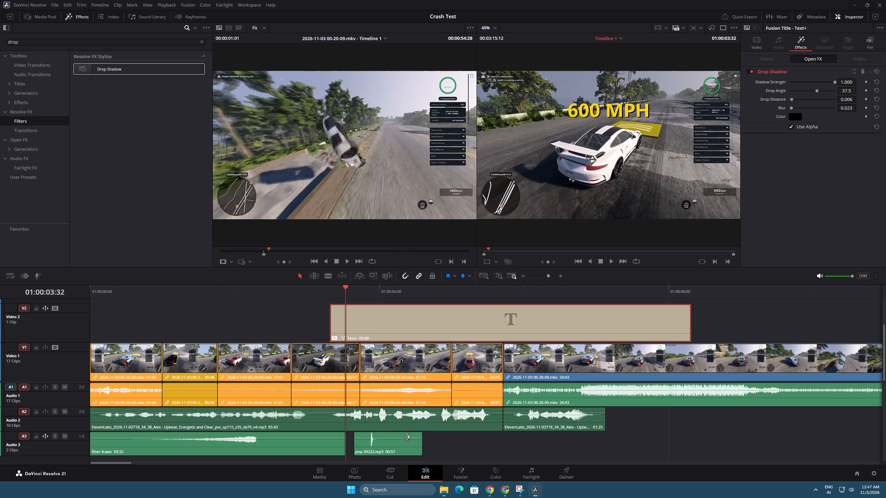
Move pop-39222.mp3 to a new Audio 4 track with its peak at the Text+ title's start, and play it back.
left_click_drag(78, 430, 78, 423)
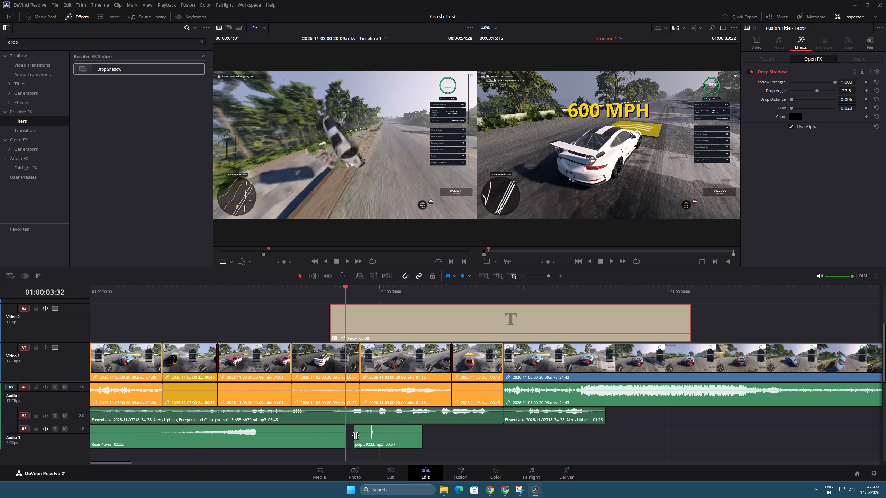
left_click_drag(375, 443, 334, 460)
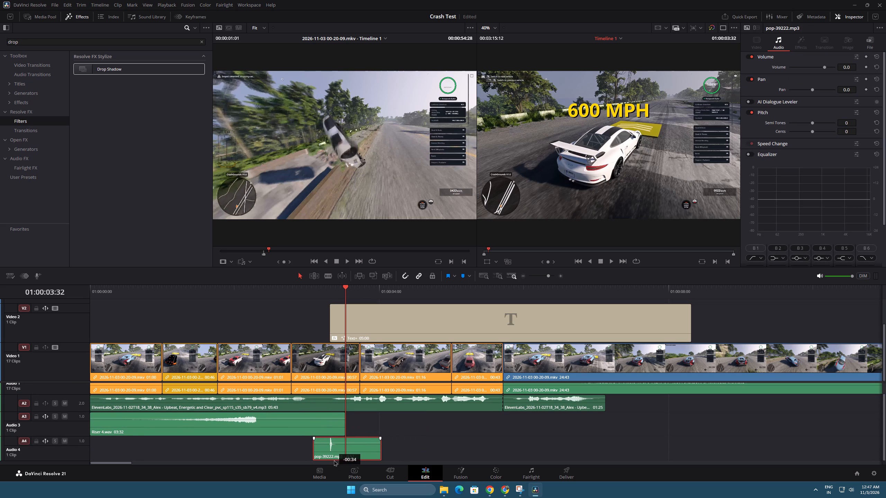
left_click_drag(334, 460, 334, 459)
left_click(313, 286)
key("space")
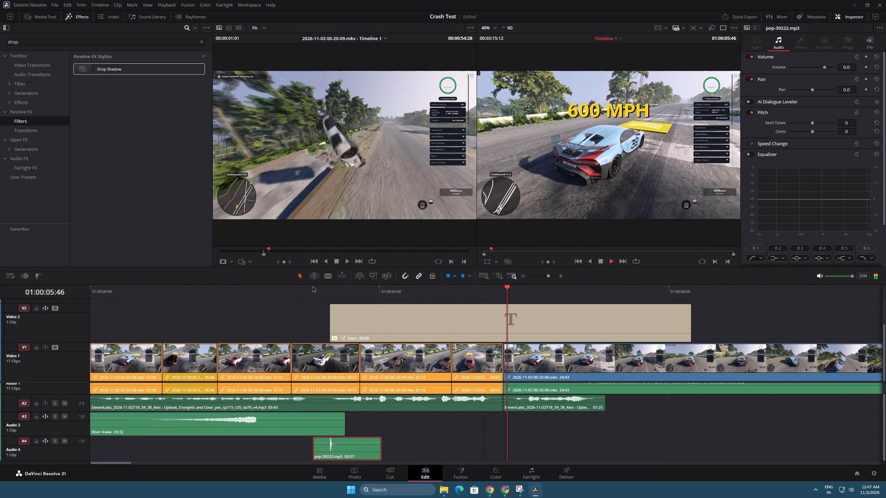
key("space")
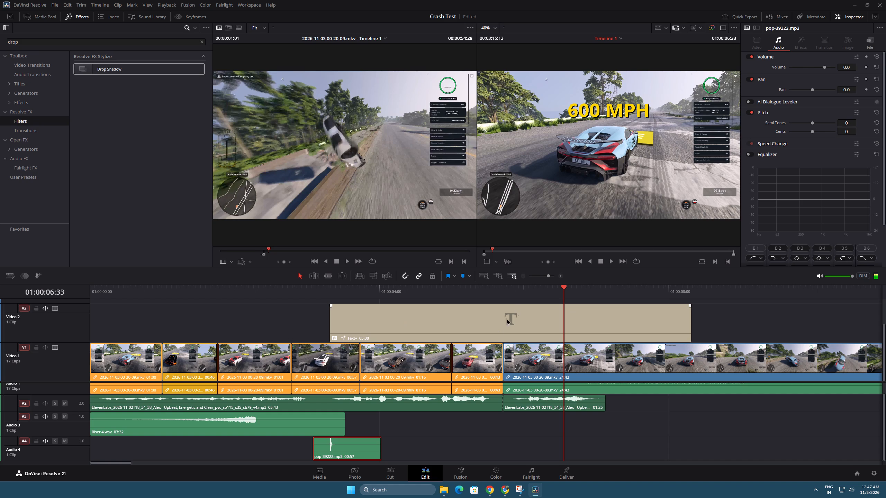
Trim the Text+ title's end to a 02:24 duration, finishing where the opening montage ends.
left_click_drag(691, 320, 522, 327)
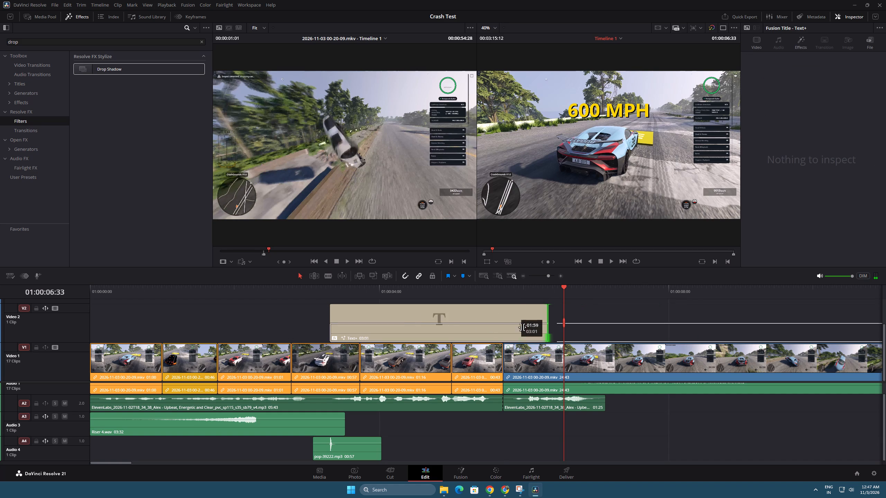
left_click_drag(522, 327, 499, 329)
left_click_drag(534, 287, 528, 287)
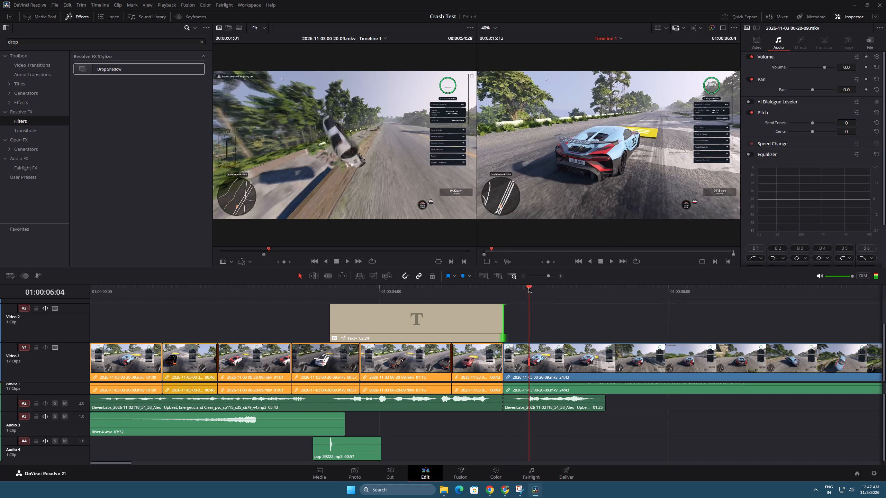
left_click_drag(528, 287, 516, 285)
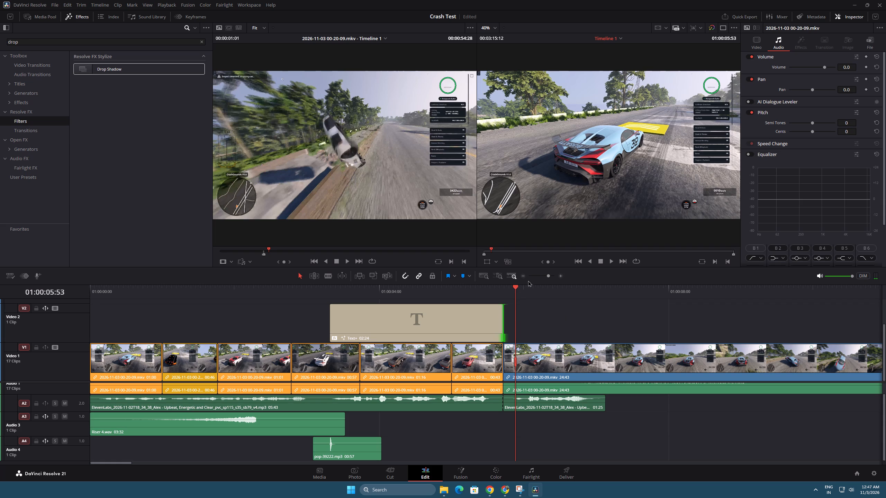
Reduce the heights of the Video 2, Video 1, Audio 3 and Audio 4 tracks to fit the timeline more compactly.
left_click_drag(81, 304, 81, 329)
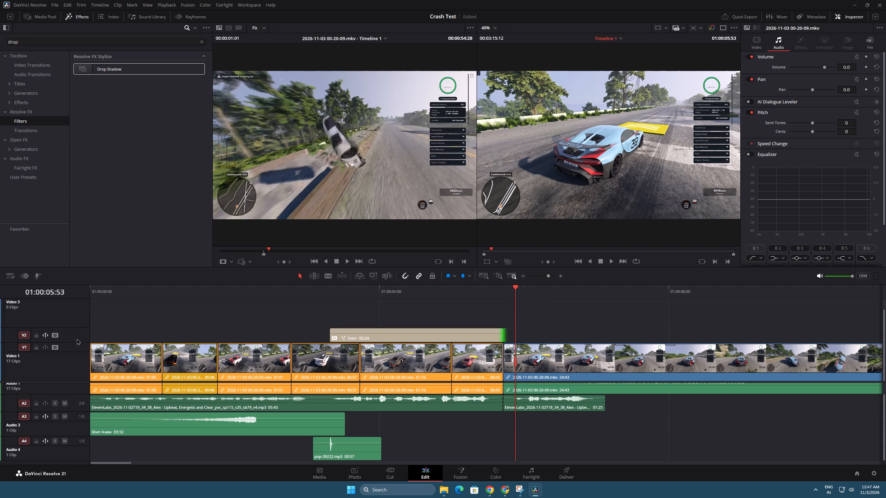
left_click_drag(76, 343, 77, 353)
left_click_drag(77, 353, 78, 360)
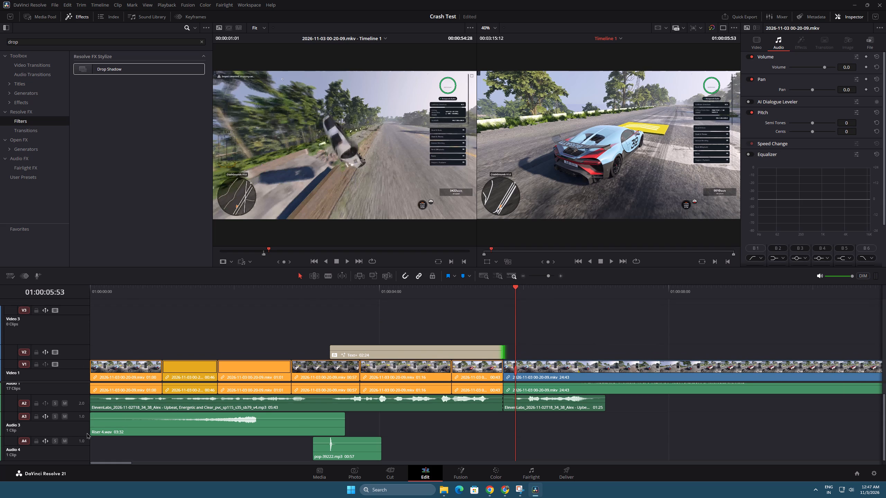
left_click_drag(80, 435, 79, 426)
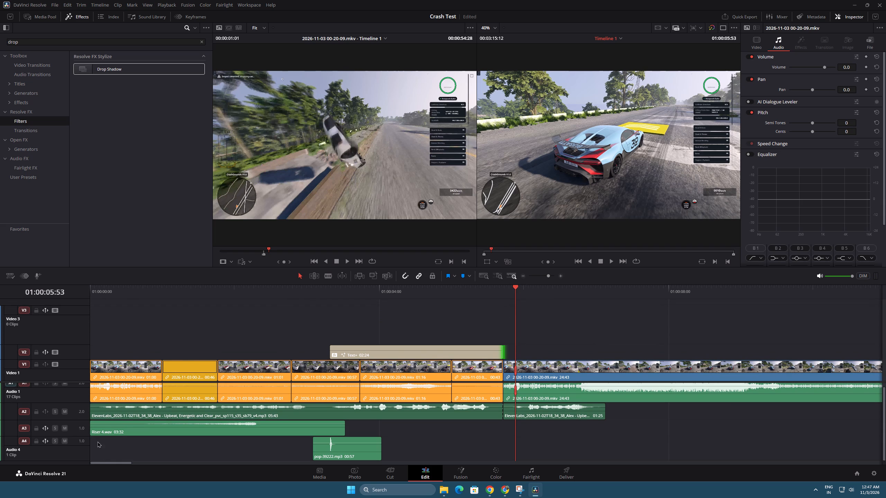
left_click_drag(82, 460, 86, 452)
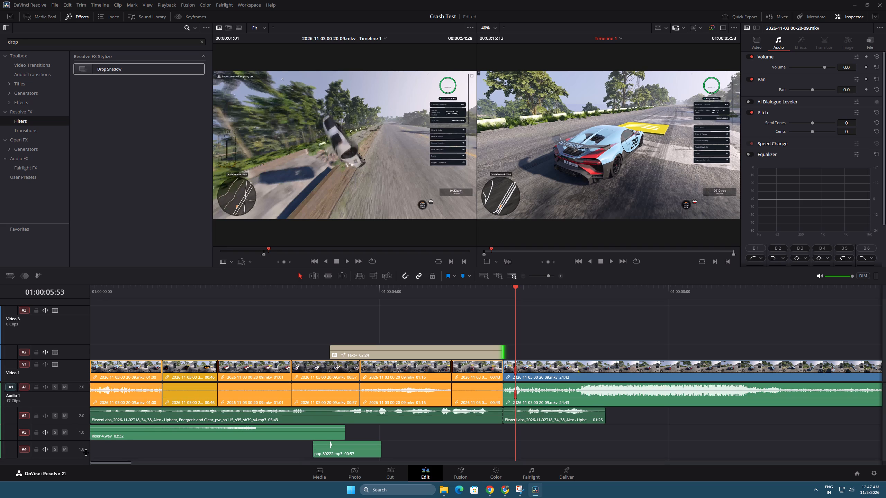
left_click_drag(86, 452, 87, 451)
Try several clip colors on Riser 4.wav on Audio 3 and settle on magenta pink.
left_click(118, 436)
left_click(151, 417)
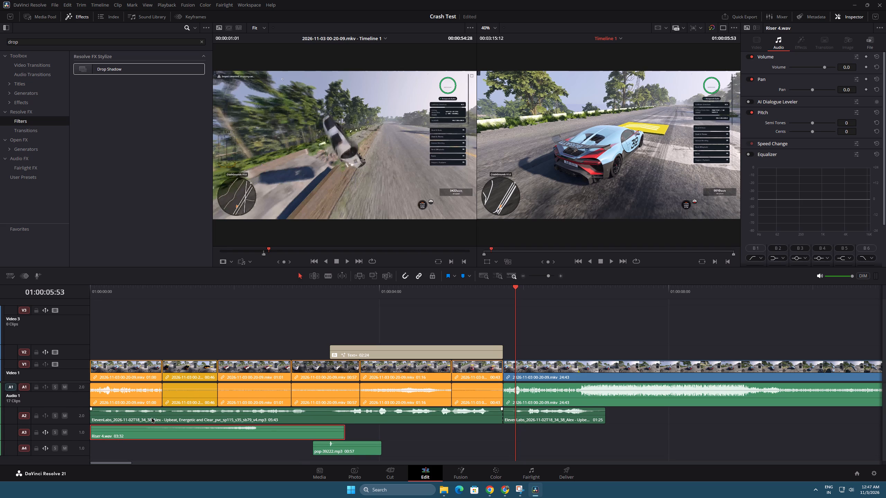
left_click(198, 435)
left_click(873, 43)
left_click(841, 187)
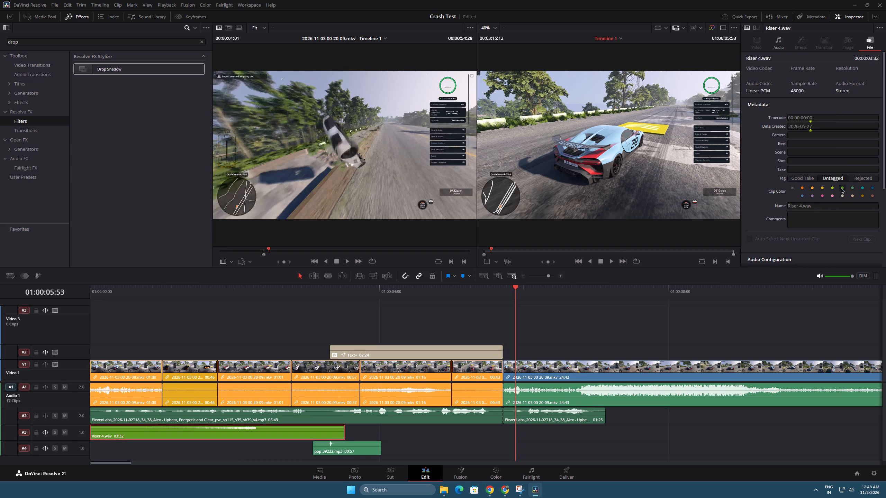
left_click(877, 197)
left_click(873, 196)
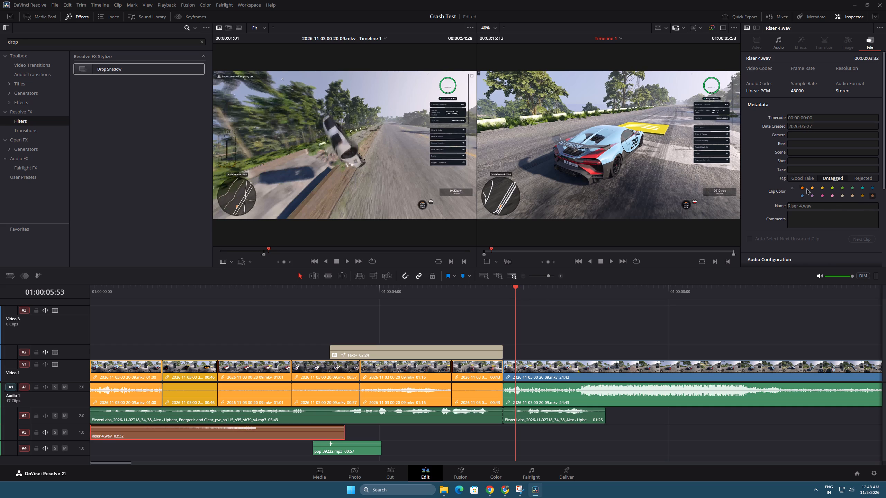
left_click(800, 188)
left_click(803, 197)
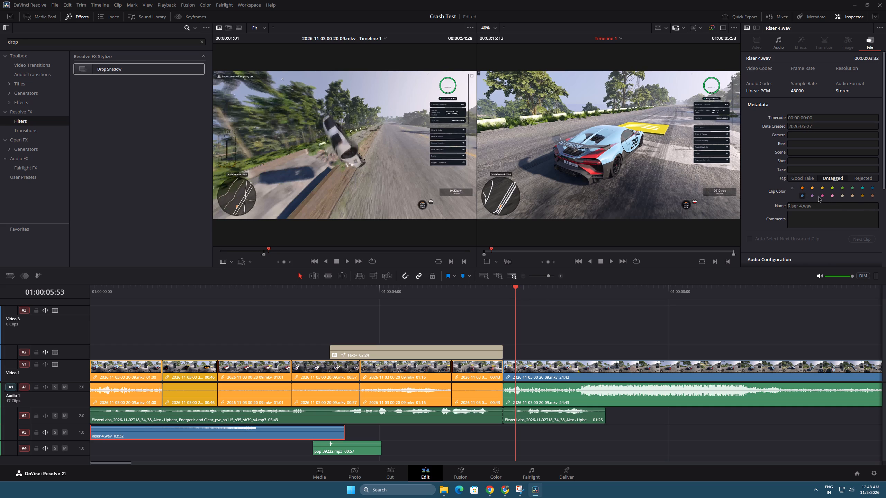
left_click(818, 196)
left_click(821, 195)
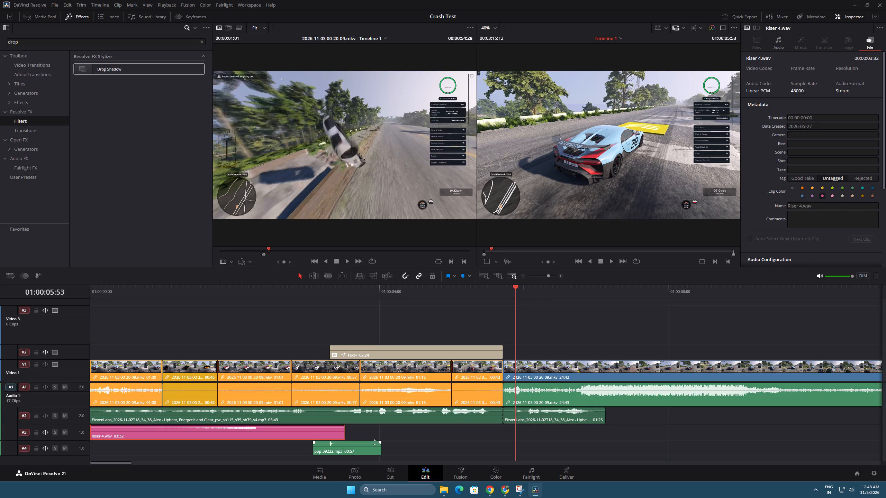
Set the clip color of pop-39222.mp3 on Audio 4 to beige.
left_click(373, 449)
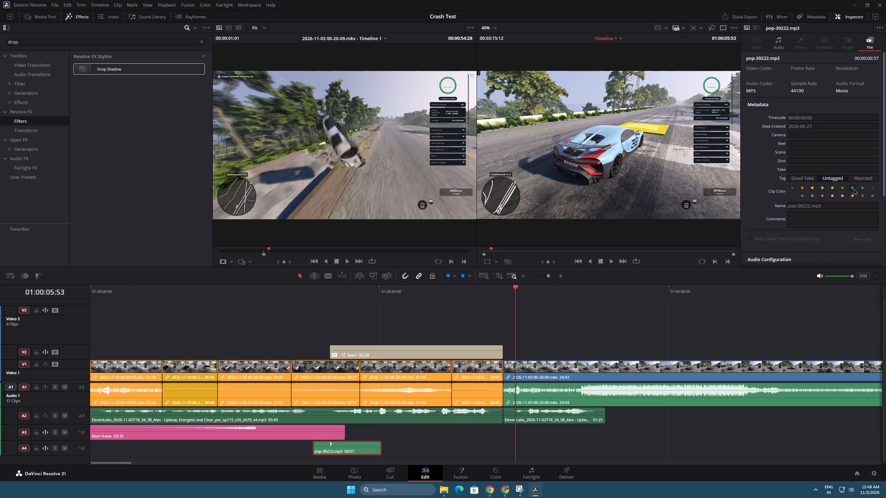
left_click(854, 199)
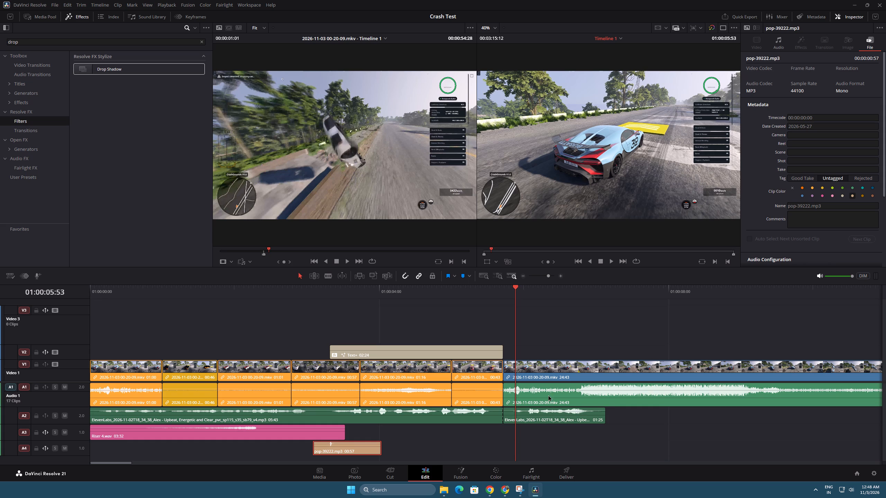
Duplicate the Text+ title on Video 2, placing the copy at 01:00:05:43, directly after the original.
left_click(478, 357)
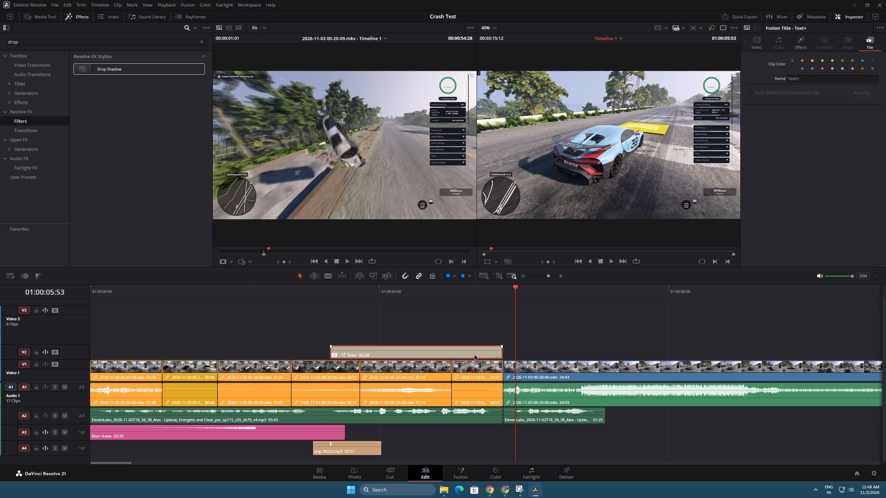
key("ctrl+c")
left_click_drag(510, 287, 505, 287)
key("ctrl+v")
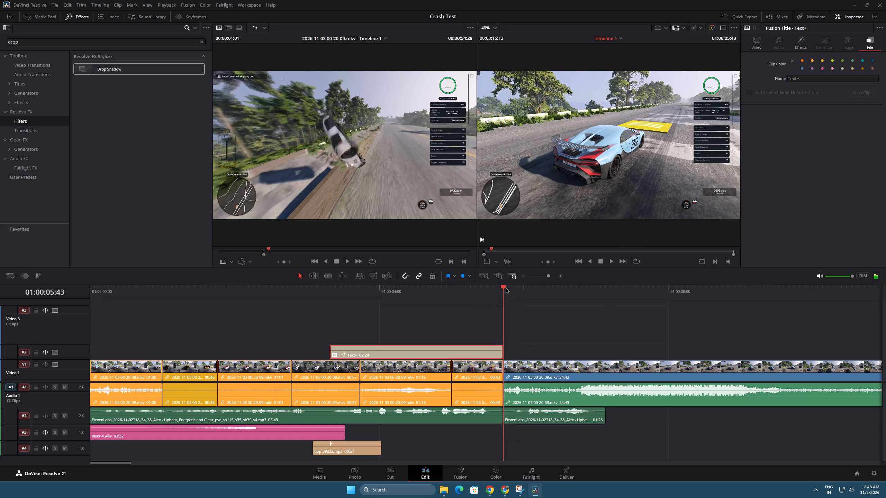
Change the duplicated Text+ title's text to "BUGATTI CHIRON".
left_click(531, 353)
left_click(761, 42)
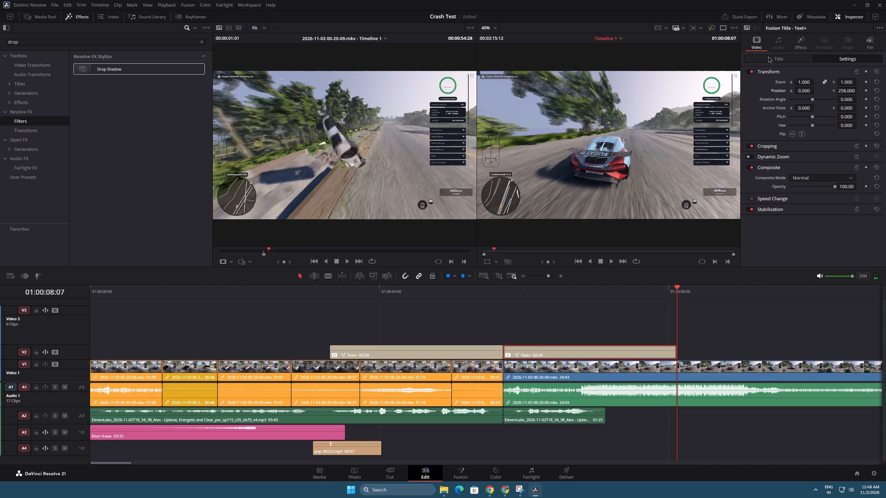
scroll(787, 86, "up", 6)
left_click(788, 54)
left_click(788, 60)
left_click_drag(785, 101, 748, 102)
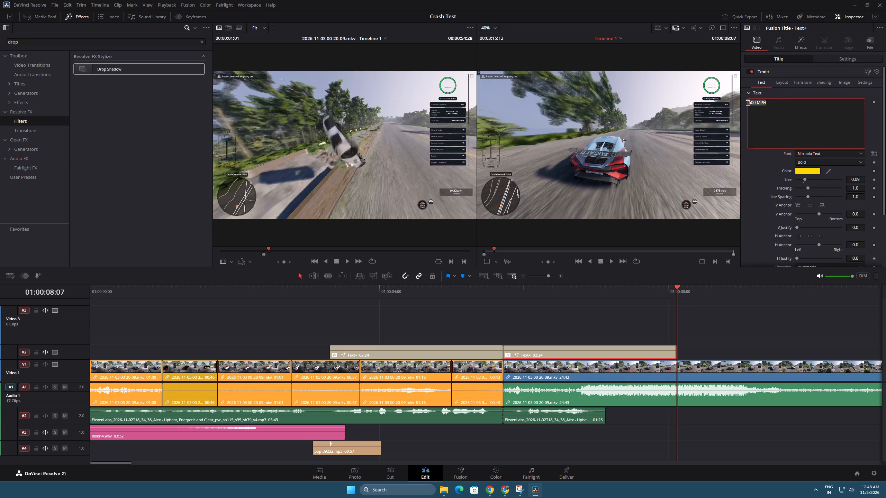
left_click_drag(748, 102, 736, 101)
type("BUGATTI CHIRON")
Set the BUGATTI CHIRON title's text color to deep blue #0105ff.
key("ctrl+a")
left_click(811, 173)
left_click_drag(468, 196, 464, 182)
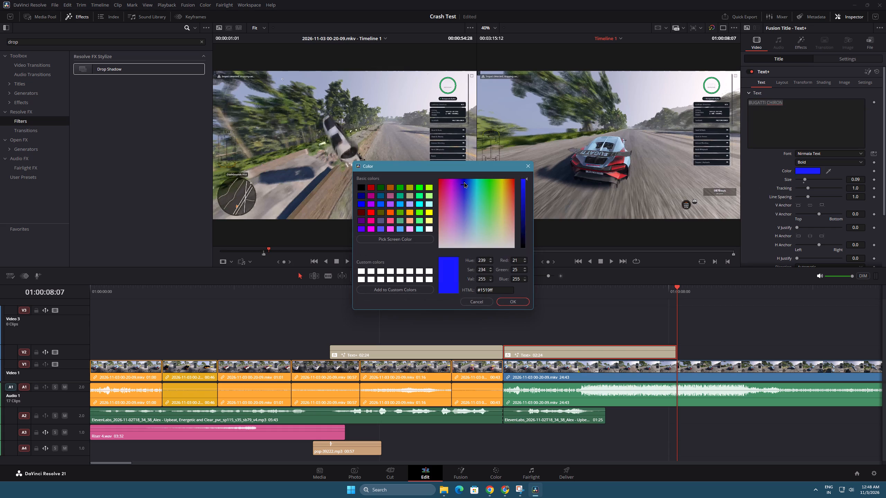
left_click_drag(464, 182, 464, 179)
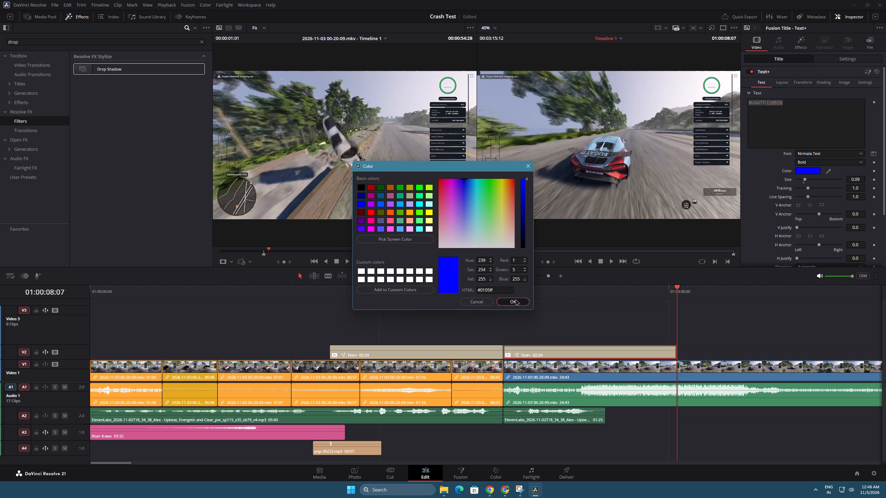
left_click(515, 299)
Preview the BUGATTI CHIRON title over the car footage, change its text color to bright sky blue, and play it back.
left_click_drag(560, 282, 557, 283)
left_click_drag(557, 285, 510, 291)
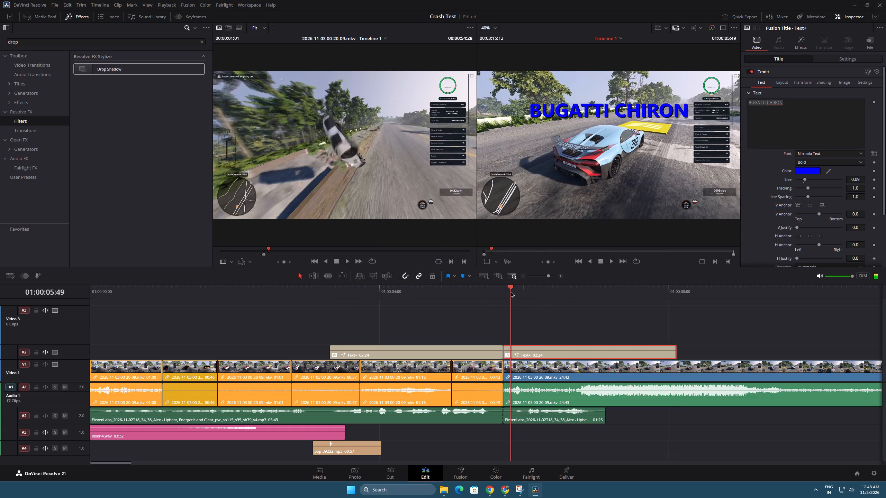
left_click_drag(510, 291, 518, 292)
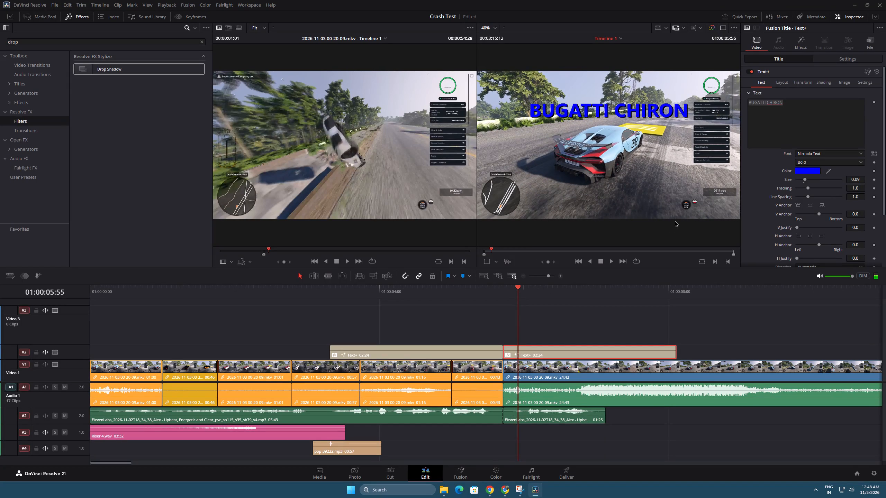
left_click(801, 169)
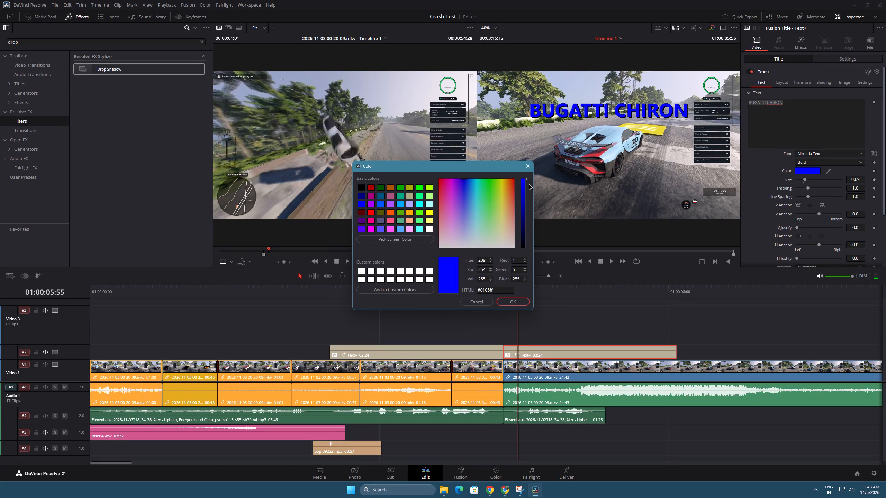
left_click_drag(464, 178, 471, 177)
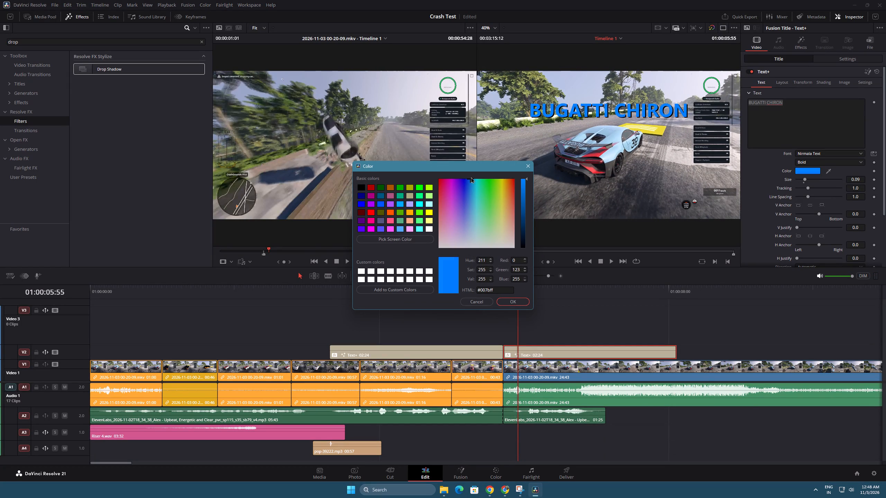
left_click_drag(471, 177, 471, 177)
key("space")
left_click_drag(467, 214, 461, 166)
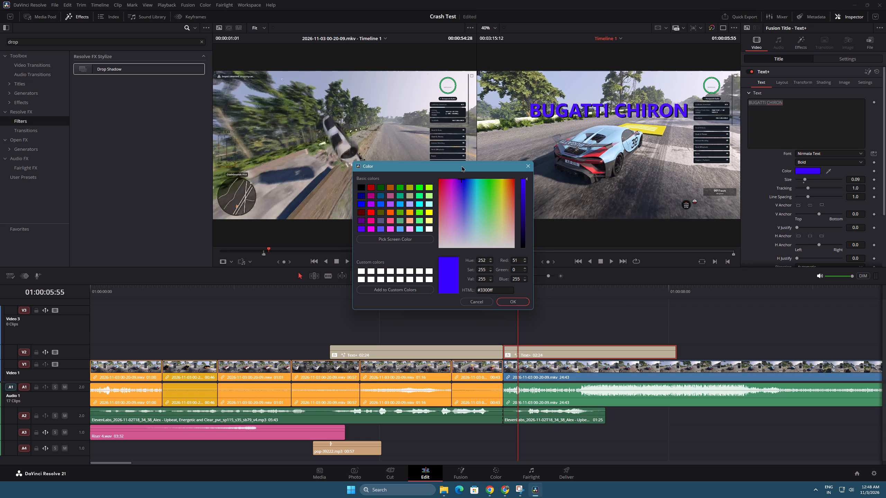
left_click_drag(461, 166, 473, 166)
left_click(516, 299)
key("space")
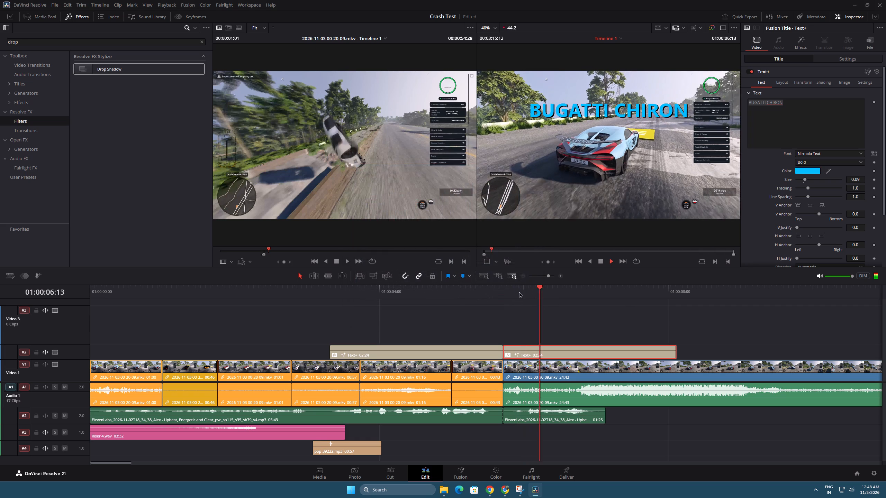
key("space")
Trim the end of the 600 MPH title to a duration of 01:32, leaving a gap before the BUGATTI CHIRON title.
left_click(358, 449)
key("ctrl+c")
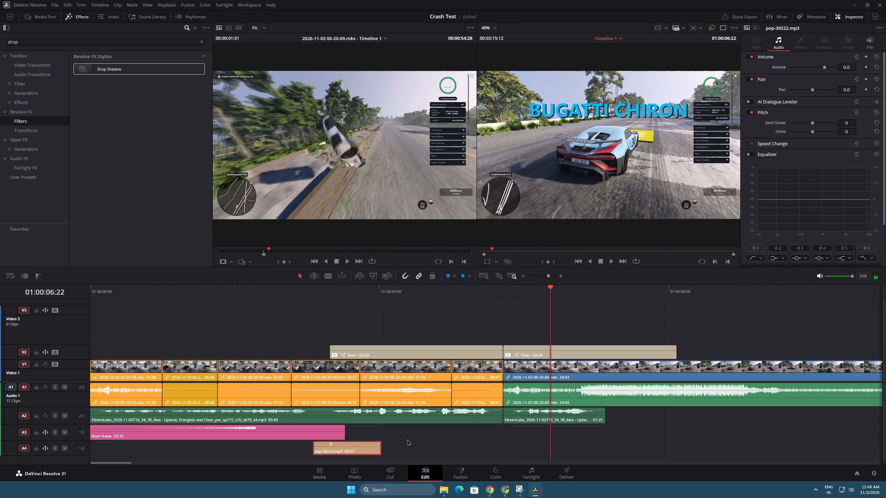
left_click(503, 354)
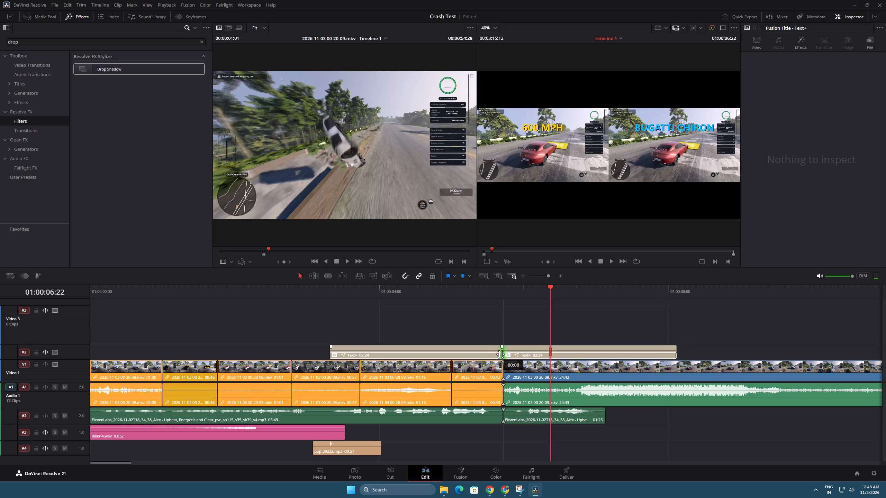
left_click(493, 353)
left_click_drag(500, 353, 491, 353)
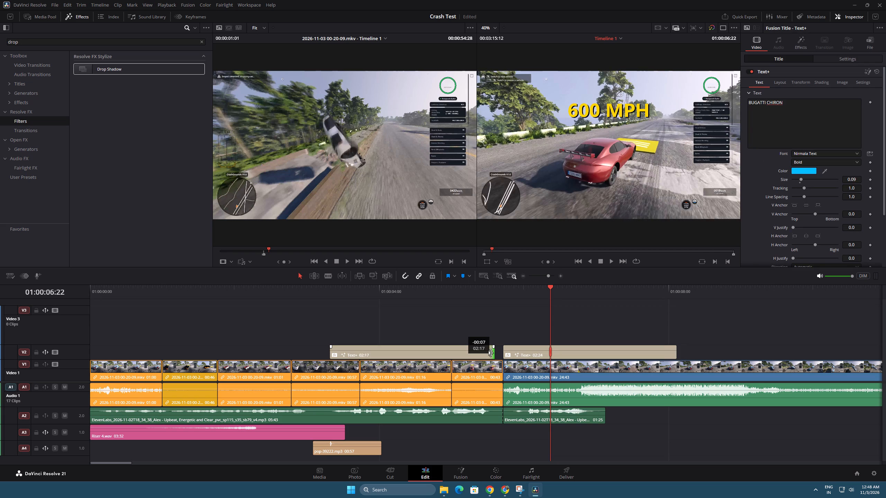
left_click_drag(491, 353, 451, 351)
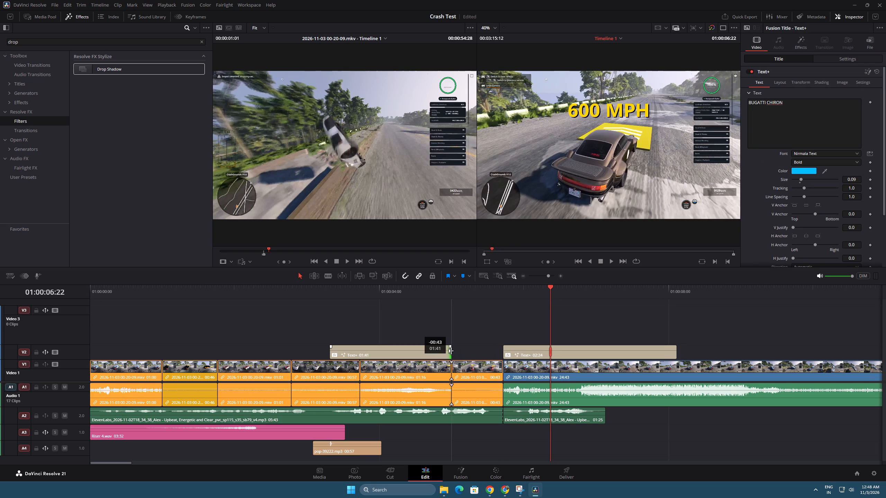
left_click_drag(451, 351, 436, 351)
left_click(532, 357)
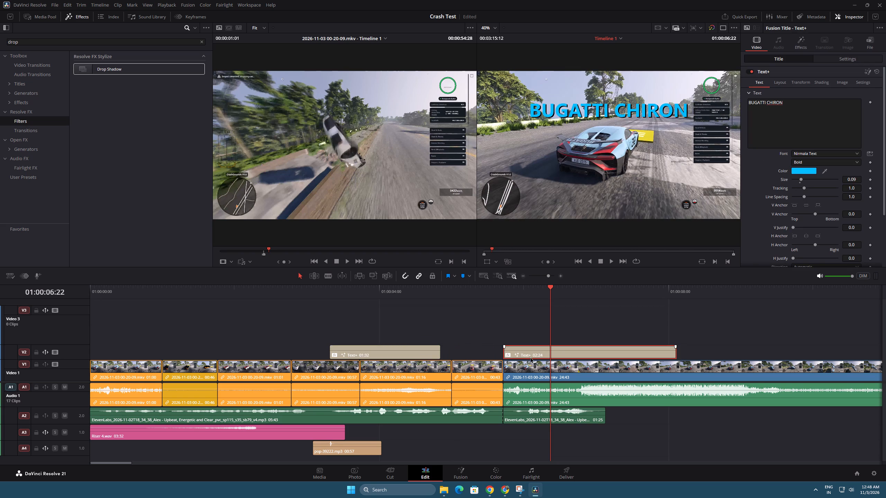
Copy pop-39222.mp3 on Audio 4, align the copy's peak with the start of the BUGATTI CHIRON title, and play it back.
left_click(351, 455)
key("ctrl+c")
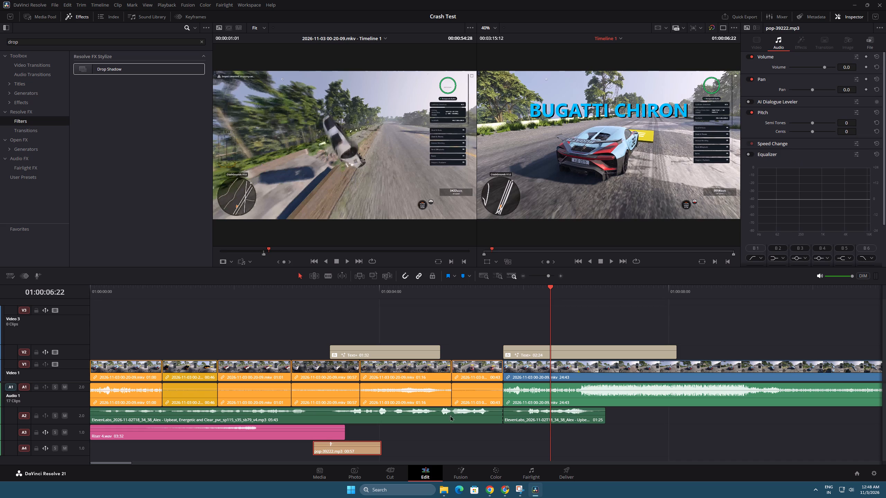
left_click(507, 285)
key("ctrl+v")
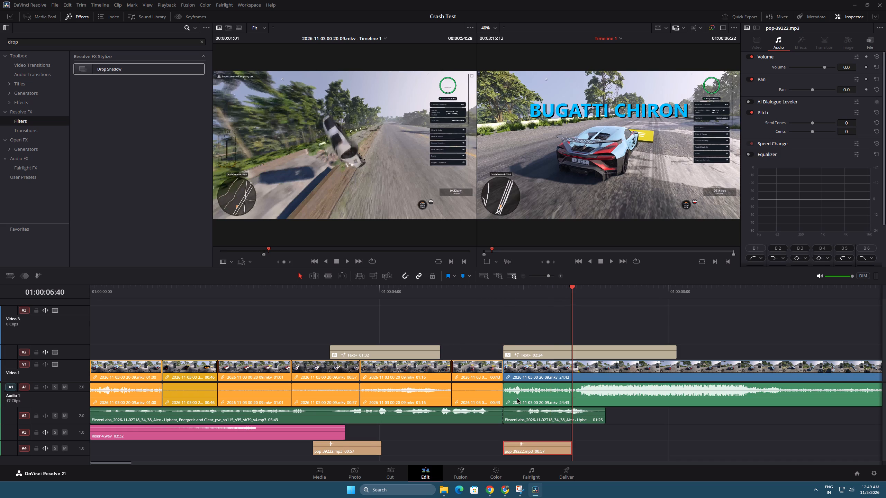
left_click_drag(521, 448, 502, 447)
left_click(500, 285)
key("space")
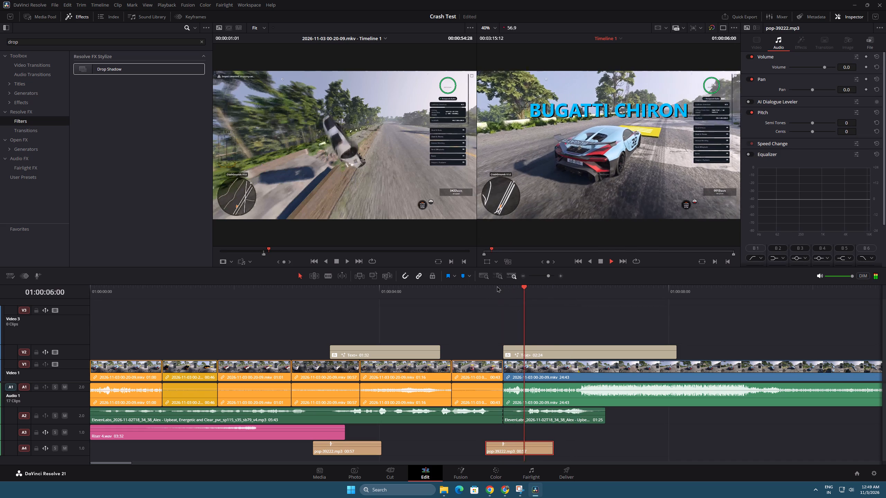
Play back the BUGATTI CHIRON title's entrance with its pop sound and continue past the title's end to check the timing.
left_click(497, 286)
key("space")
key("space")
left_click(497, 288)
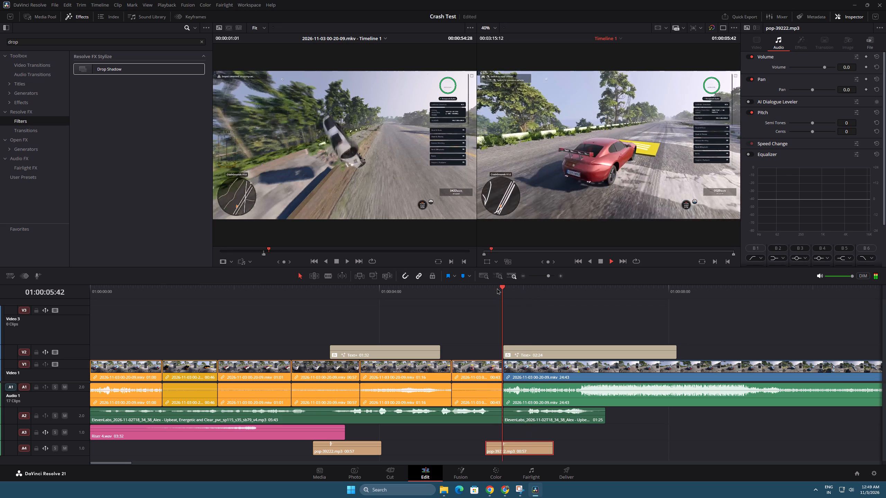
key("space")
left_click(497, 288)
left_click_drag(492, 289, 461, 292)
key("space")
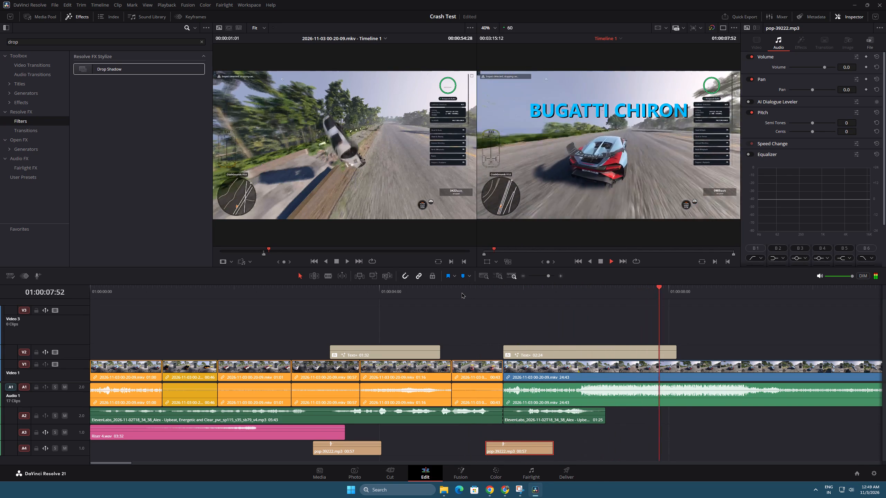
key("space")
key("space")
key("space")
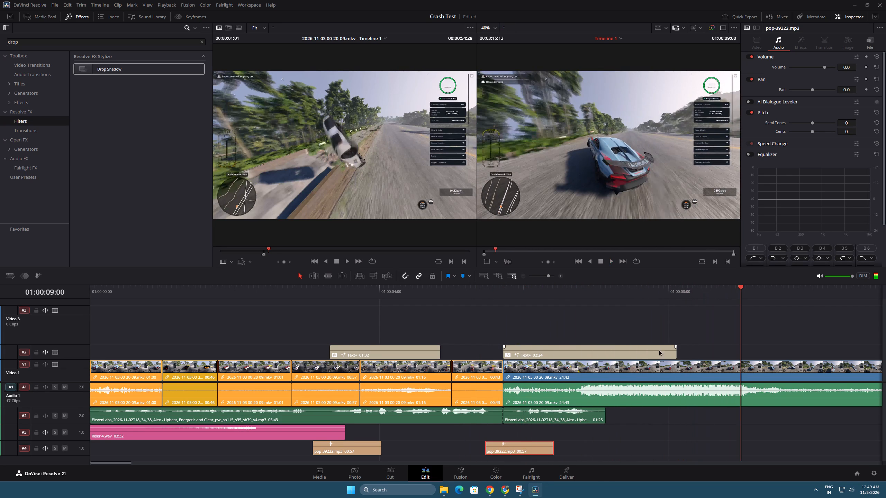
Trim the end of the BUGATTI CHIRON title to a duration of 01:25, matching its voiceover clip, and play it back.
left_click_drag(674, 354, 601, 361)
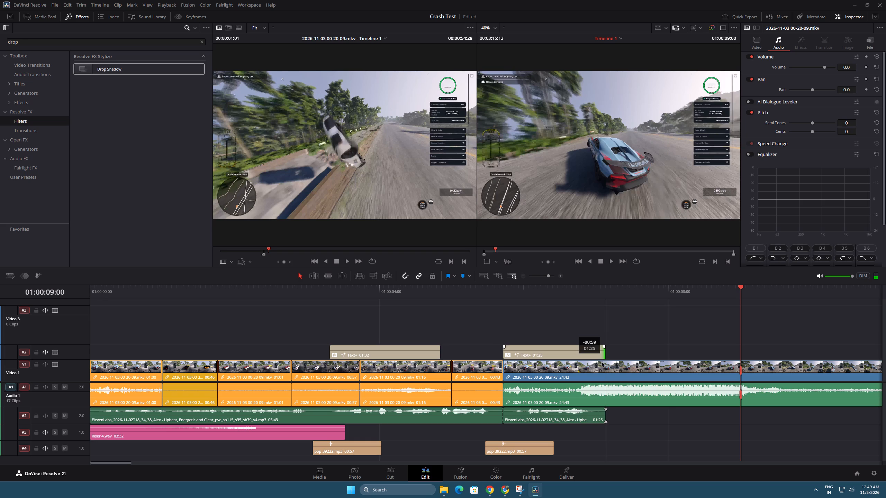
left_click(555, 283)
left_click(557, 287)
key("space")
key("space")
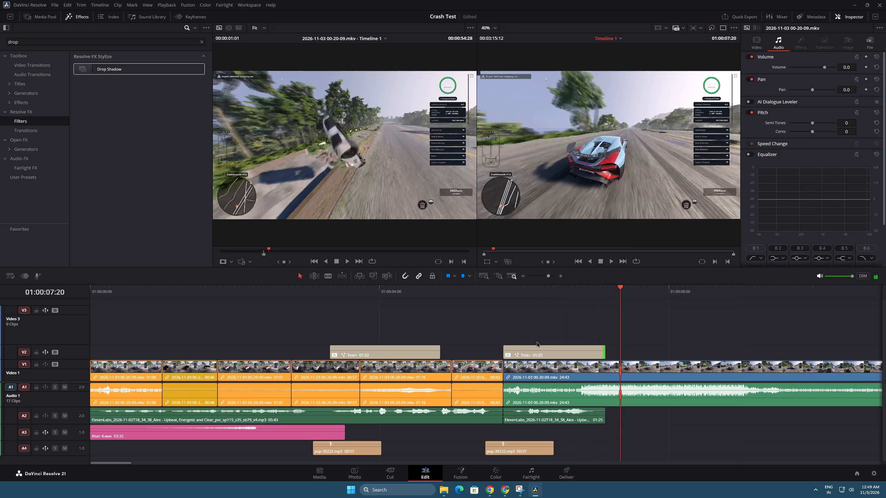
key("space")
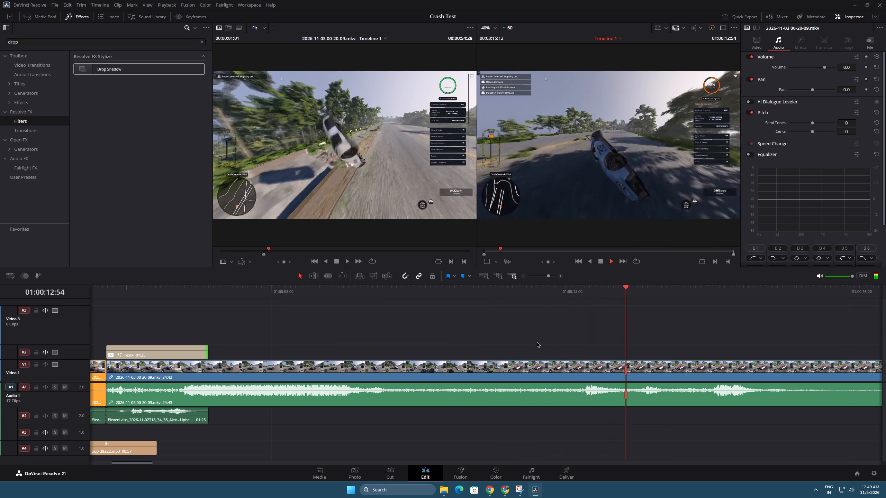
key("space")
Select both titles on Video 2 and set their clip color to lime green.
left_click_drag(535, 277, 542, 277)
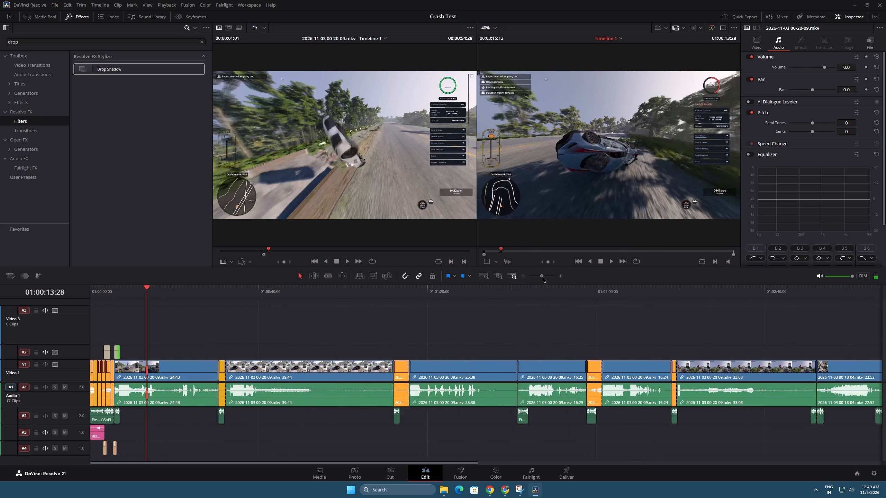
left_click_drag(542, 277, 543, 277)
left_click_drag(121, 326, 143, 344)
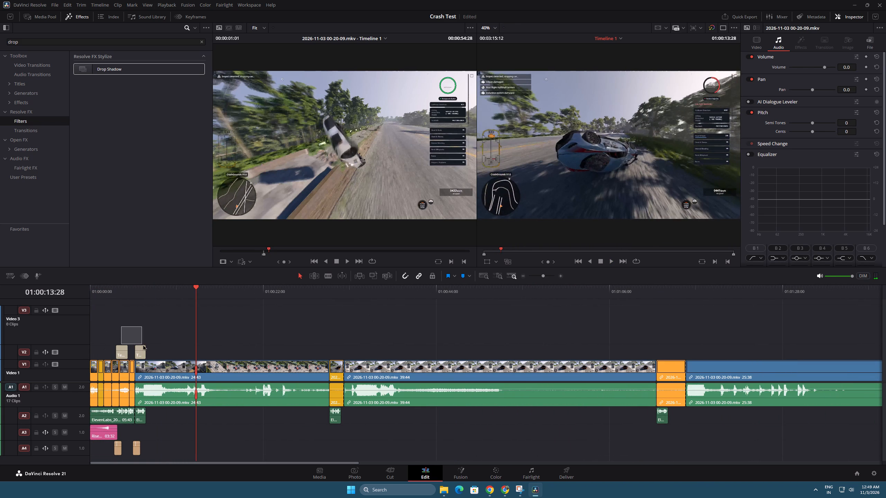
left_click_drag(143, 344, 144, 352)
left_click(863, 45)
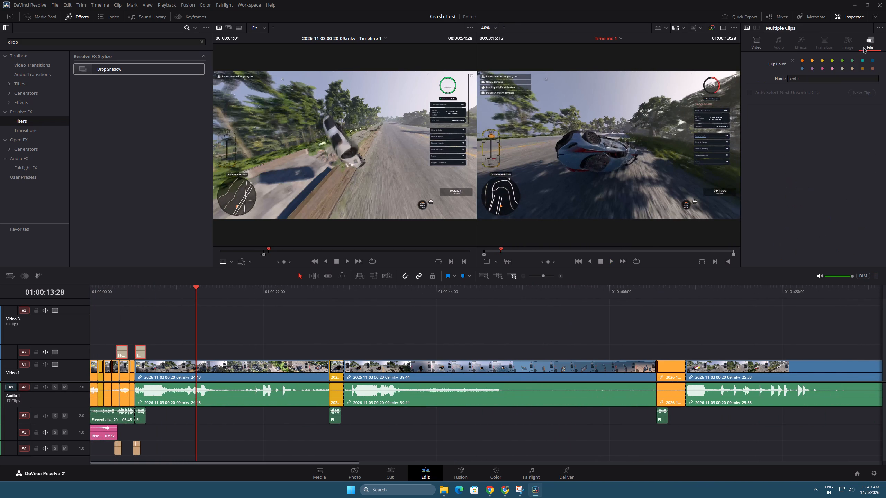
left_click(831, 60)
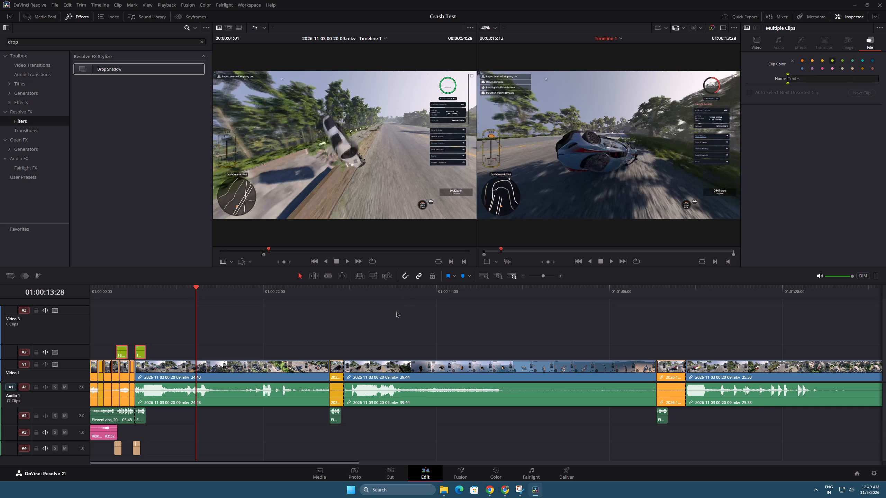
left_click(411, 338)
Copy the BUGATTI CHIRON title and paste it at 01:00:30:26, where the black-and-orange Bugatti footage begins.
left_click(139, 354)
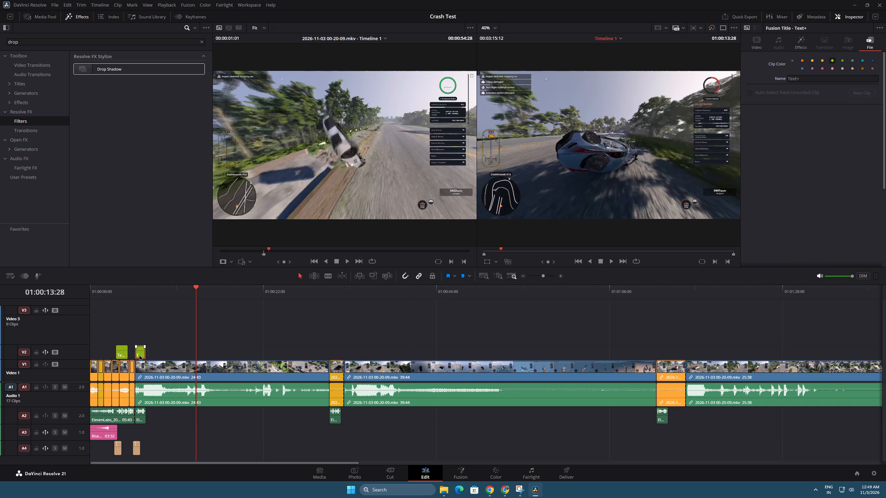
key("ctrl+c")
left_click_drag(338, 284, 335, 285)
left_click(331, 287)
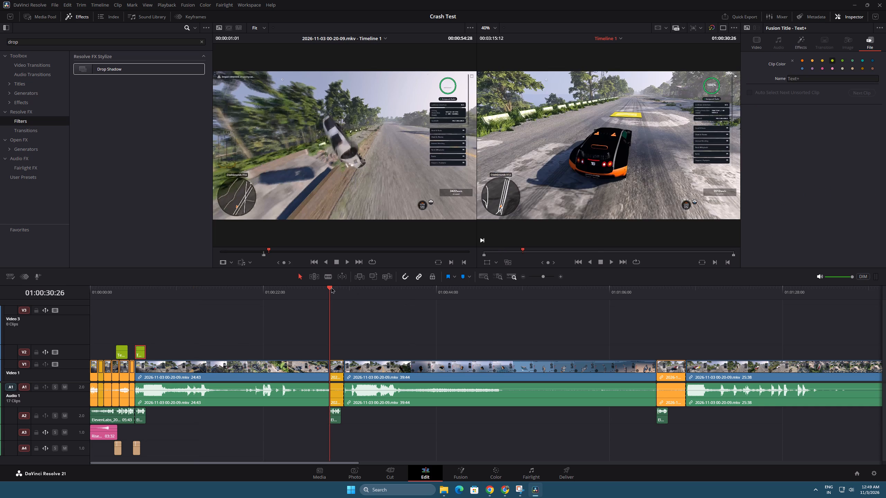
key("space")
key("space")
left_click(330, 287)
key("ctrl+v")
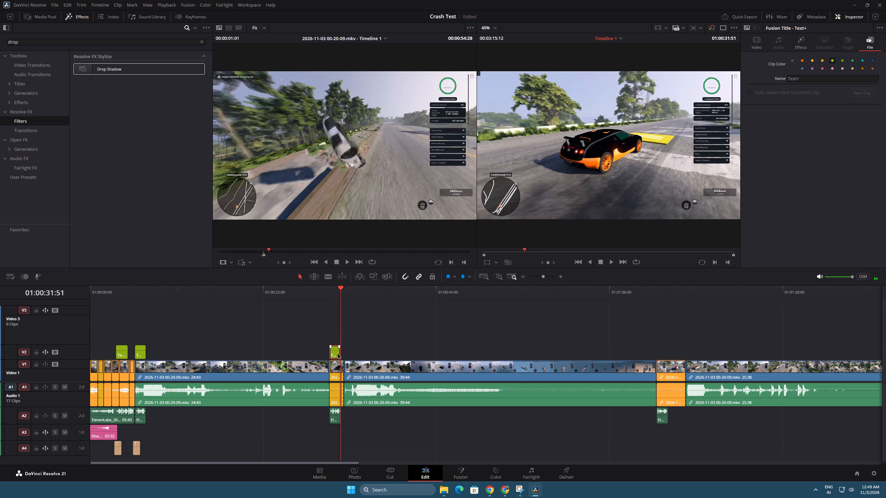
Extend the end of the pasted title to a duration of 01:30, matching the voiceover clip beneath it.
left_click_drag(541, 278, 543, 278)
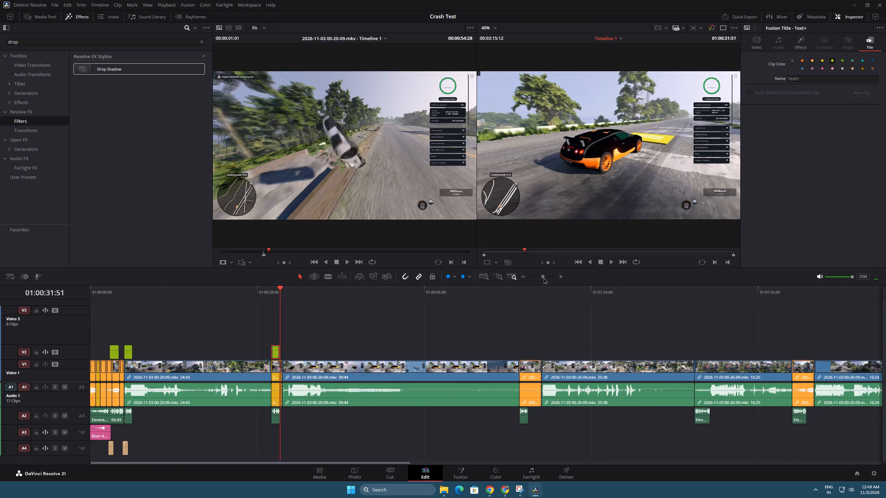
left_click_drag(543, 278, 548, 280)
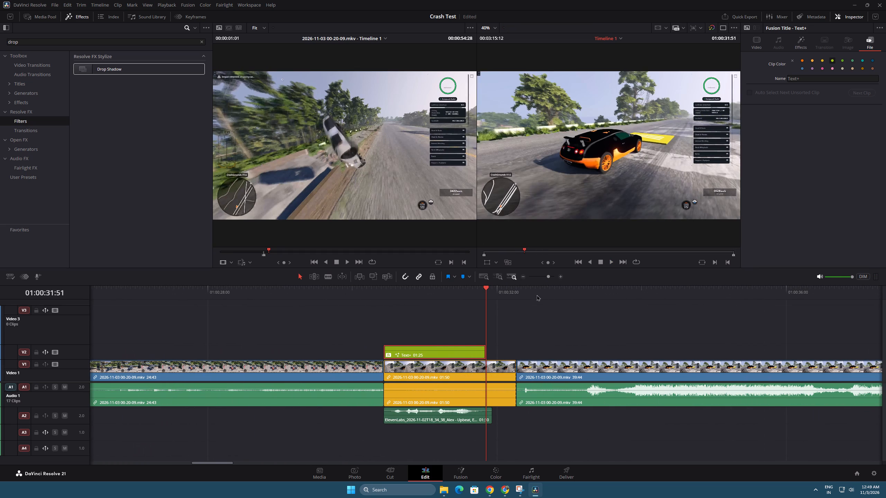
left_click_drag(481, 354, 488, 357)
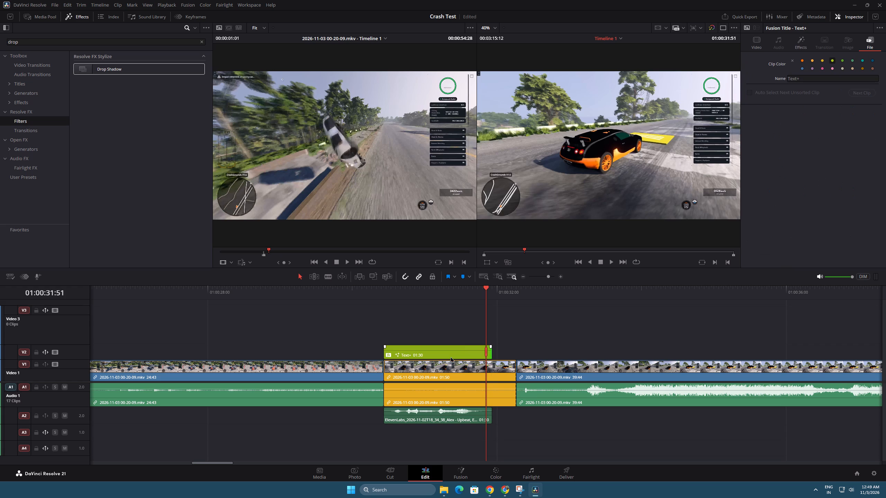
left_click(452, 353)
left_click(756, 44)
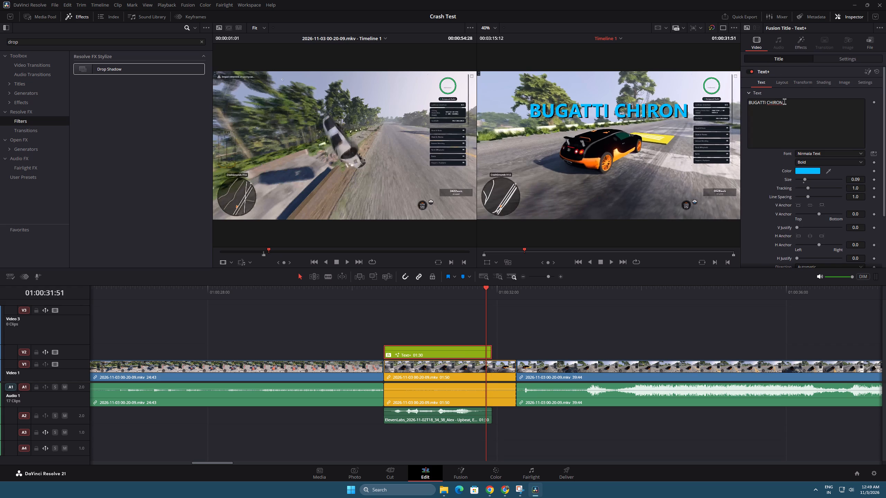
left_click(788, 104)
key("BackSpace")
key("BackSpace")
key("BackSpace")
key("BackSpace")
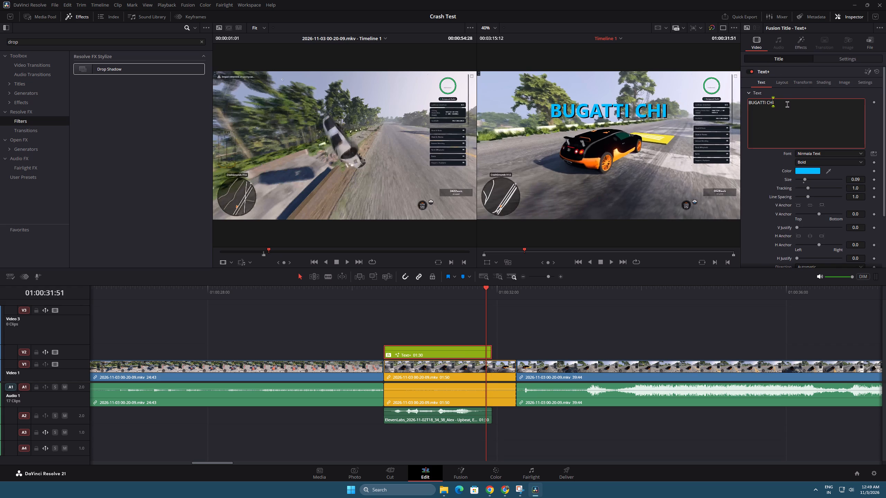
key("BackSpace")
key("BackSpace")
type("VEYRON")
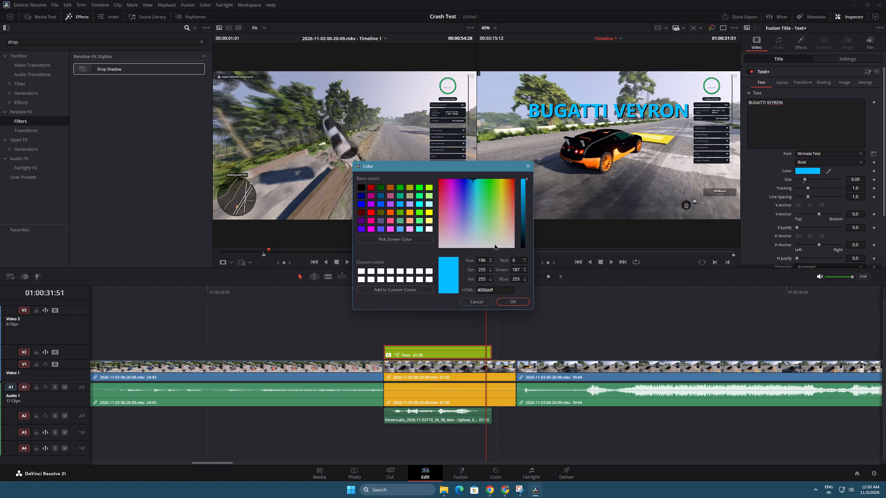
left_click(417, 241)
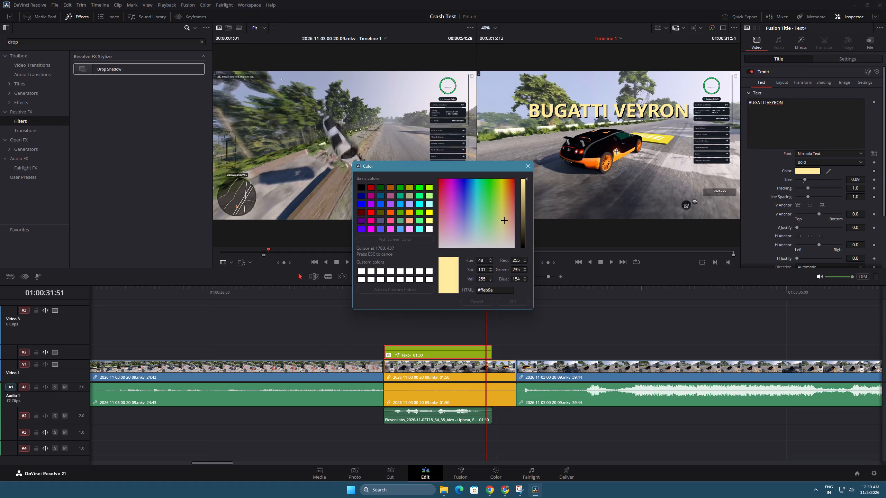
left_click(619, 155)
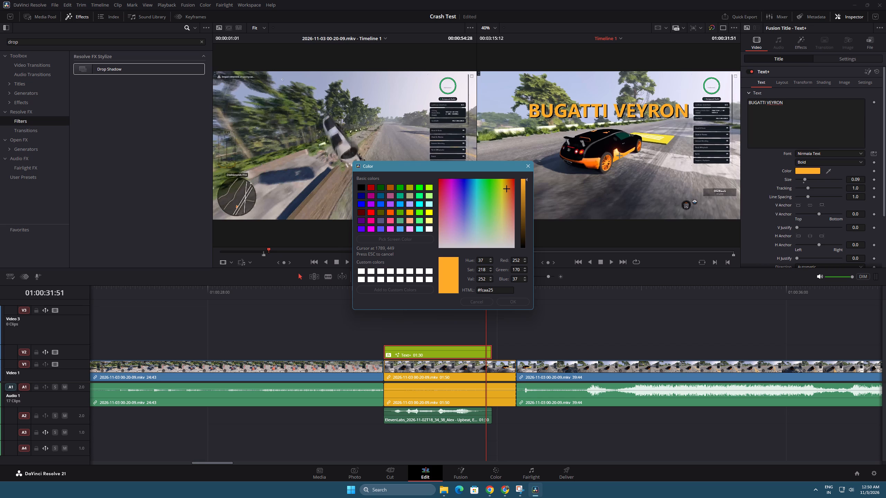
left_click(523, 302)
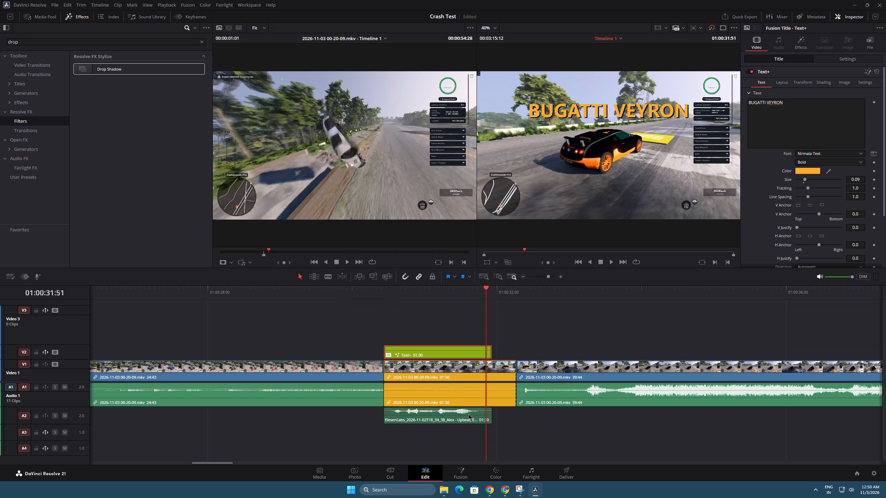
Add pop-39222.mp3 from the SFX Pack search results to Audio 3, aligning its peak with the start of the BUGATTI VEYRON title.
key("alt+Tab")
key("alt+Tab")
key("alt+Tab")
key("alt+Tab")
left_click_drag(522, 183, 394, 417)
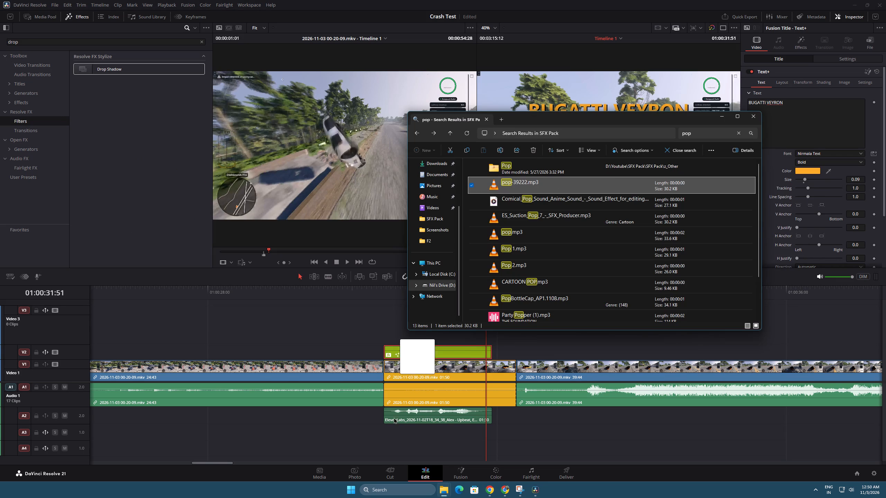
left_click_drag(394, 417, 365, 434)
Set the new pop-39222.mp3 clip's color to the same magenta-pink as the riser clip and play the timeline.
left_click(384, 432)
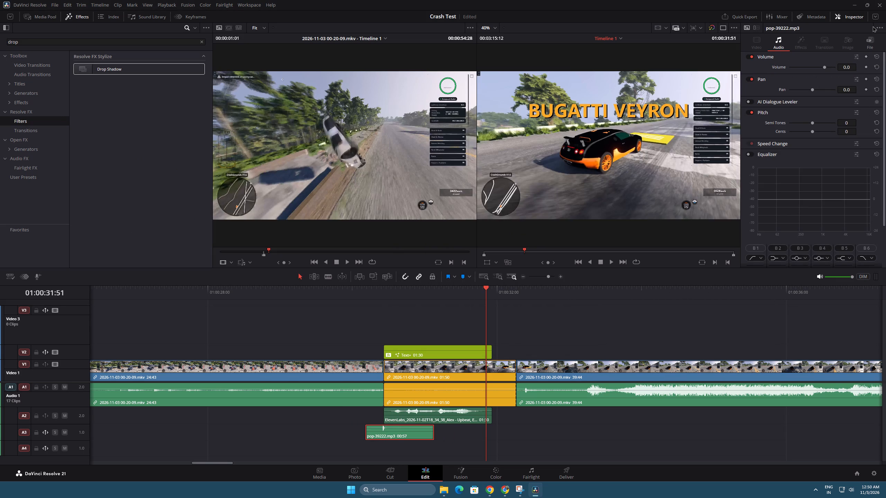
left_click(872, 40)
left_click(814, 186)
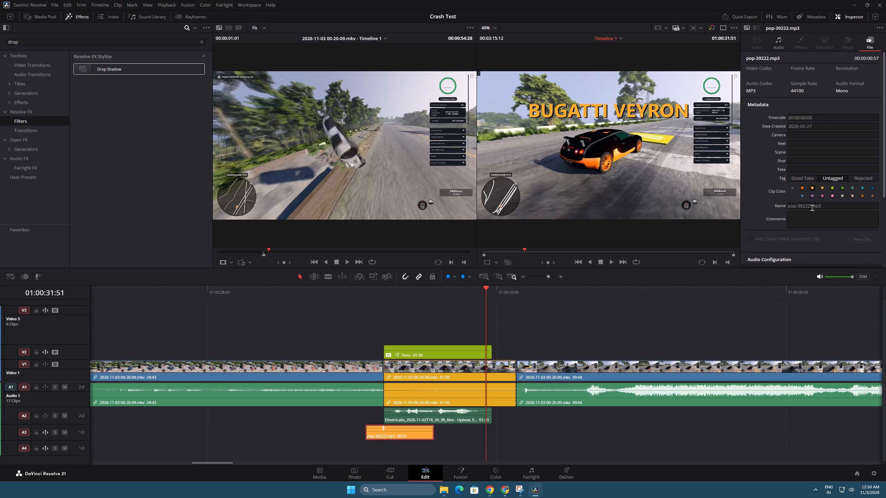
left_click(811, 195)
left_click(823, 196)
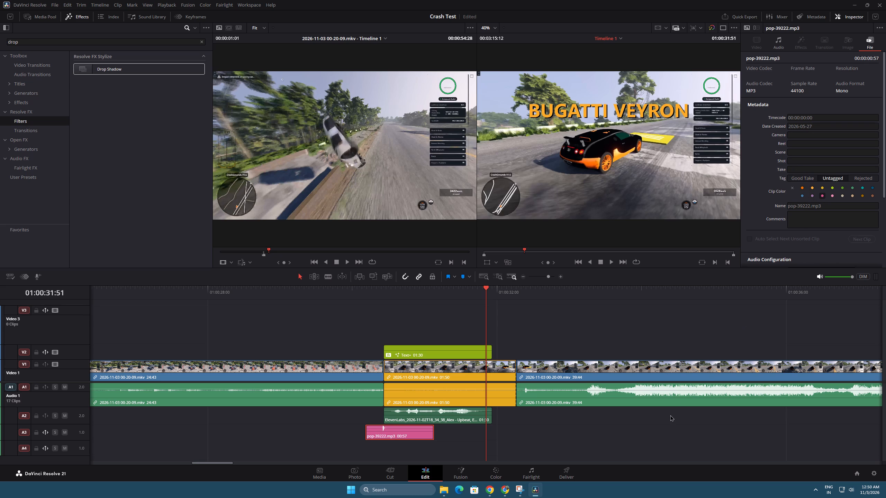
left_click(659, 418)
left_click(559, 442)
key("space")
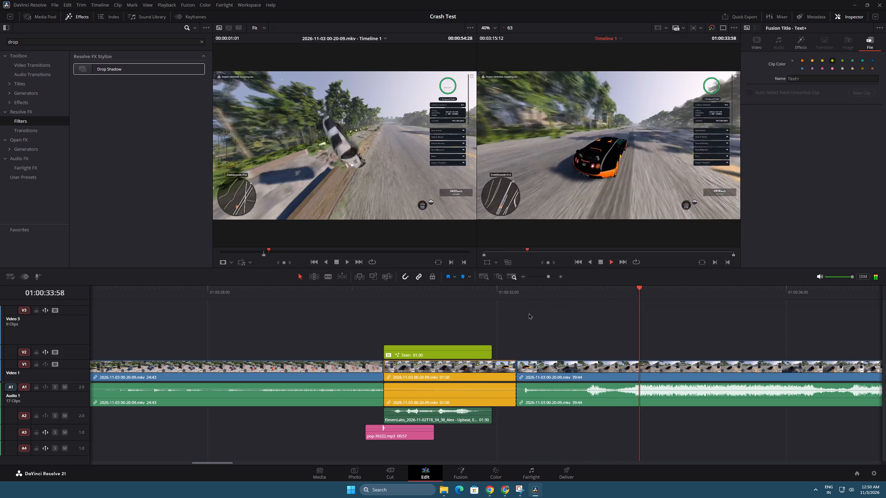
Copy the BUGATTI VEYRON title to Video 2 at the start of the red-and-white car's run, at 01:01:12:00.
left_click_drag(546, 277, 544, 277)
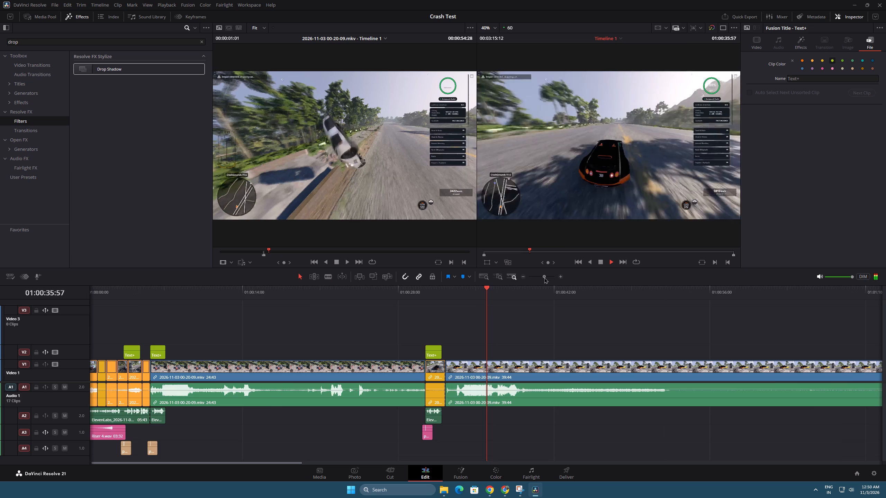
left_click_drag(544, 277, 541, 277)
left_click(177, 354)
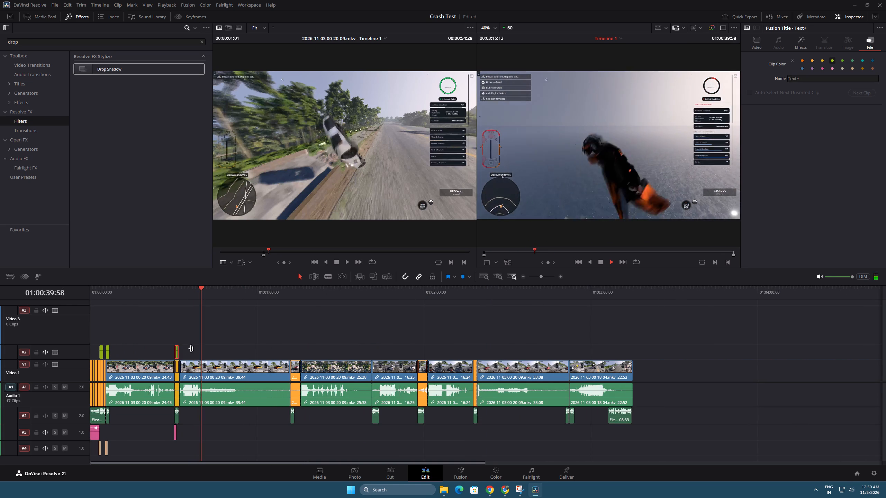
left_click(294, 284)
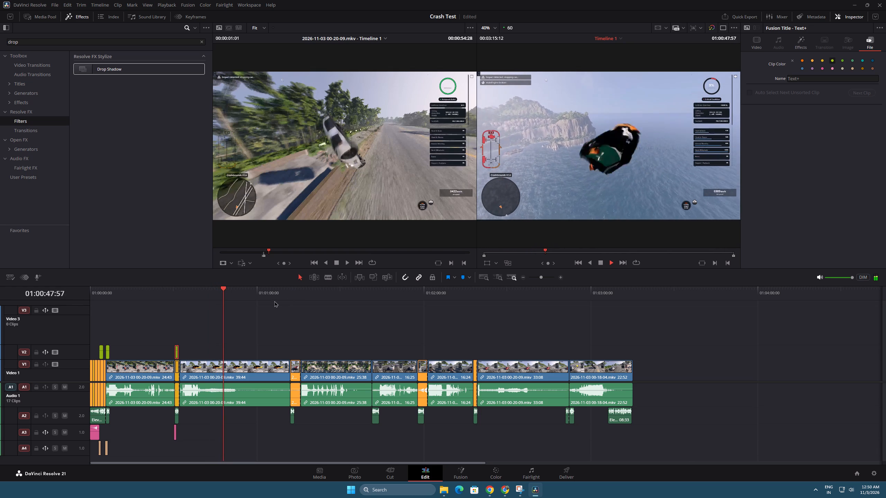
left_click(140, 287)
key("space")
left_click_drag(141, 289, 152, 292)
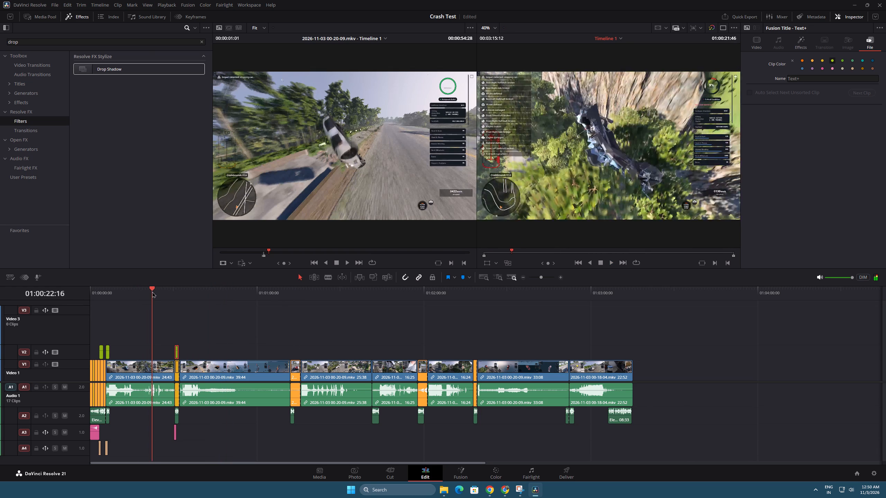
left_click_drag(152, 292, 172, 296)
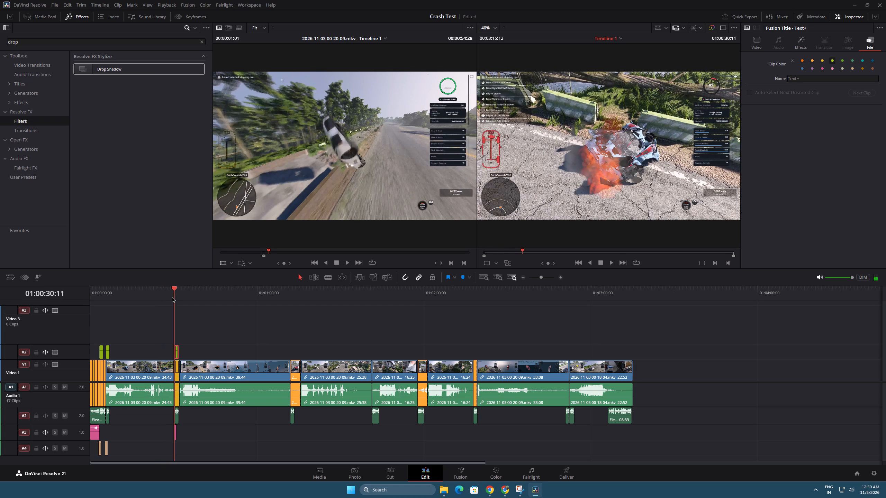
left_click_drag(172, 296, 169, 296)
key("alt+Tab")
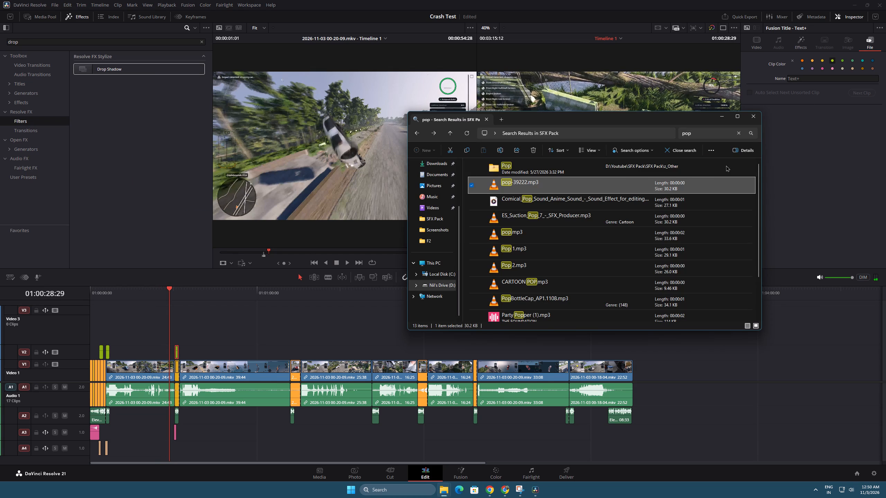
key("alt+Tab")
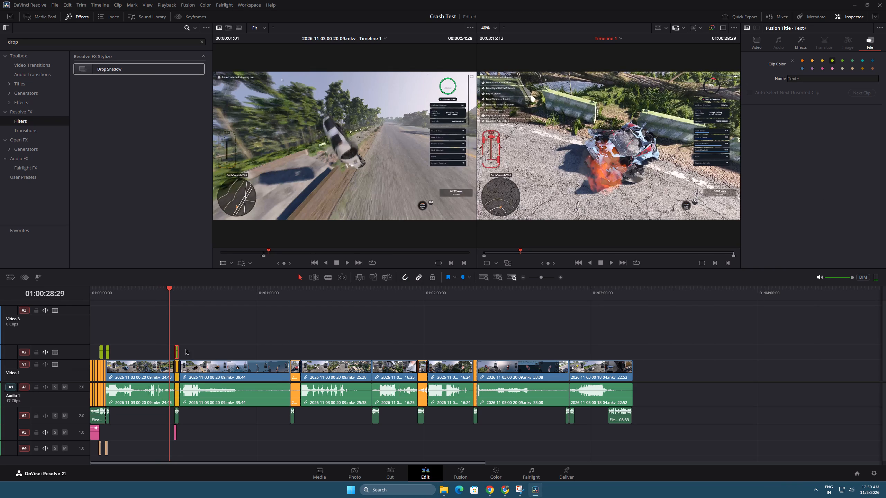
key("ctrl+c")
left_click(291, 289)
key("ctrl+v")
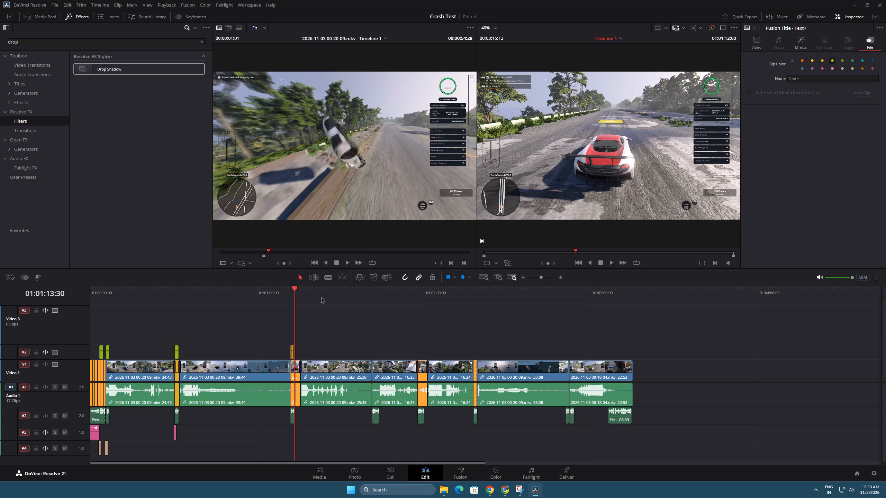
Copy the pop-39222.mp3 clip to Audio 3 under the red-and-white car's title, aligning its peak with the title's start.
left_click(175, 433)
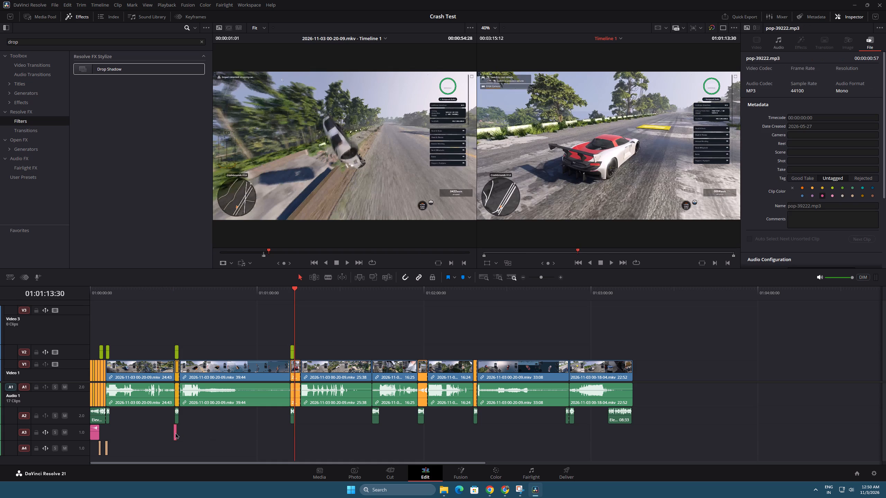
left_click(177, 354)
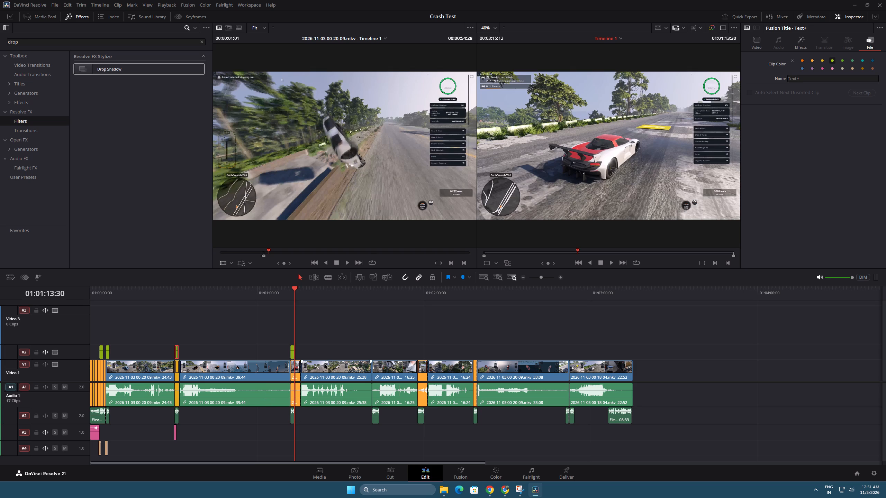
left_click(175, 435)
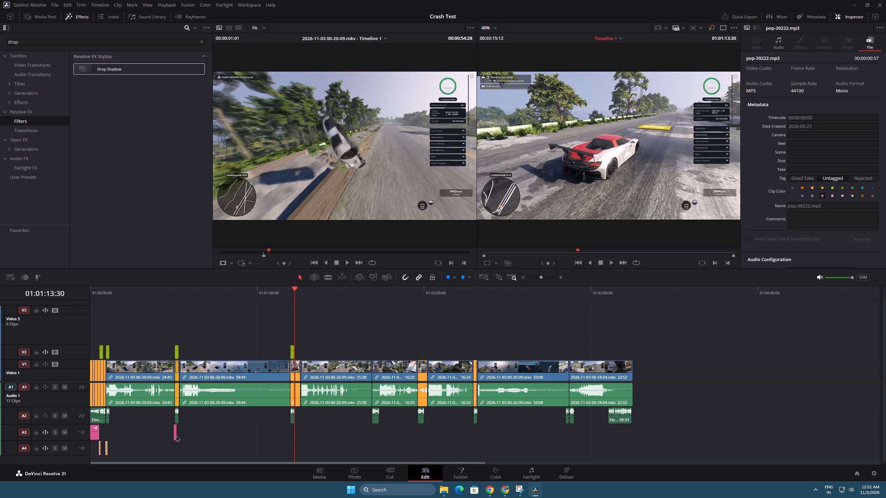
key("ctrl+c")
key("ctrl+v")
left_click_drag(295, 431, 290, 431)
left_click(291, 289)
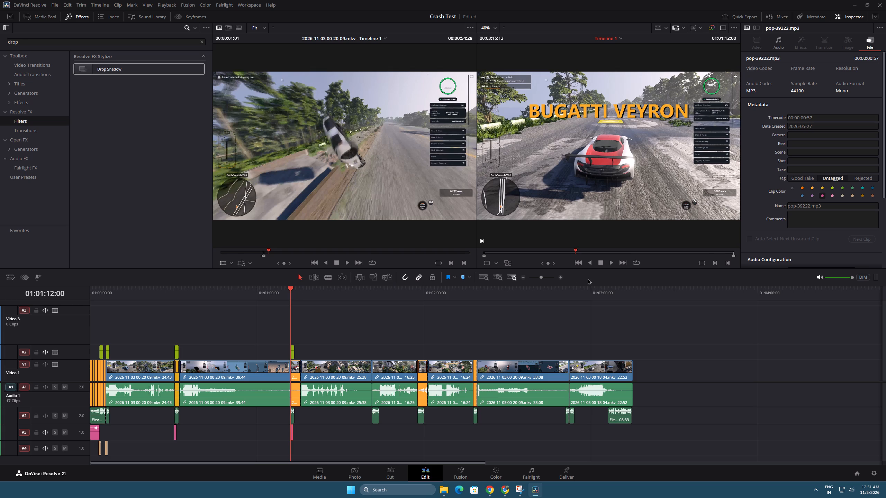
left_click_drag(542, 277, 547, 277)
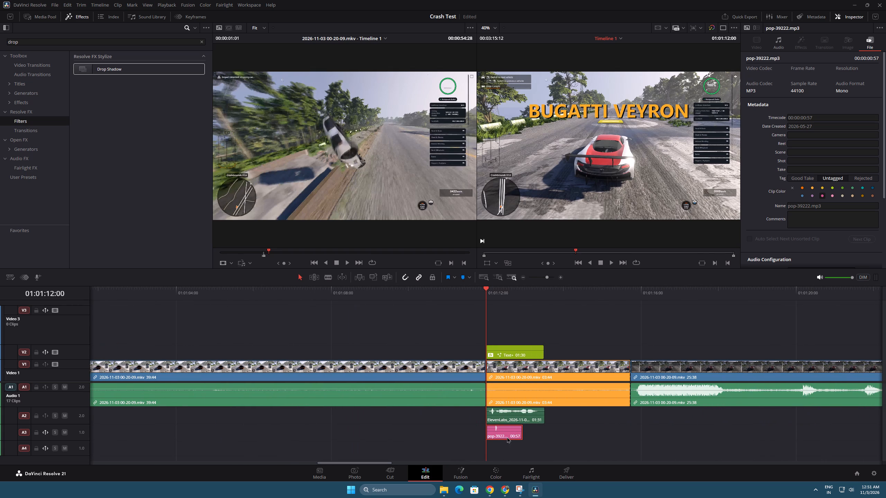
left_click_drag(507, 437, 497, 436)
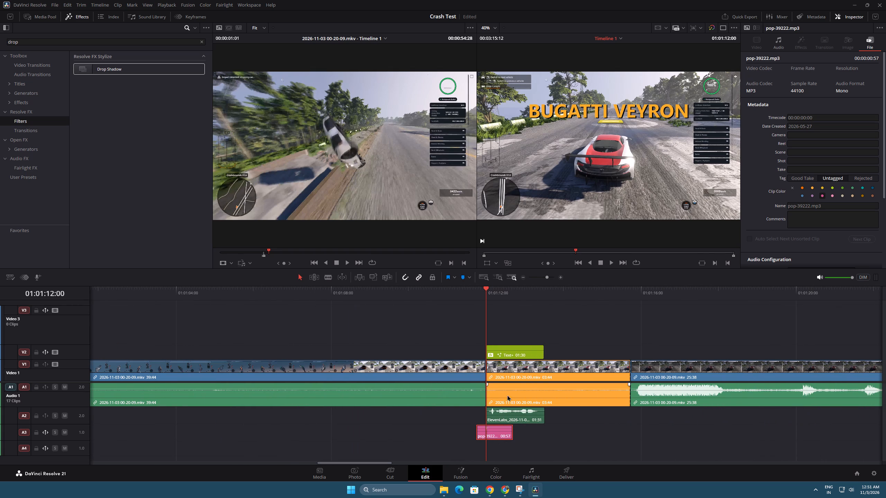
left_click(501, 351)
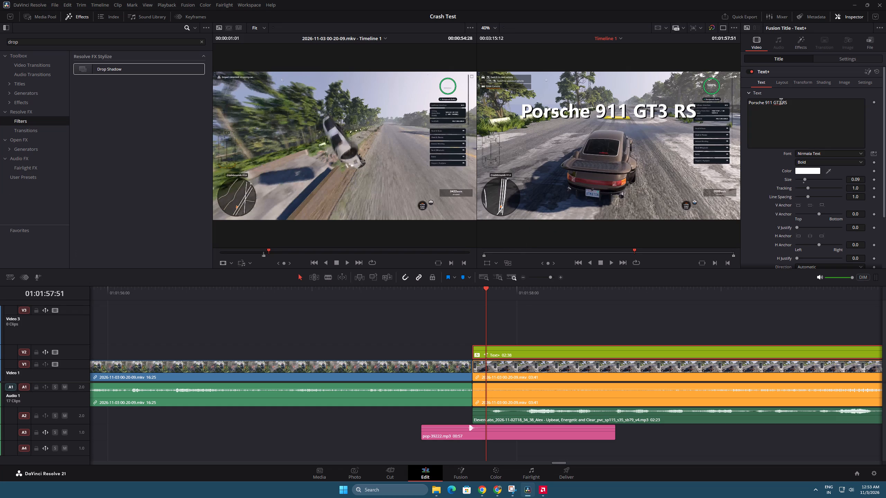
left_click_drag(808, 102, 700, 94)
key("ctrl+v")
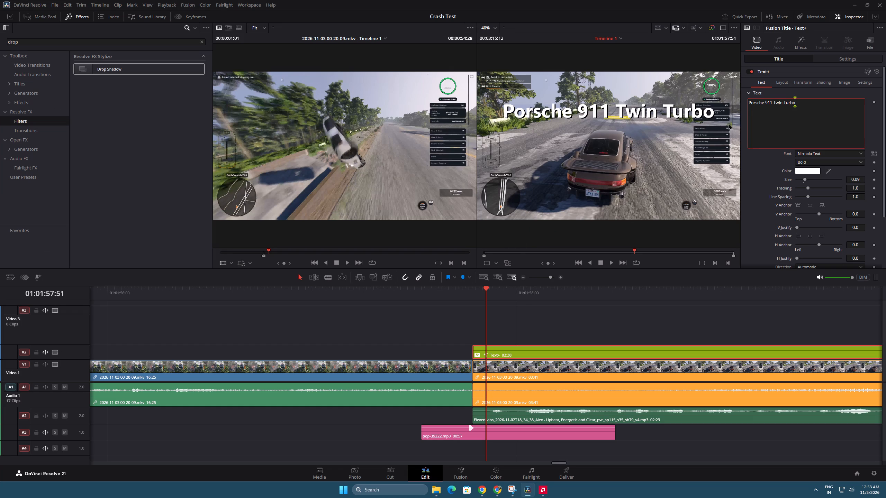
Try several basic colors on the Porsche 911 Twin Turbo title and set its text color to bright red.
left_click(802, 169)
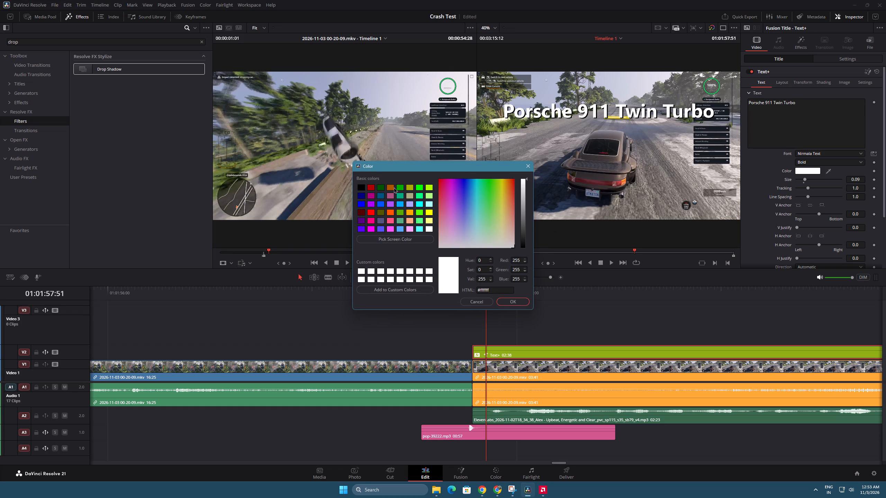
left_click(402, 240)
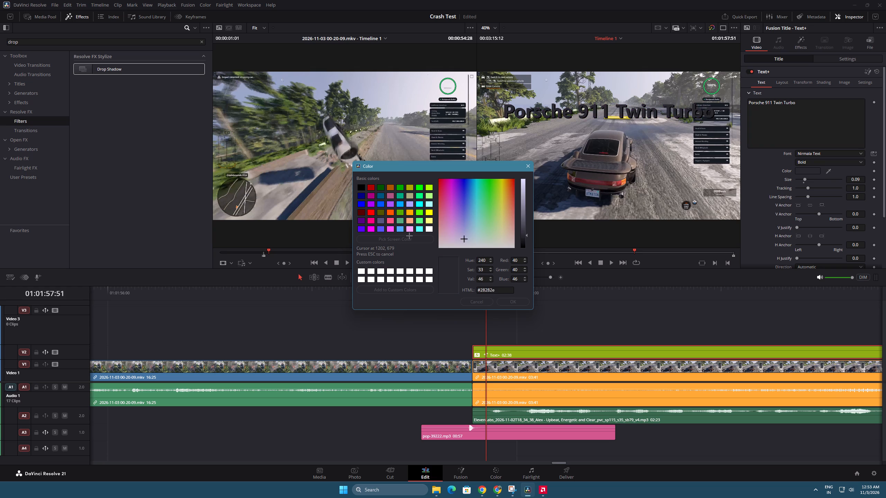
left_click(391, 229)
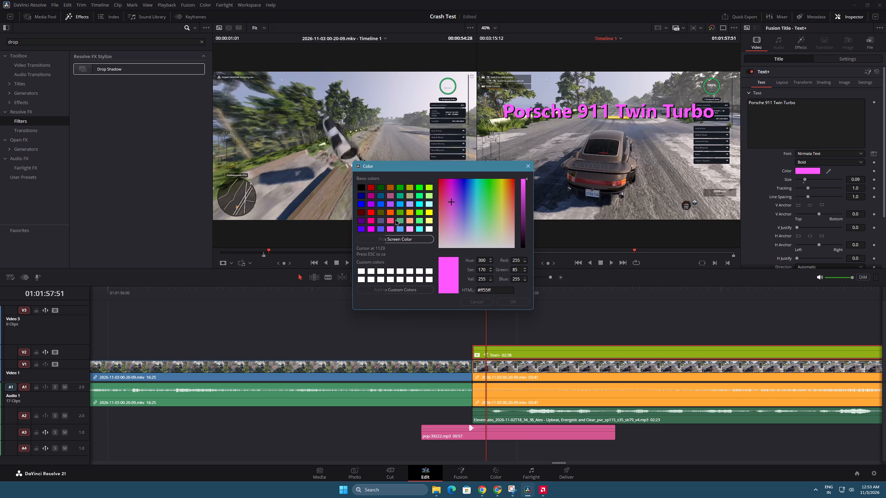
left_click(390, 218)
left_click(370, 209)
left_click(370, 202)
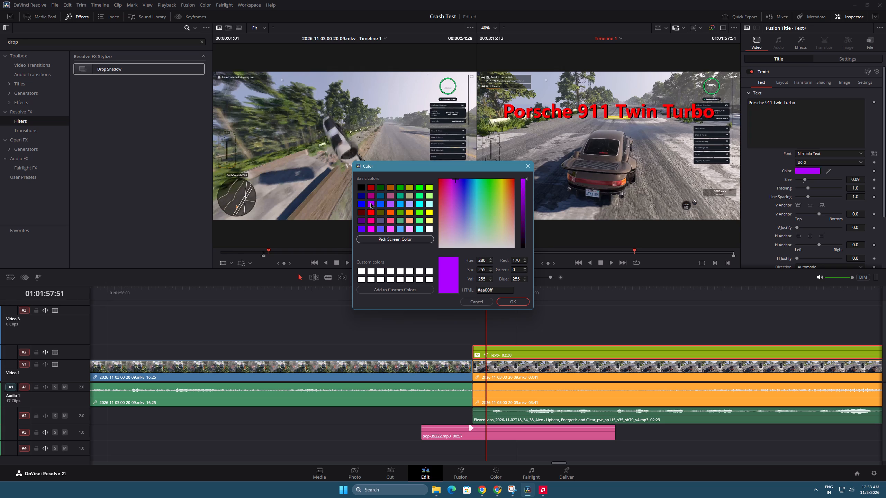
left_click(418, 185)
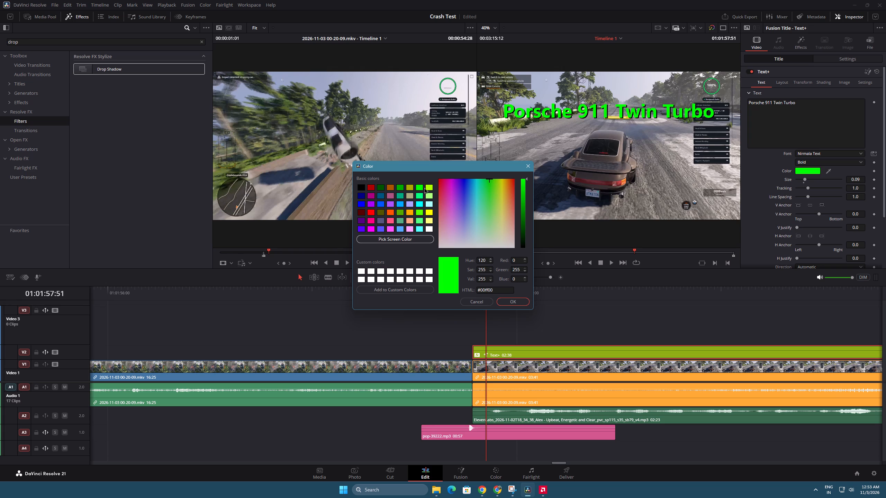
left_click(425, 202)
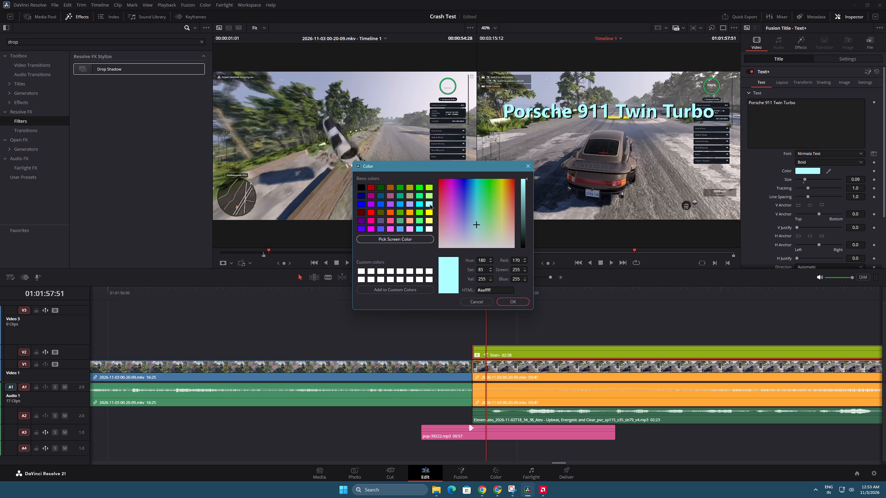
left_click(370, 213)
left_click(509, 303)
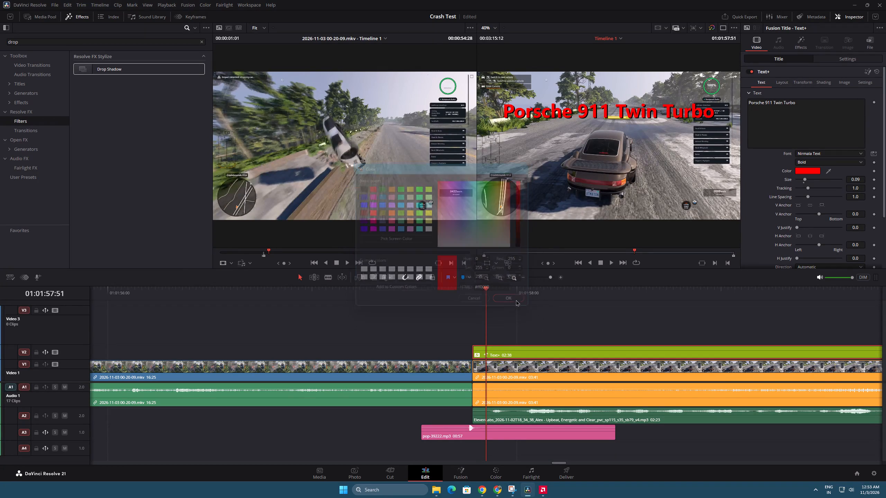
Play back the brown Porsche's run and shorten its title to 02:23 so it ends with the voiceover clip.
key("space")
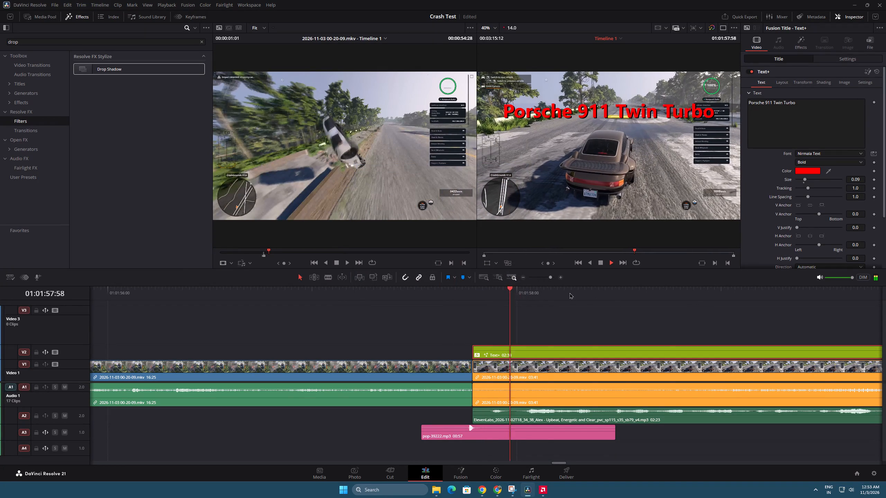
key("space")
left_click(548, 279)
key("space")
key("space")
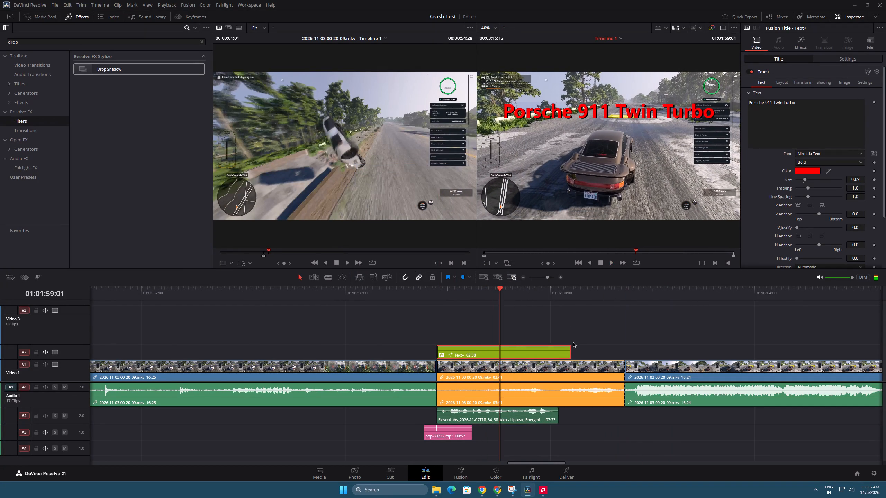
key("space")
left_click_drag(570, 351, 560, 352)
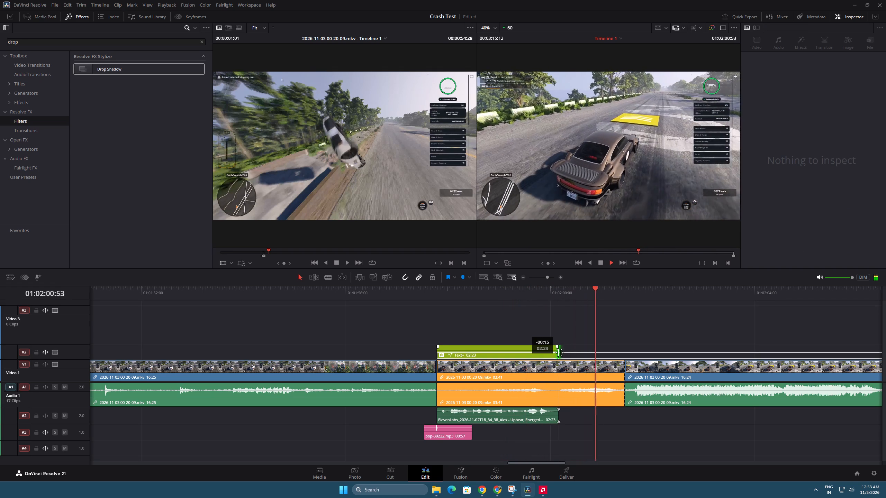
left_click_drag(560, 352, 559, 352)
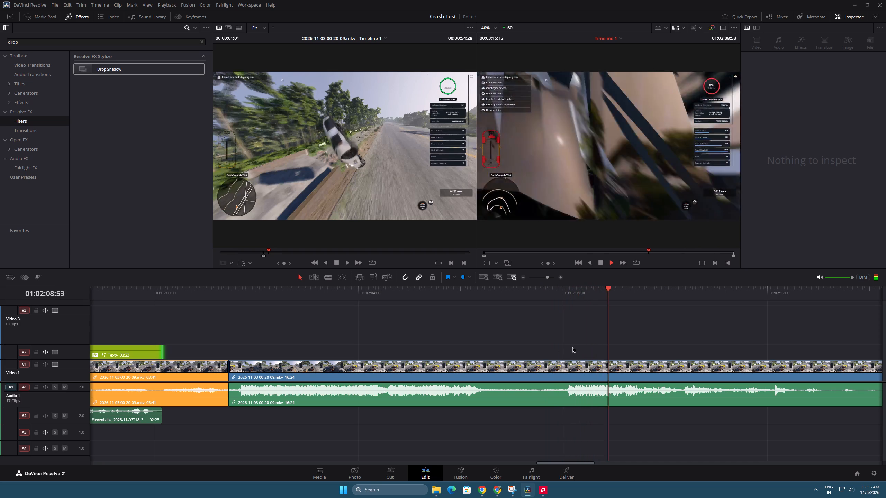
Copy the Porsche 911 Twin Turbo title to the start of the red car's run on Video 2 and shorten it to 01:28, ending with the voiceover.
left_click(546, 277)
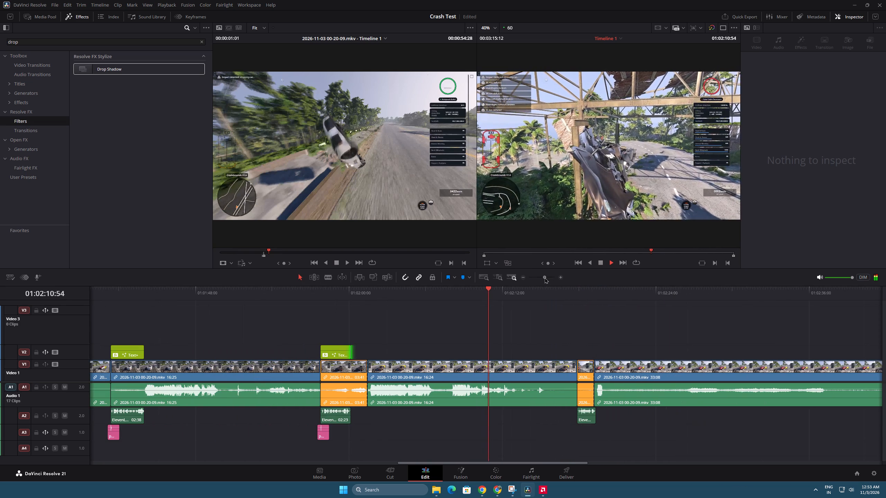
left_click(341, 354)
key("ctrl+c")
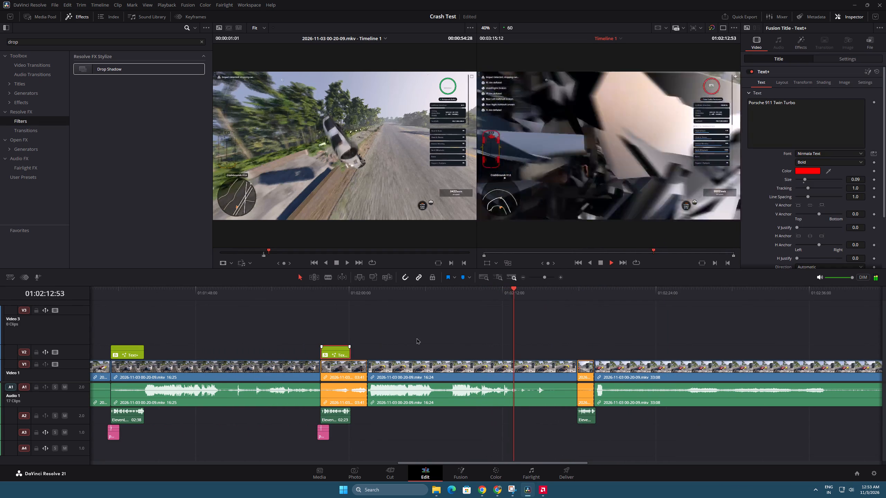
left_click(577, 288)
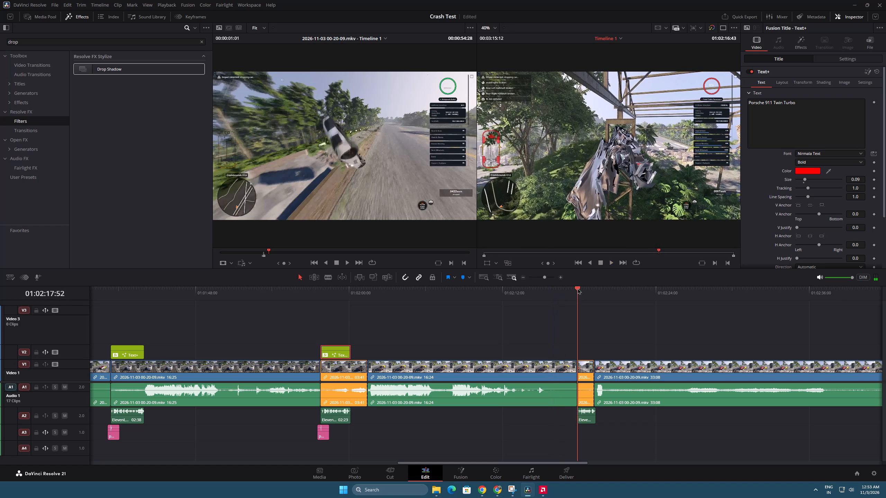
key("space")
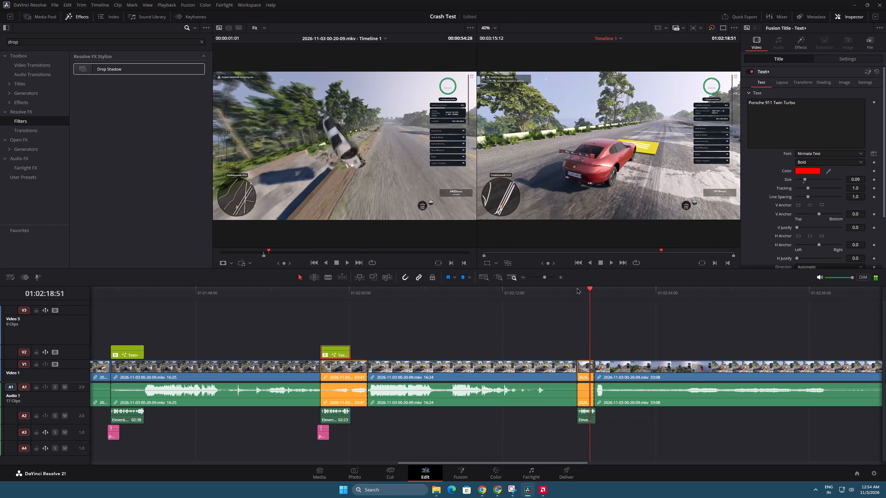
key("ctrl+v")
left_click_drag(601, 350, 590, 350)
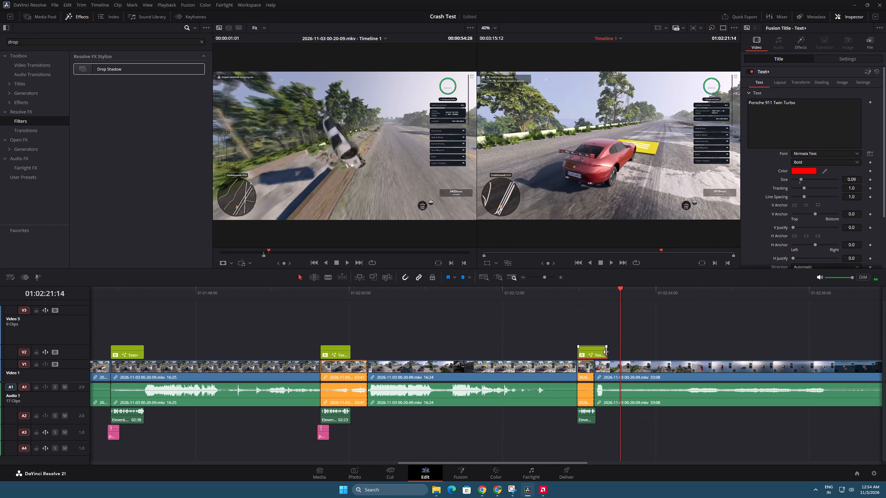
left_click_drag(606, 352, 596, 351)
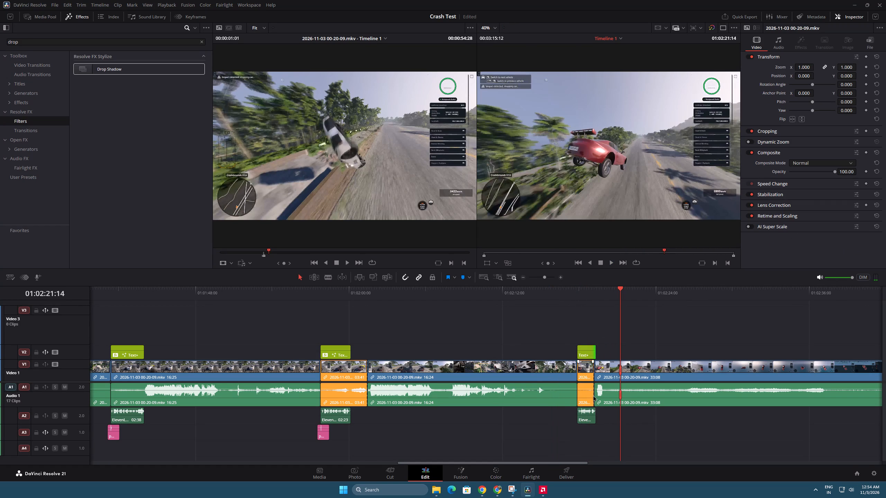
Copy the pop-39222.mp3 clip to the red car's run on Audio 3, aligning its peak with the title's start.
left_click(327, 438)
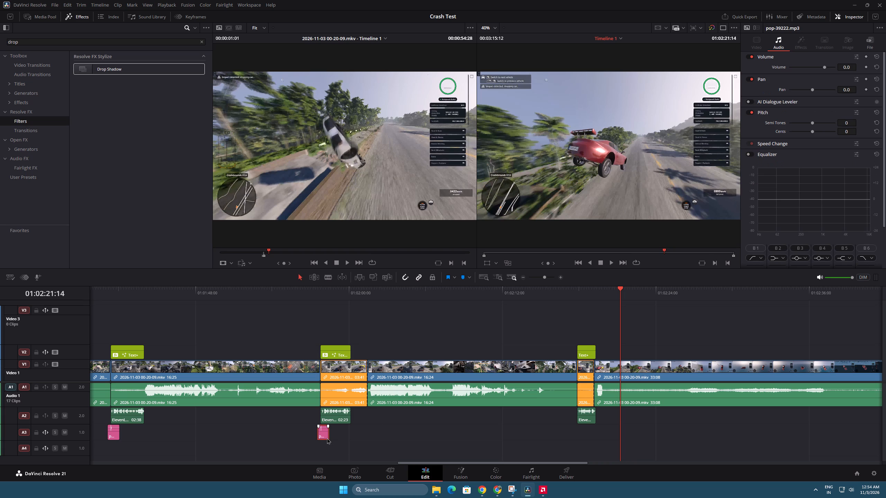
key("ctrl+c")
left_click(571, 289)
key("ctrl+v")
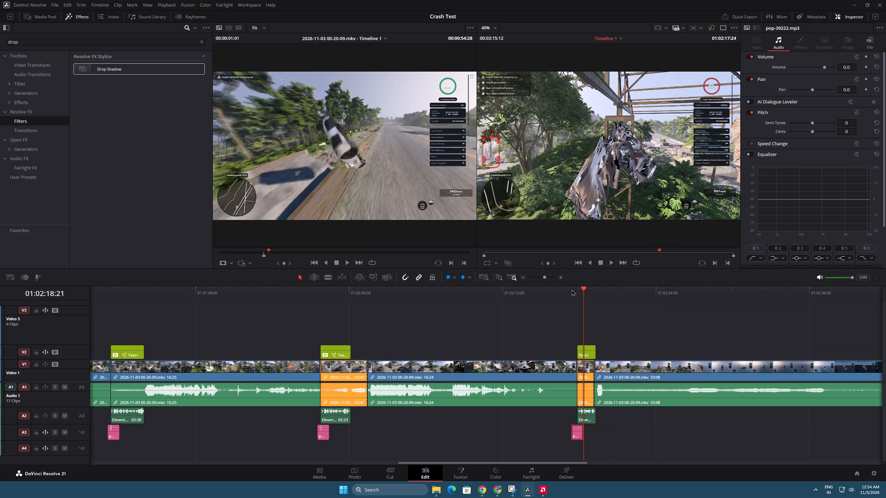
left_click_drag(544, 275, 548, 276)
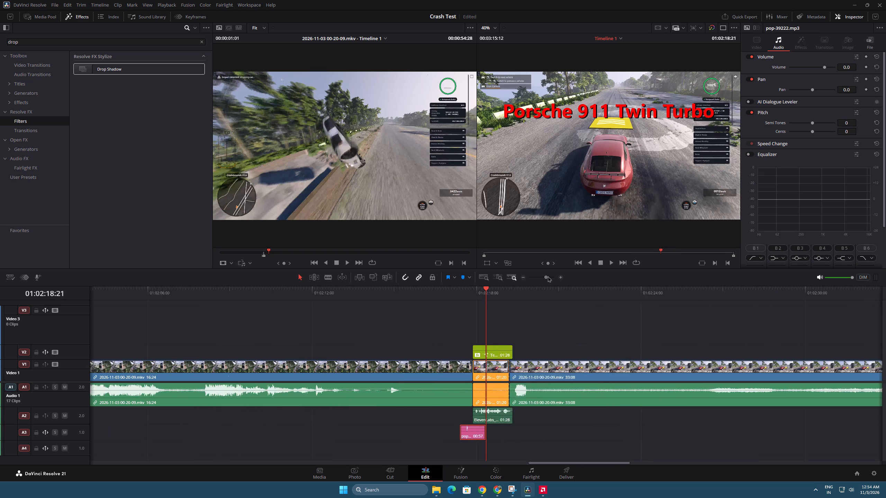
left_click_drag(548, 276, 551, 276)
left_click_drag(445, 437, 492, 441)
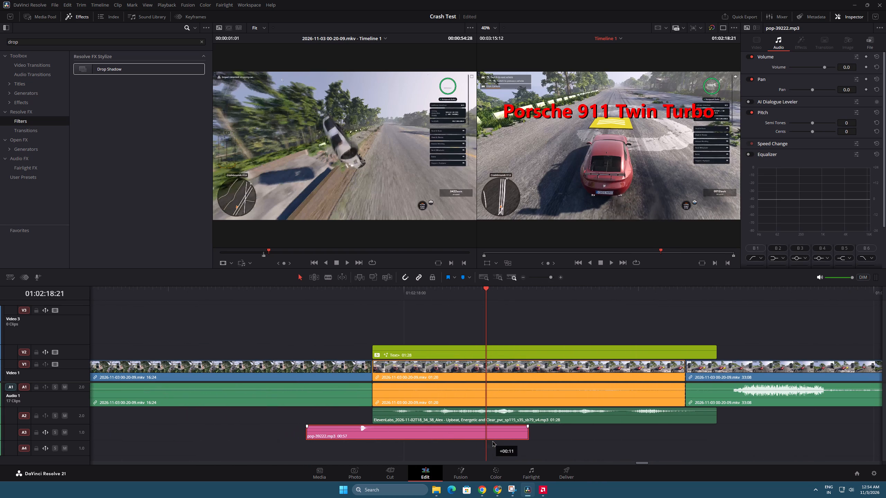
left_click_drag(492, 441, 497, 434)
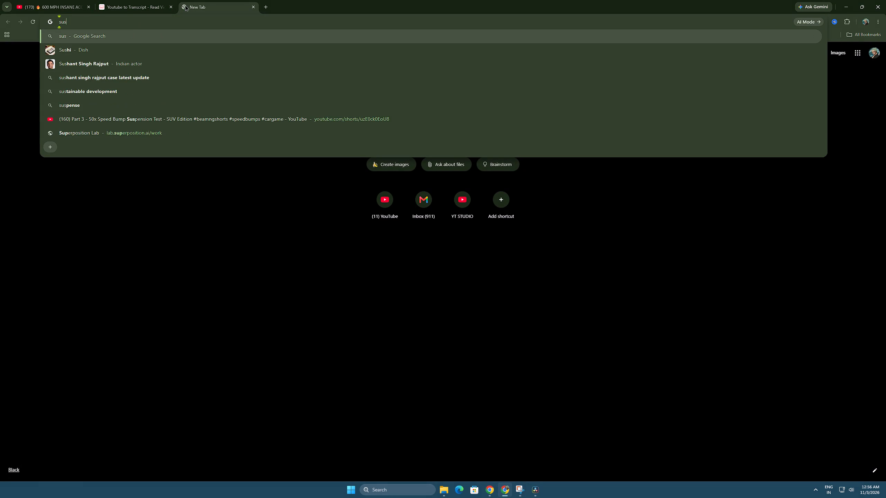
key("BackSpace")
type("bscribe gr")
key("Return")
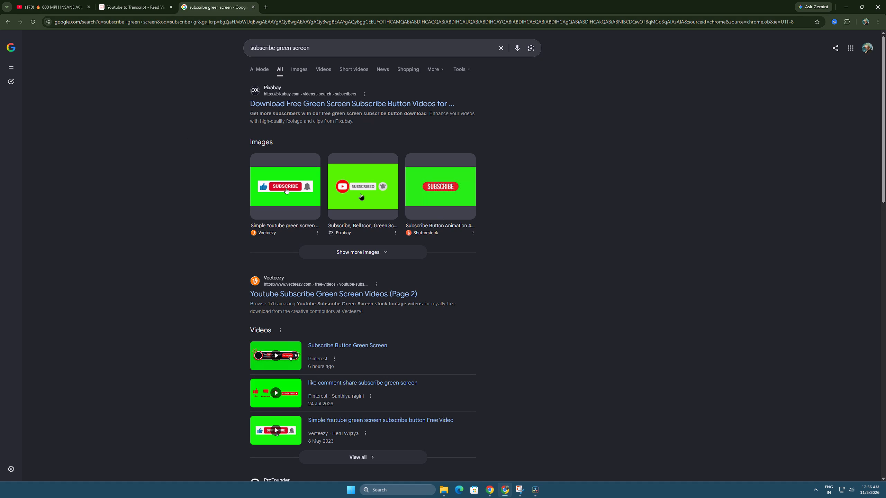
Look through Vecteezy's YouTube subscribe green screen videos for a suitable subscribe animation.
left_click(303, 191)
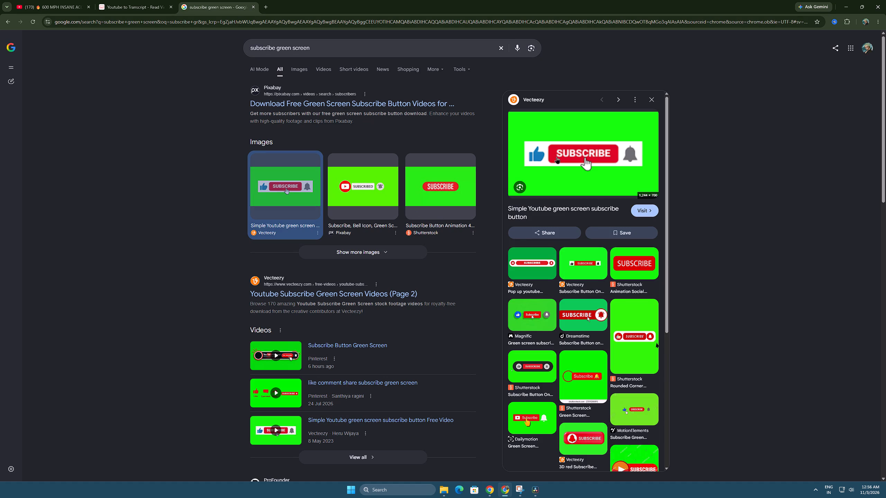
left_click(338, 296)
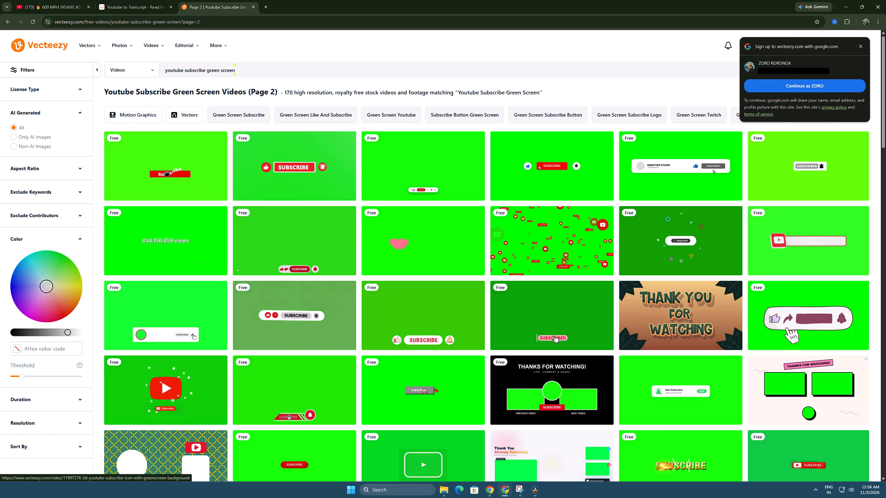
left_click_drag(189, 157, 199, 159)
Open Enchanted Studios' YouTube video "Free YouTube Subscribe Buttons | Green Screen | No Copyright" and copy its link.
scroll(349, 283, "down", 7)
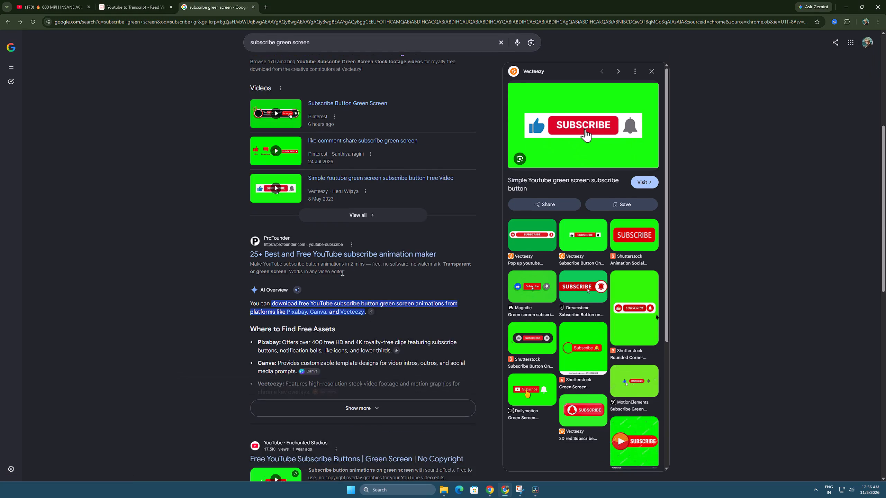
scroll(327, 343, "down", 8)
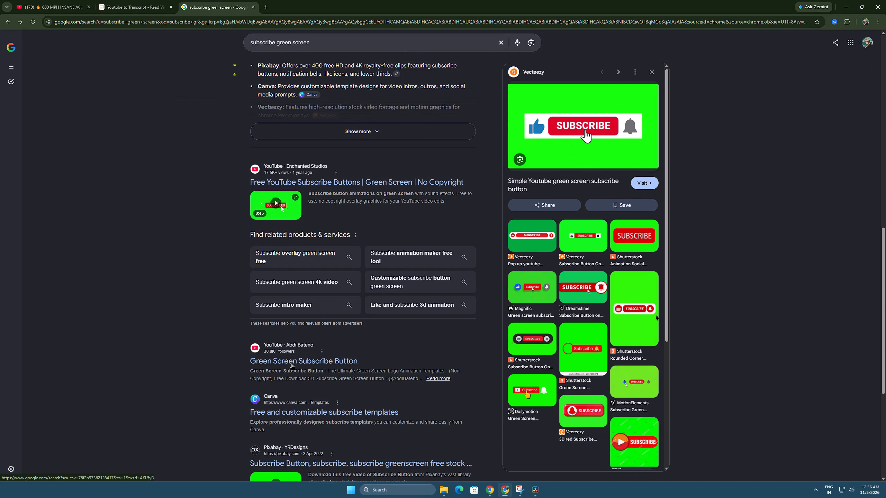
left_click(319, 182)
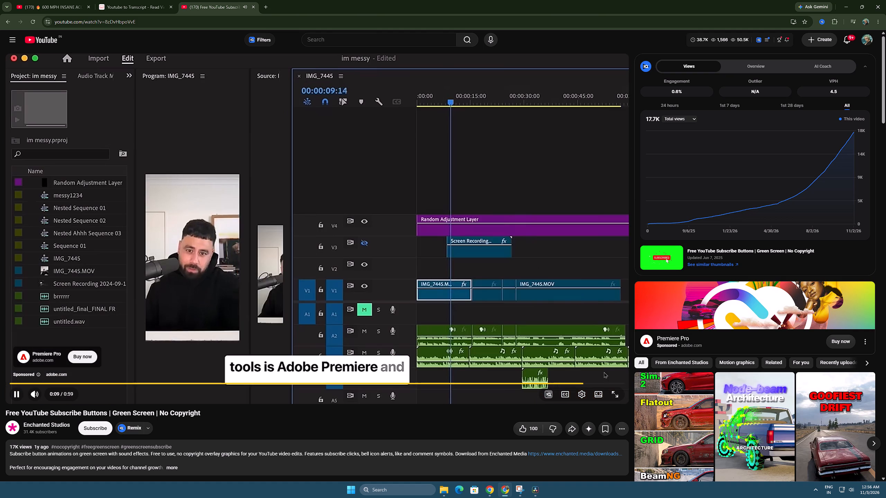
left_click(612, 370)
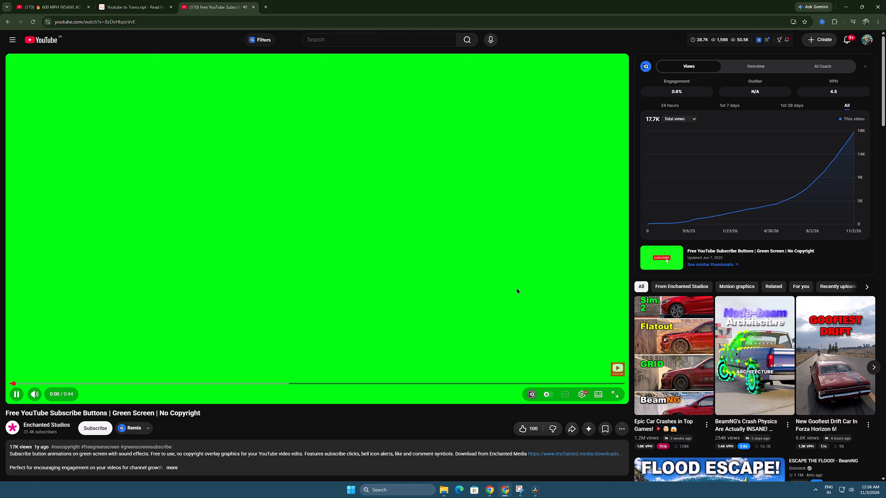
left_click(516, 288)
left_click_drag(165, 22, 47, 20)
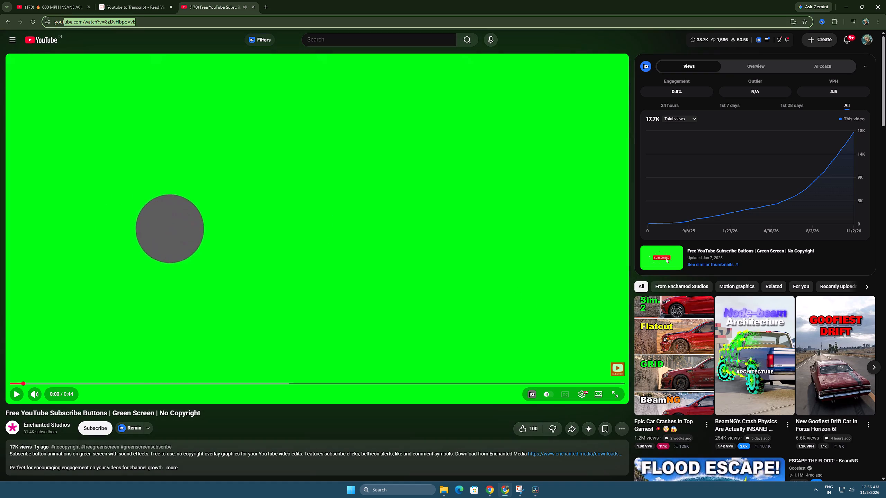
left_click_drag(47, 20, 26, 18)
key("ctrl+c")
Preview the first subscribe button animation in the Enchanted Studios green screen video.
left_click(267, 4)
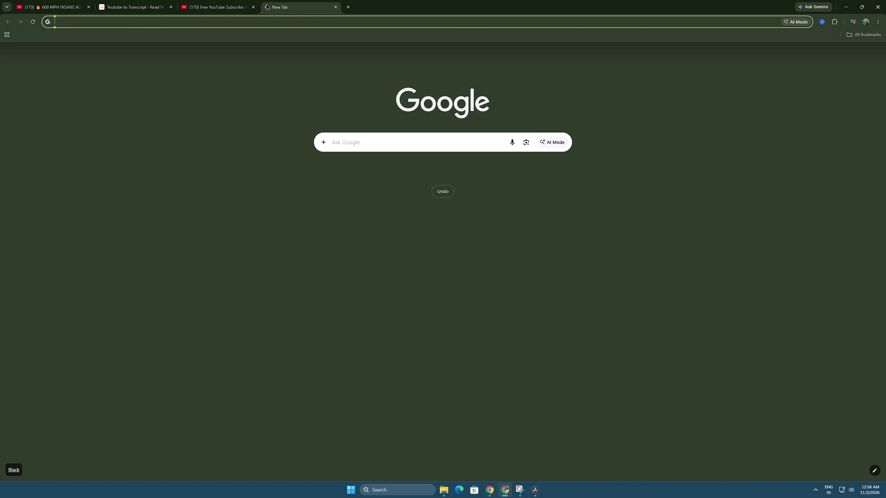
left_click(196, 0)
key("space")
left_click(241, 229)
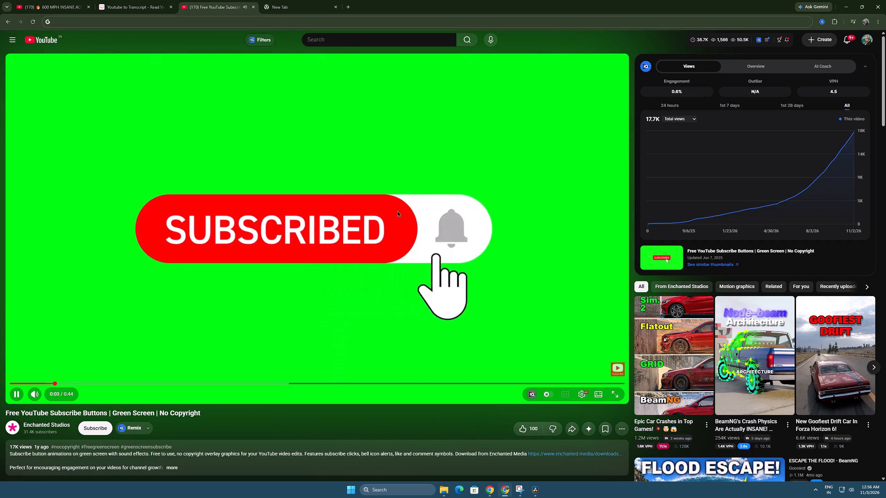
left_click(393, 199)
Search for a "yt to mp4" converter, open YTMP4 and submit the copied video link.
left_click(326, 0)
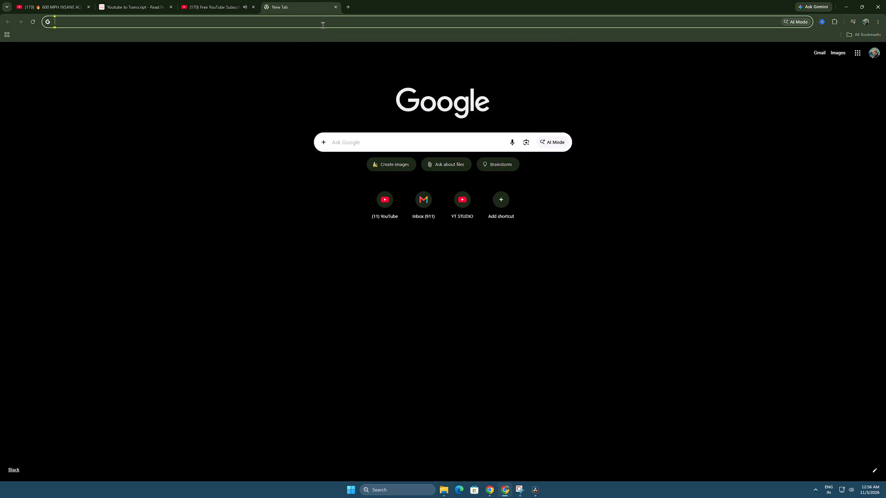
type("yt to mp")
key("Return")
left_click(273, 101)
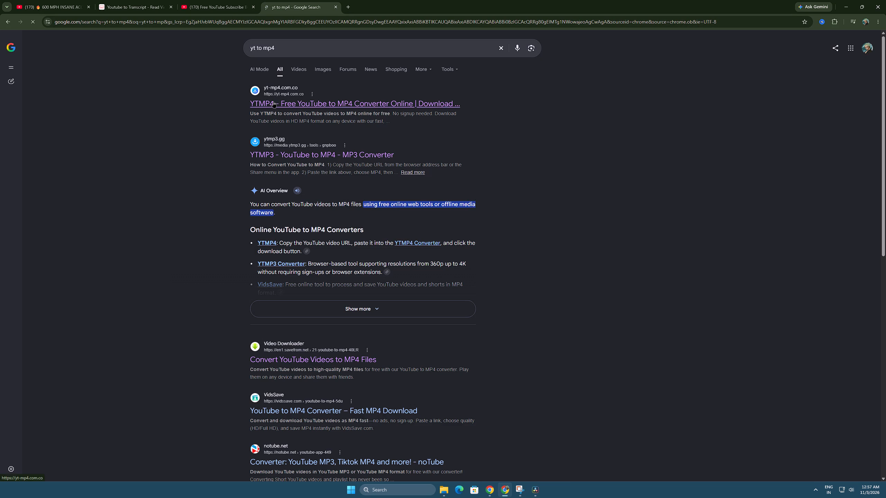
left_click(387, 165)
key("ctrl+v")
left_click(534, 167)
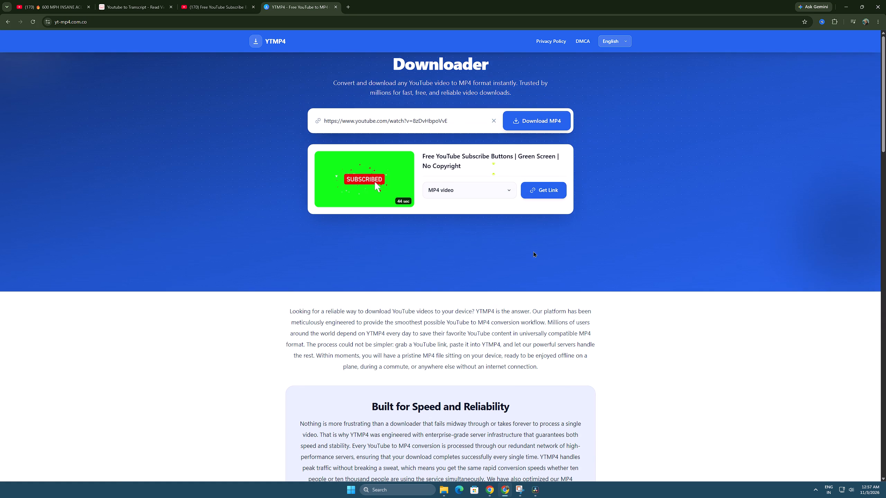
Download the subscribe buttons video as an MP4 file from YTMP4, closing the ad tab.
left_click(557, 190)
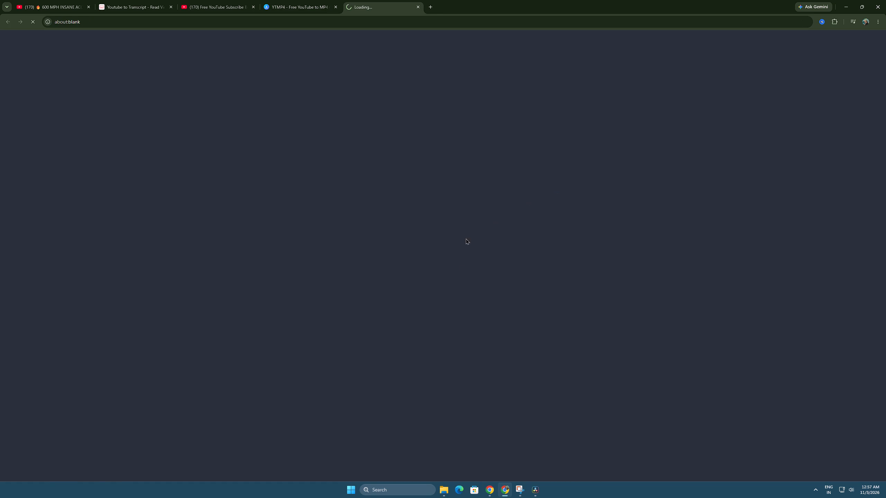
left_click(302, 0)
left_click(455, 189)
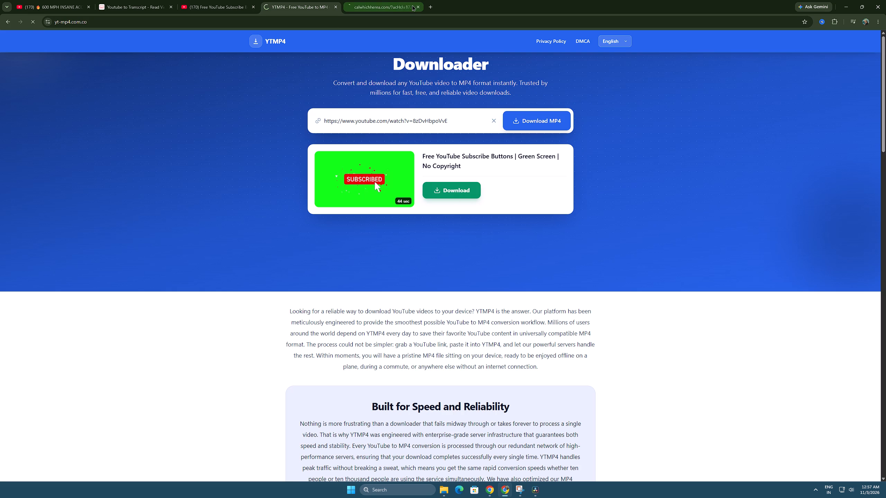
left_click(417, 7)
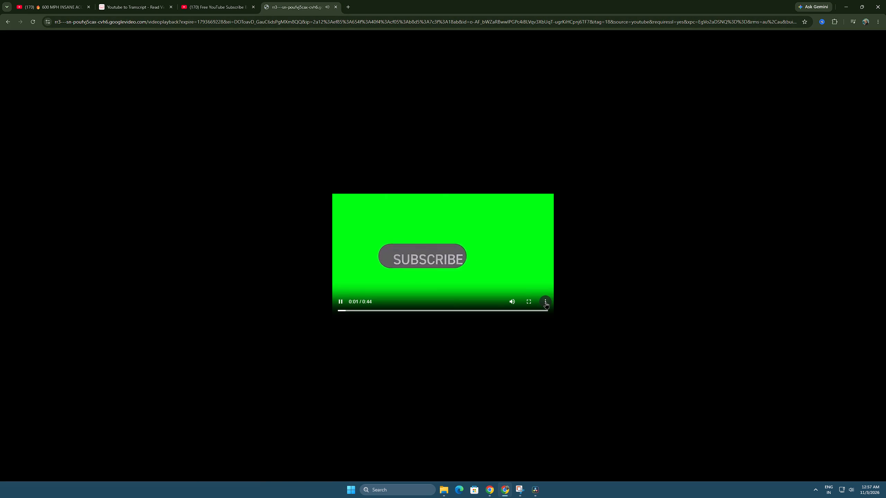
left_click(546, 302)
left_click(527, 272)
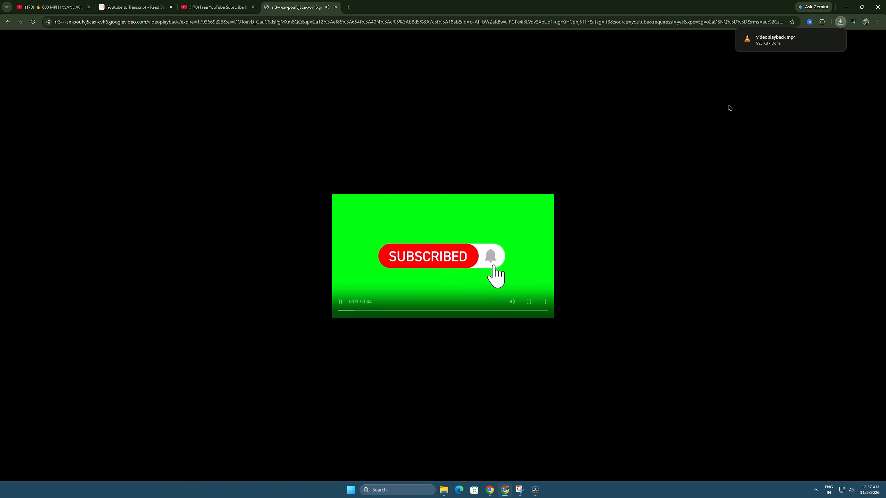
left_click(462, 262)
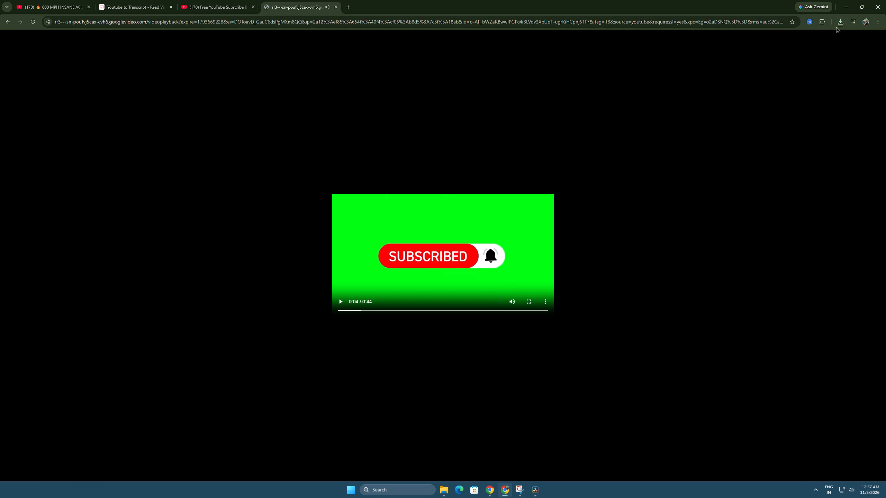
Bring the downloaded videoplayback.mp4 into DaVinci Resolve on Video 3 and Audio 3 over the grey SUV's run, starting near 01:03:00.
left_click(839, 21)
left_click_drag(775, 53, 709, 178)
key("alt+Tab")
key("alt+Tab")
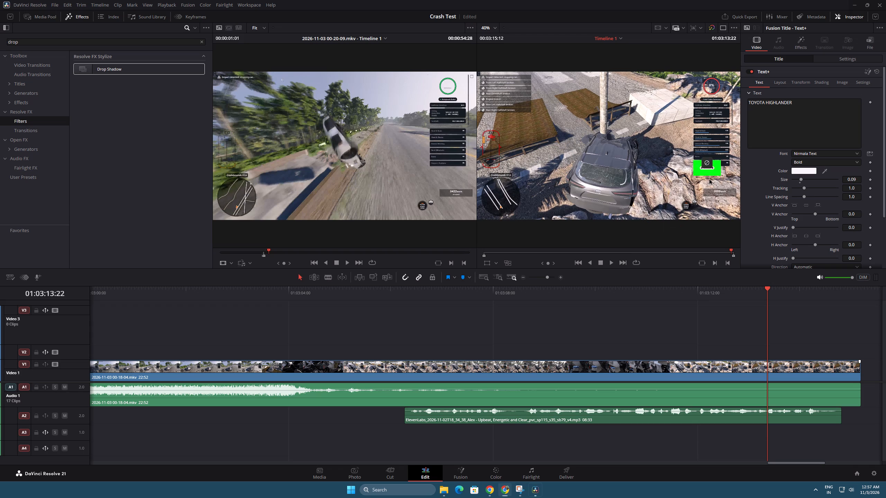
left_click_drag(709, 178, 728, 332)
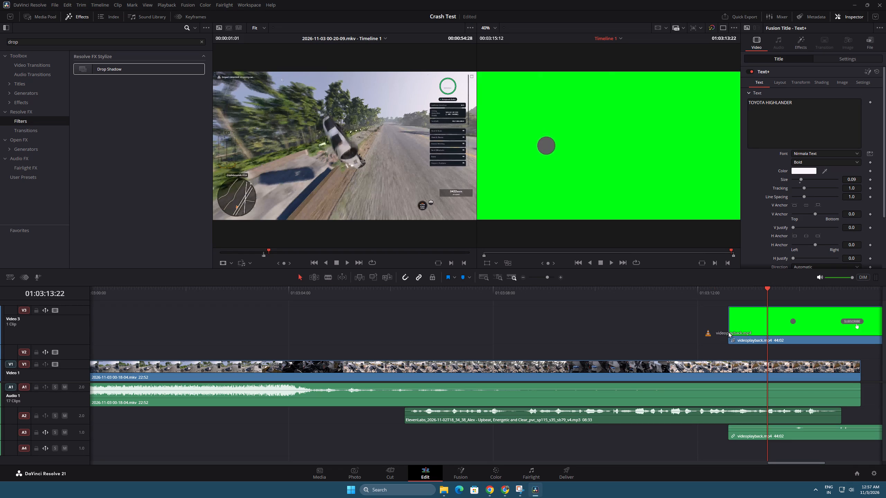
left_click_drag(728, 332, 586, 321)
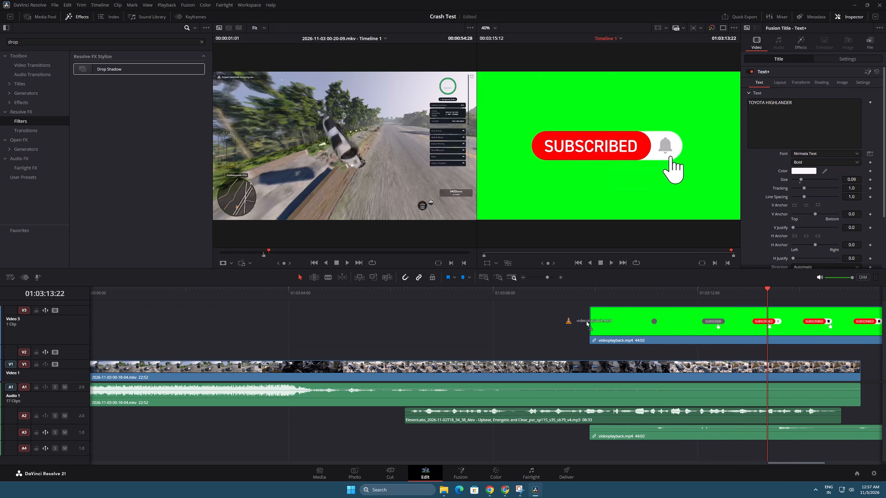
left_click_drag(586, 321, 172, 319)
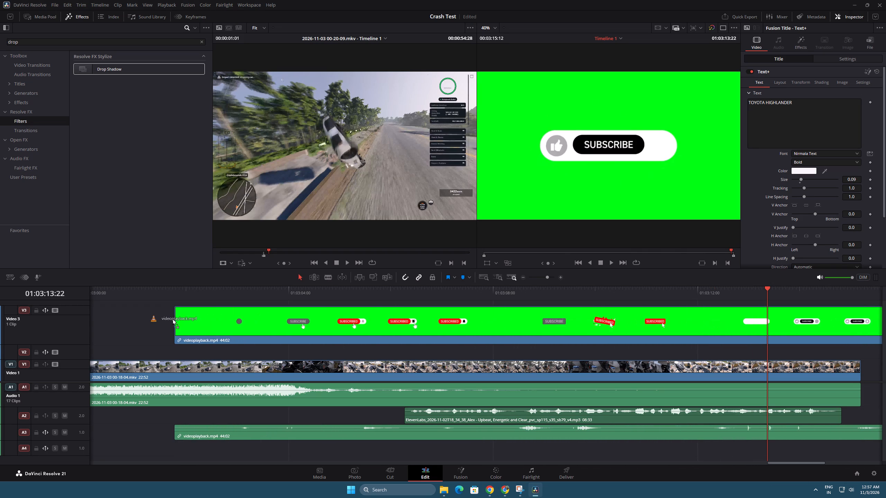
left_click_drag(172, 319, 116, 347)
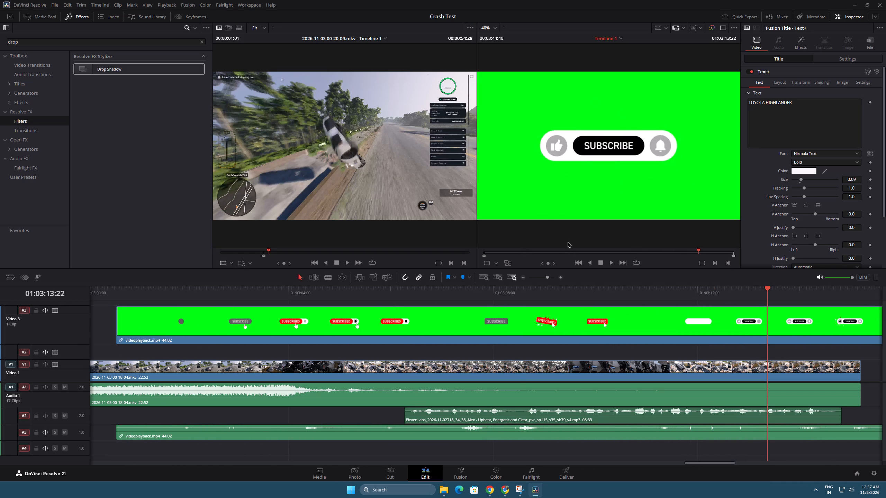
Move videoplayback.mp4 to the track above Video 3 and to Audio 4, aligning its end with the end of the last gameplay clip.
left_click_drag(546, 277, 542, 277)
left_click_drag(534, 323, 529, 323)
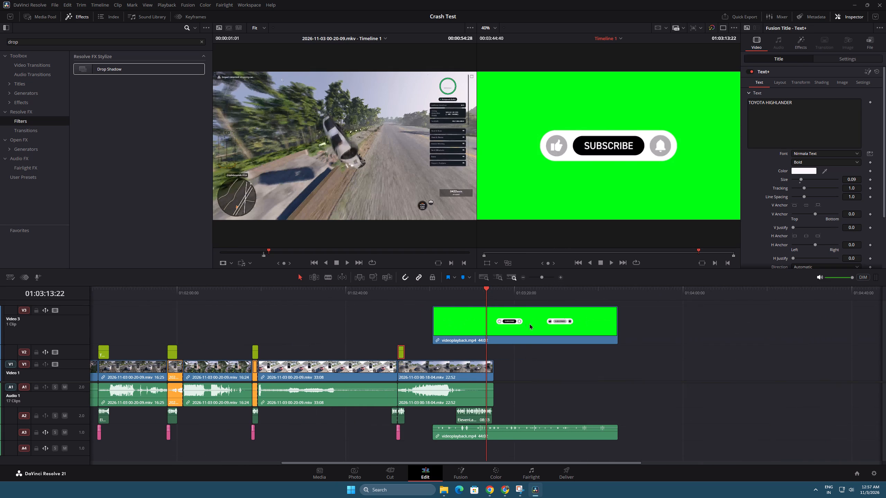
left_click_drag(529, 323, 529, 331)
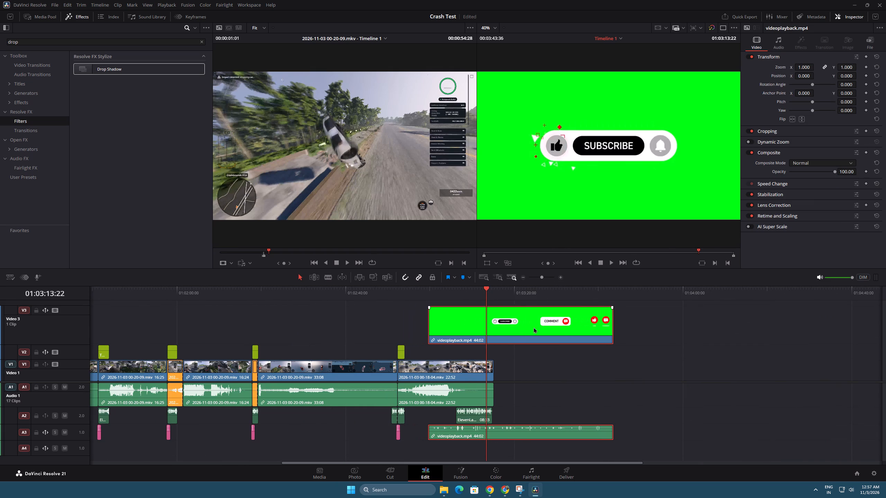
left_click_drag(524, 287, 593, 303)
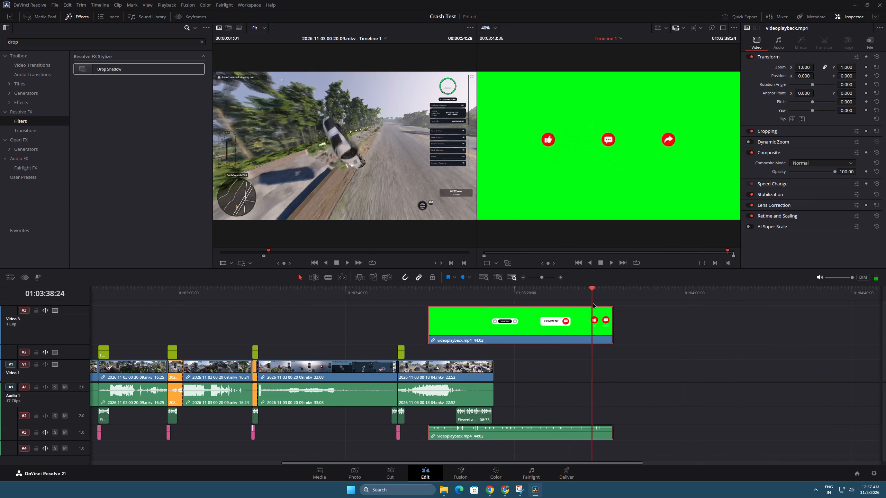
left_click_drag(593, 303, 613, 310)
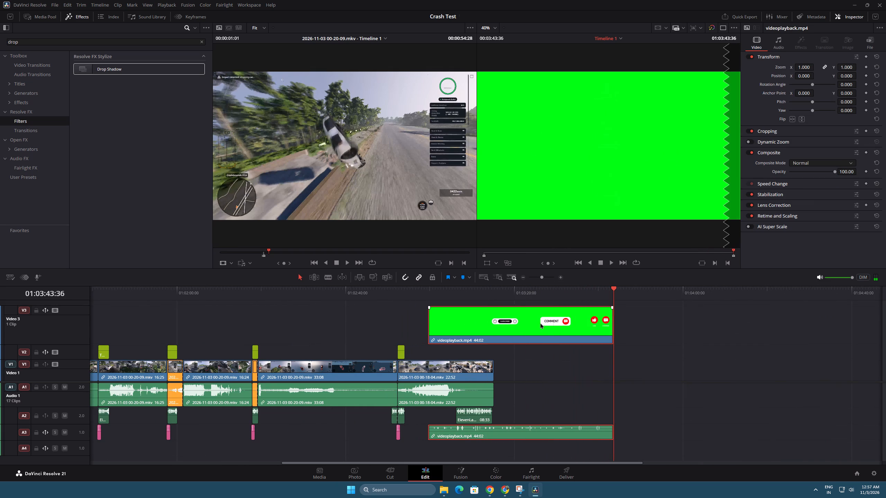
left_click_drag(540, 323, 488, 297)
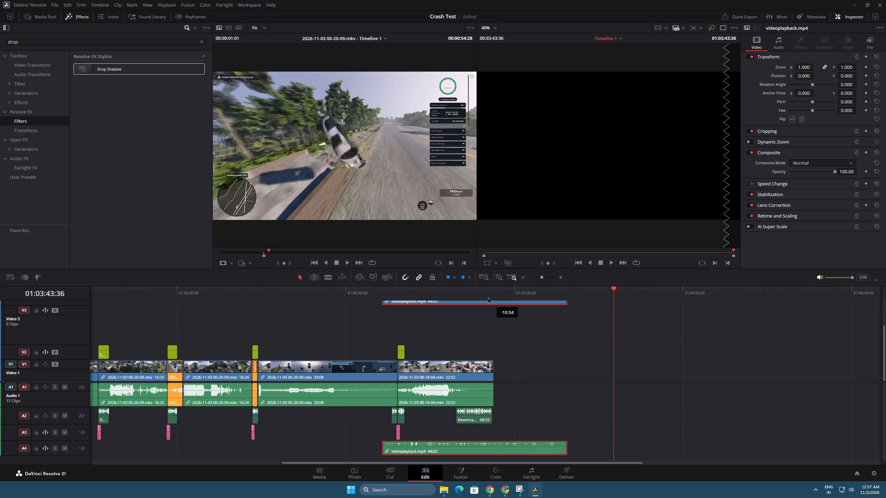
left_click_drag(488, 297, 421, 288)
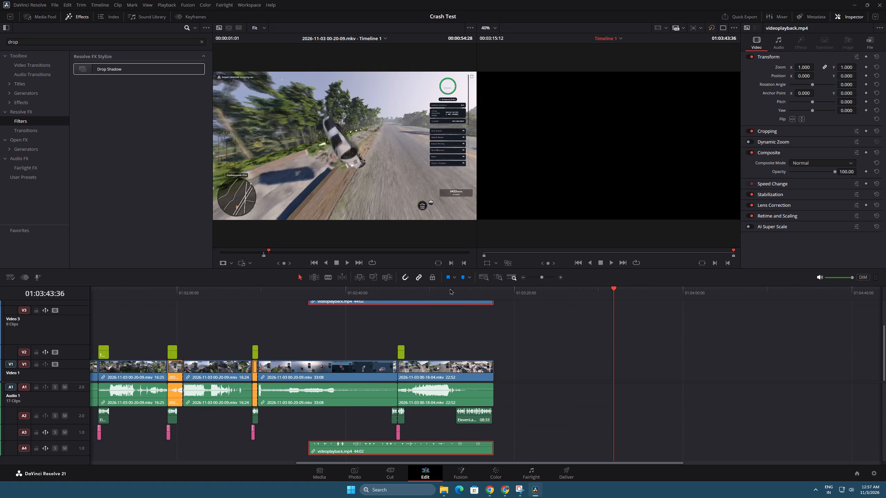
Open videoplayback.mp4 in Fusion and insert a Delta Keyer node between the clip's media node and MediaOut1.
right_click(444, 302)
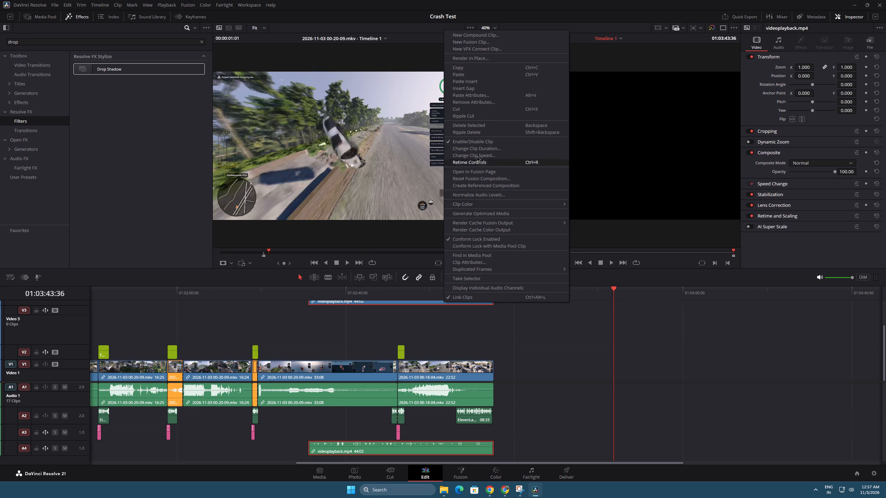
left_click(489, 173)
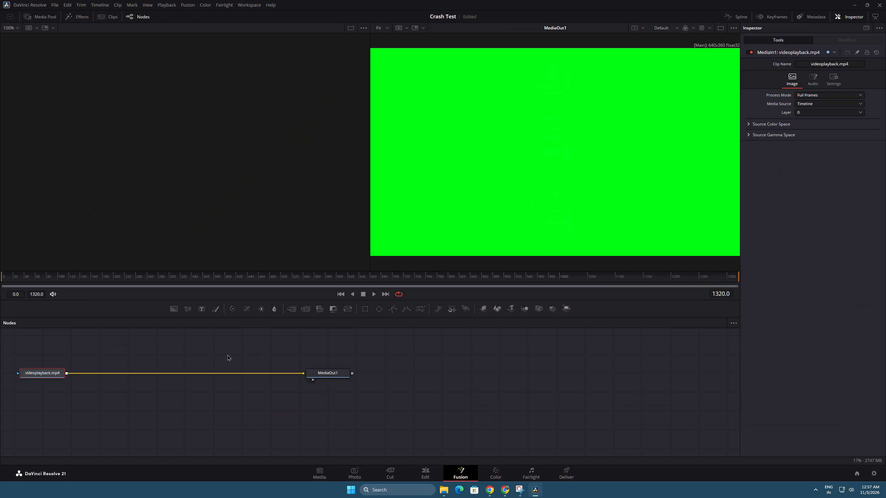
left_click(79, 18)
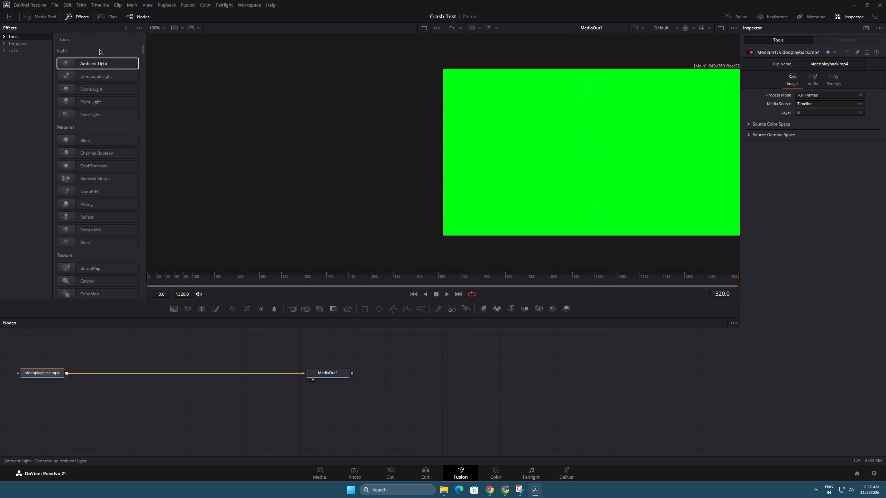
left_click(125, 30)
type("de")
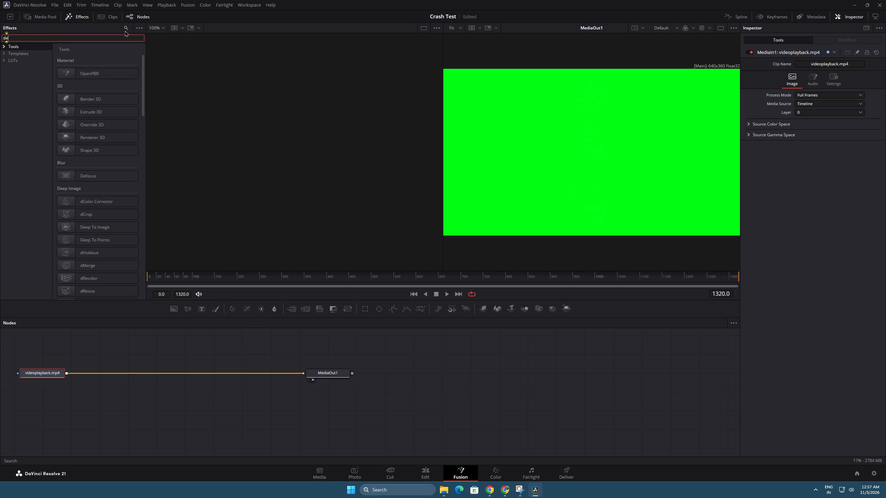
type("lta")
left_click_drag(84, 74, 172, 372)
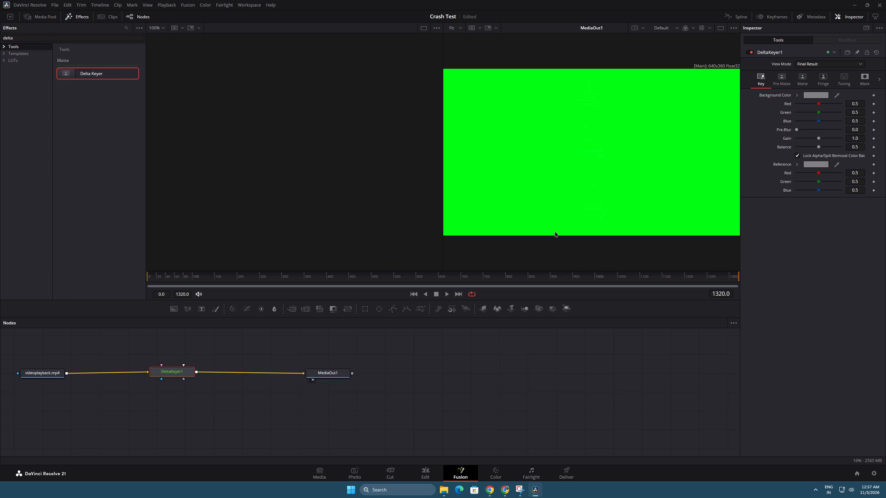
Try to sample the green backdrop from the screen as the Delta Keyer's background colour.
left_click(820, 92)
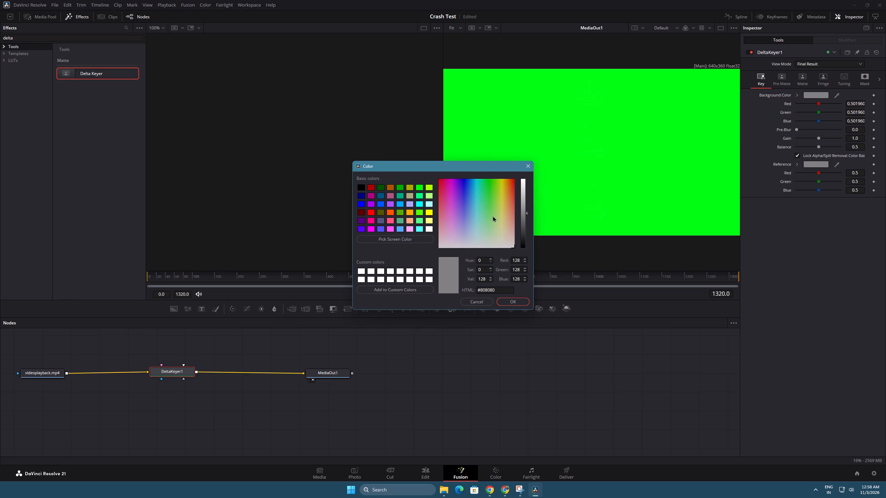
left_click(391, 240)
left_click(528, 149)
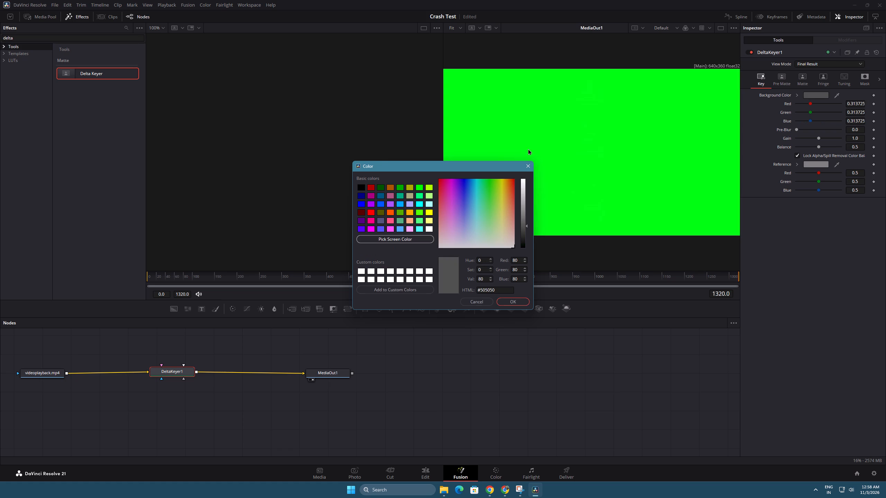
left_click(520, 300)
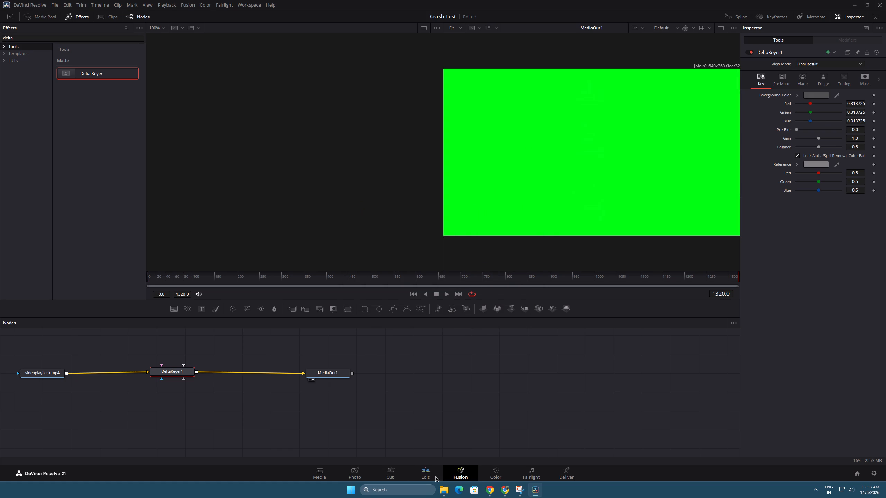
At a frame showing the subscribe button, near 01:03:03, set the Delta Keyer's background colour to pure green #00ff00.
left_click(434, 476)
key("space")
left_click_drag(451, 290, 444, 290)
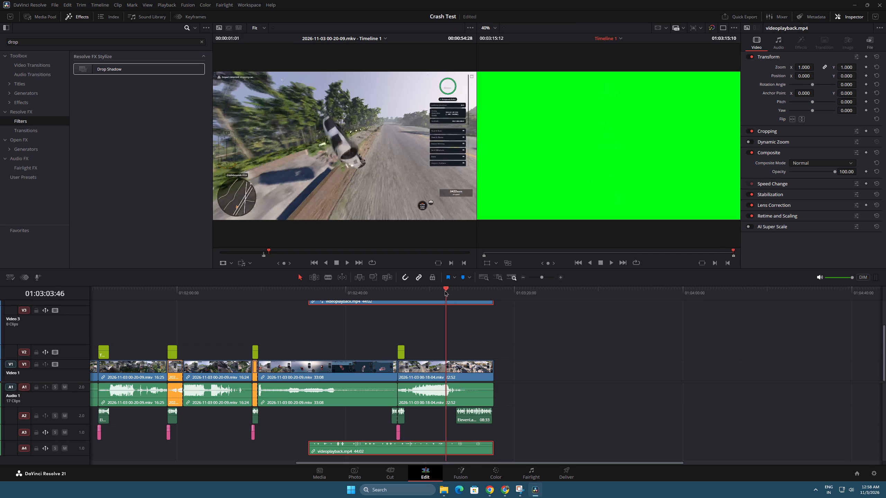
left_click_drag(444, 290, 444, 290)
key("space")
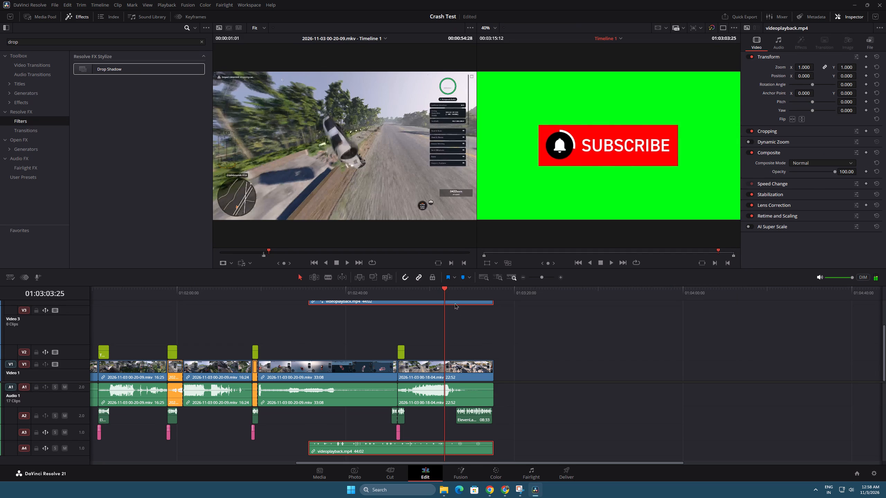
key("alt+Tab")
key("alt+Tab")
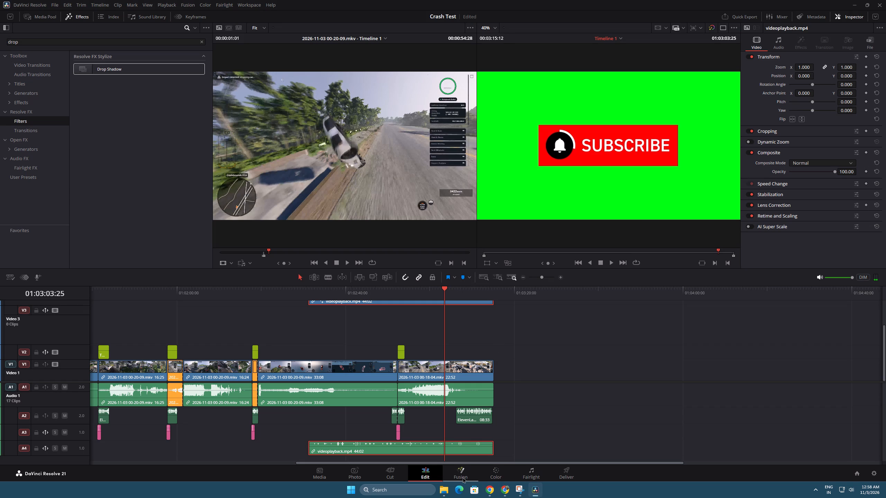
left_click(462, 477)
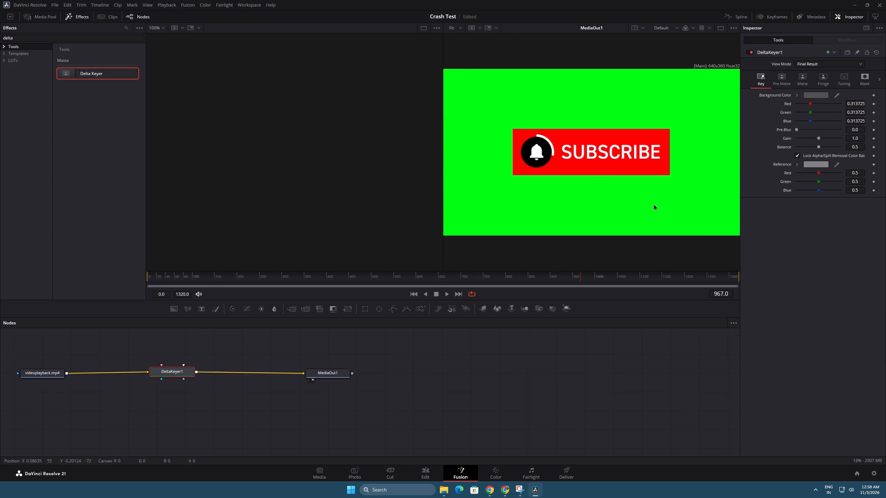
left_click(835, 96)
left_click(824, 96)
left_click(418, 187)
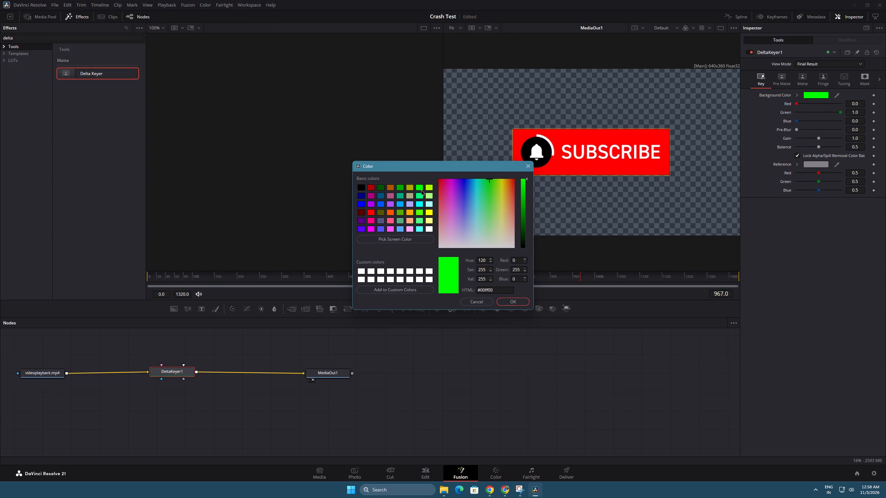
left_click(517, 299)
On the Edit page, scale the subscribe overlay to zoom 0.300 and set its Y position to -375.
left_click(431, 471)
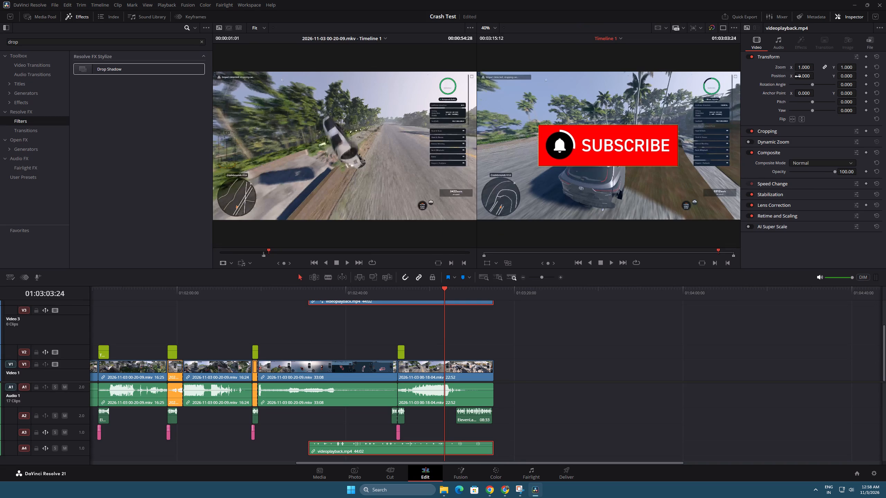
left_click_drag(803, 69, 780, 71)
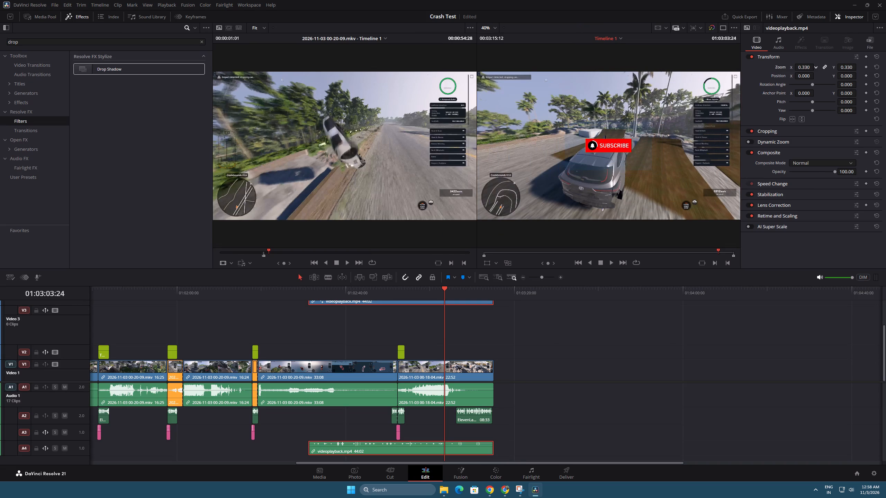
left_click_drag(780, 71, 779, 71)
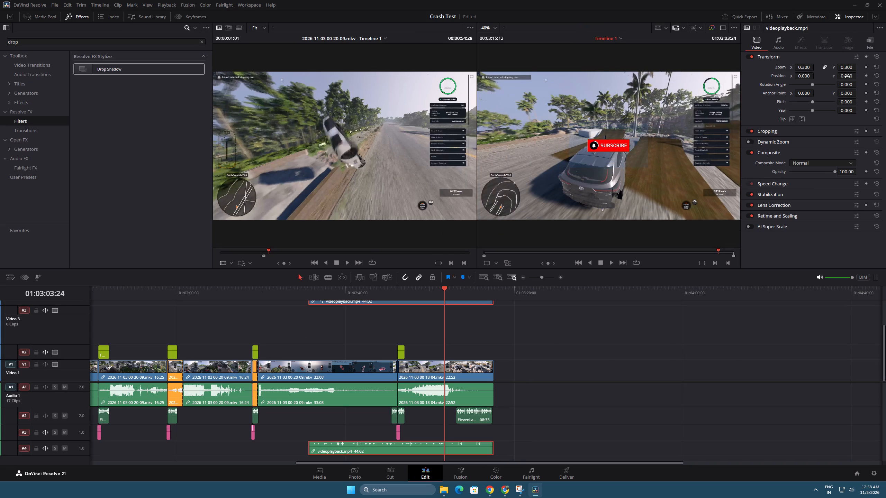
left_click_drag(847, 77, 682, 89)
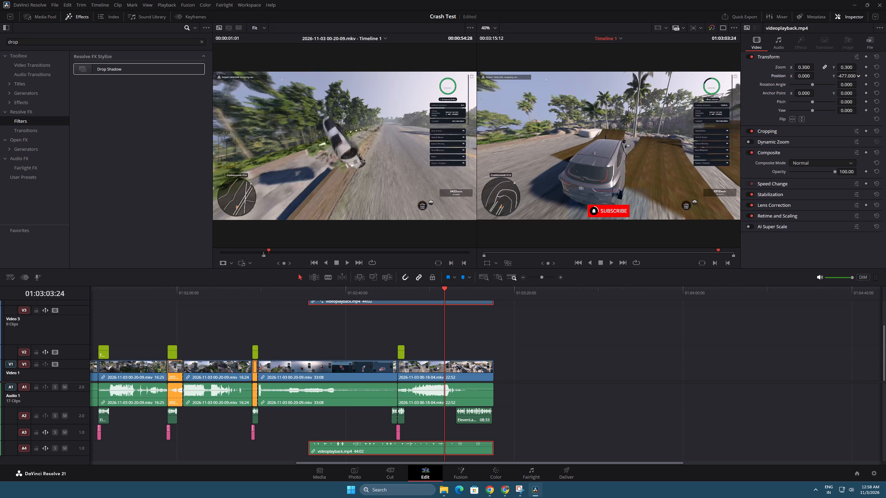
left_click_drag(682, 89, 717, 93)
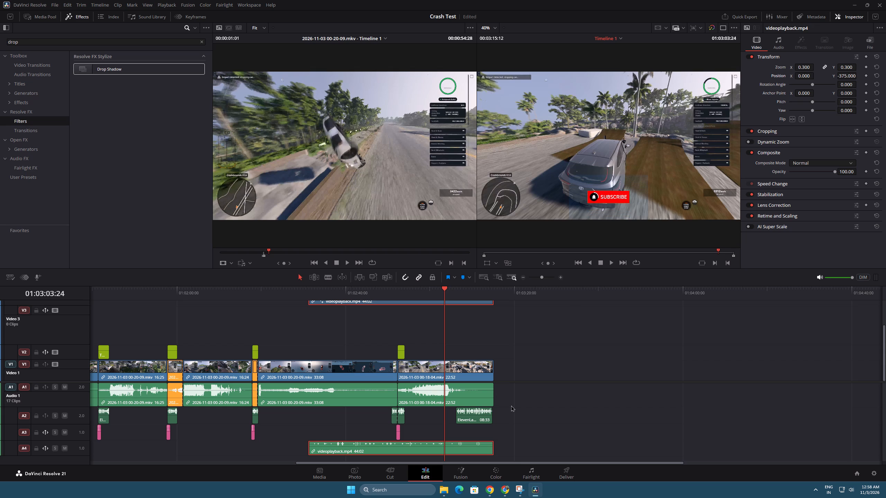
Fine-tune the Delta Keyer's background colour in Fusion to #00ff33.
left_click(469, 477)
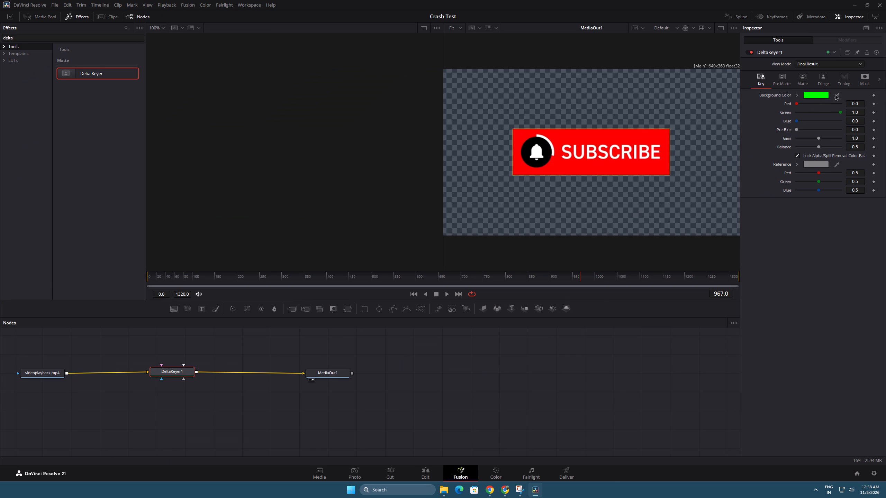
left_click(817, 96)
left_click_drag(528, 179, 531, 192)
left_click_drag(527, 180, 528, 195)
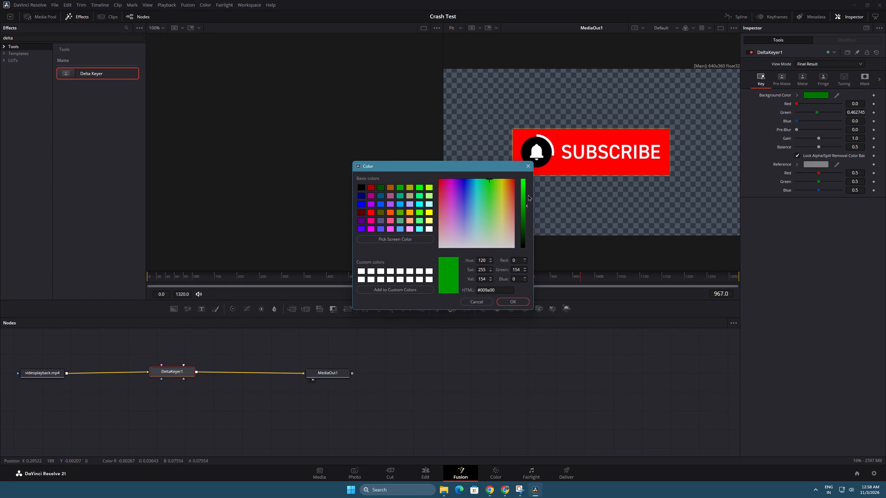
left_click_drag(528, 195, 536, 167)
left_click_drag(490, 178, 496, 178)
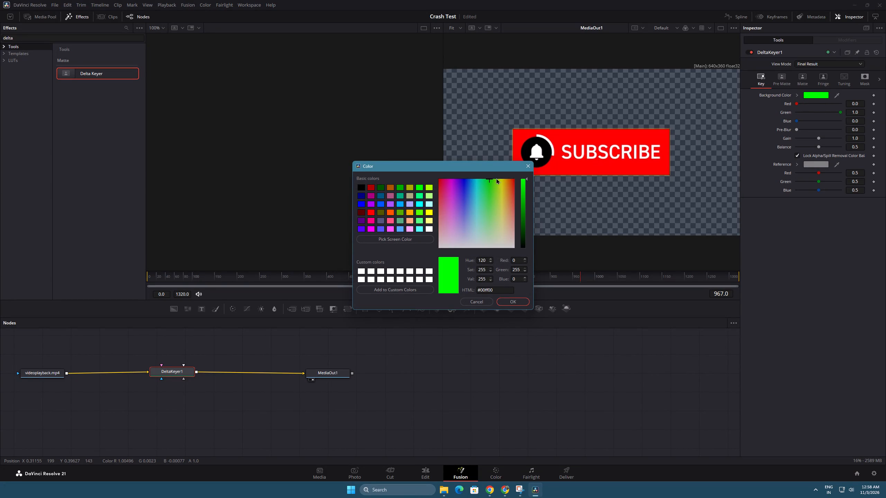
left_click_drag(496, 178, 495, 178)
left_click(490, 178)
left_click_drag(489, 179, 489, 170)
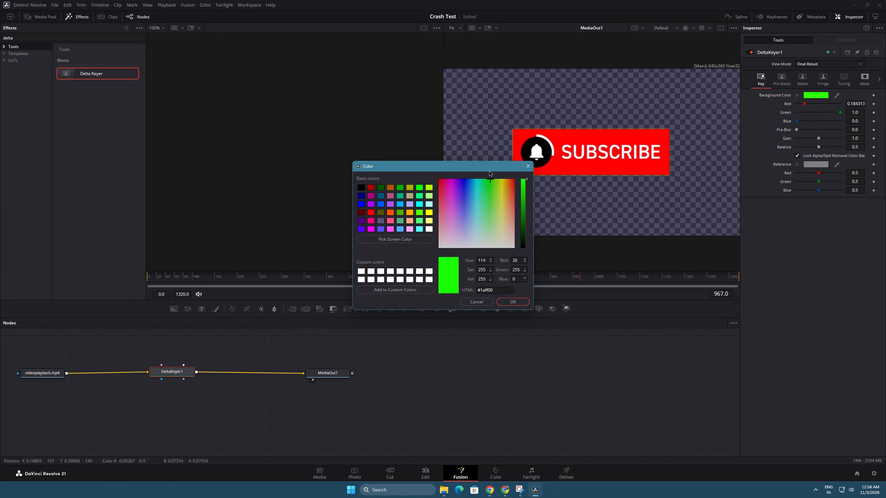
left_click_drag(489, 170, 487, 170)
left_click(513, 299)
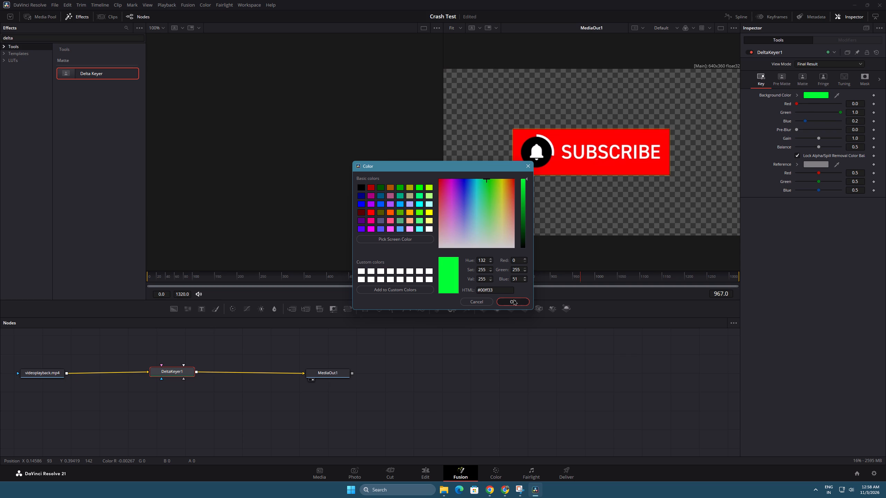
Play back the keyed subscribe overlay over the grey SUV's run to review its animations, returning to about 01:03:01.
left_click(429, 473)
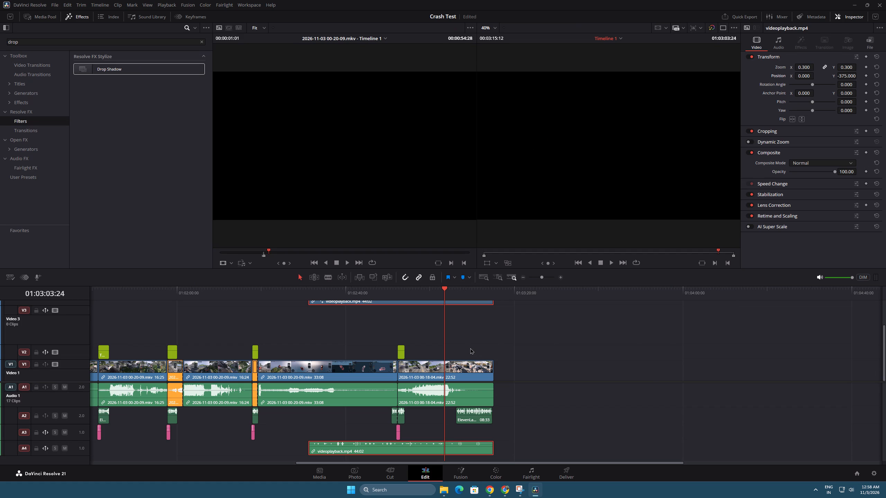
key("space")
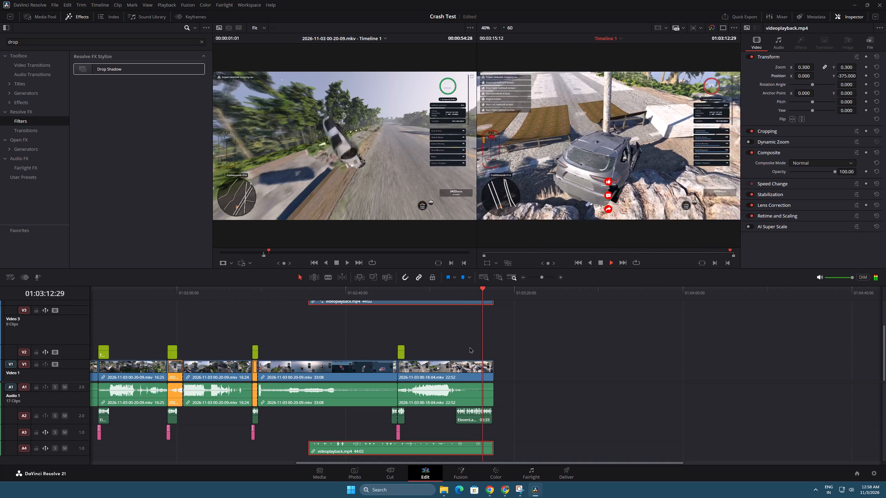
key("space")
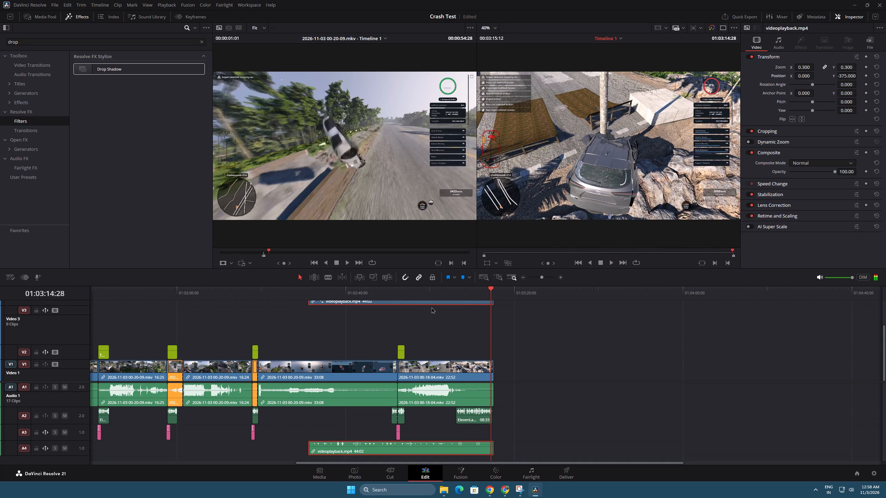
left_click(389, 288)
key("space")
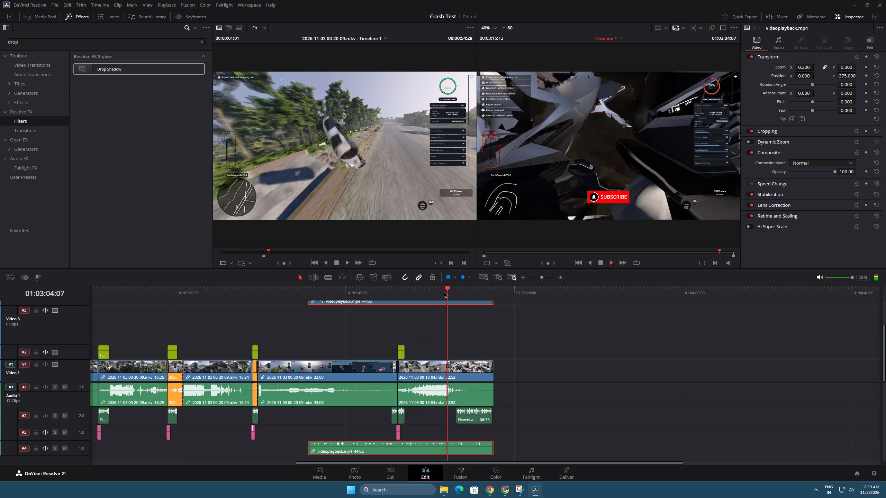
left_click_drag(446, 290, 435, 289)
key("space")
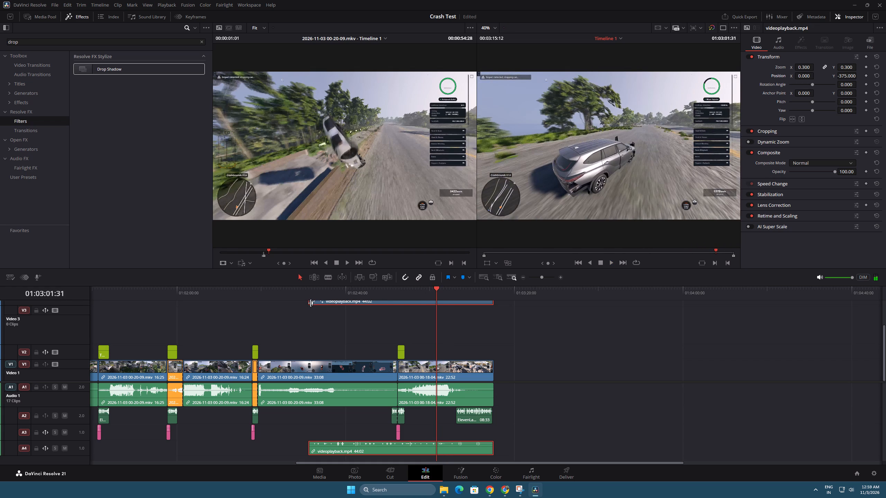
Trim the subscribe overlay with its linked audio to start at 01:03:01:31 and last 08:41, previewing its animations to find the cut.
left_click_drag(310, 303, 437, 305)
key("space")
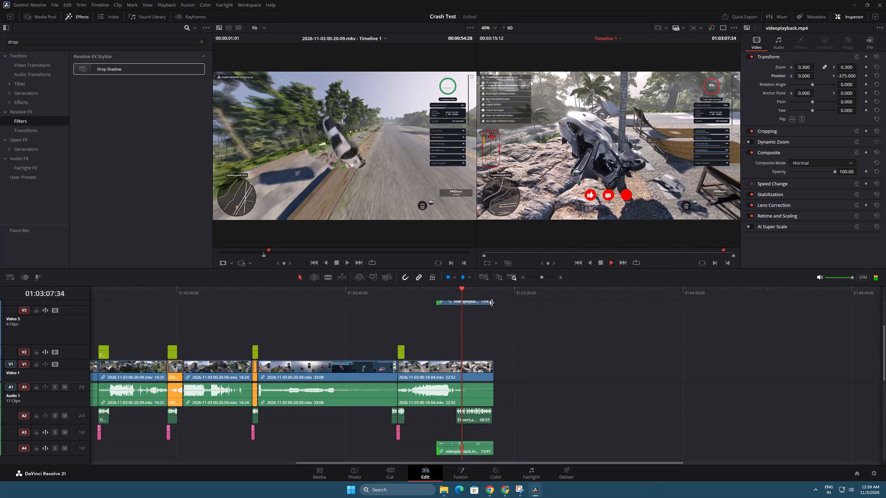
key("space")
key("space")
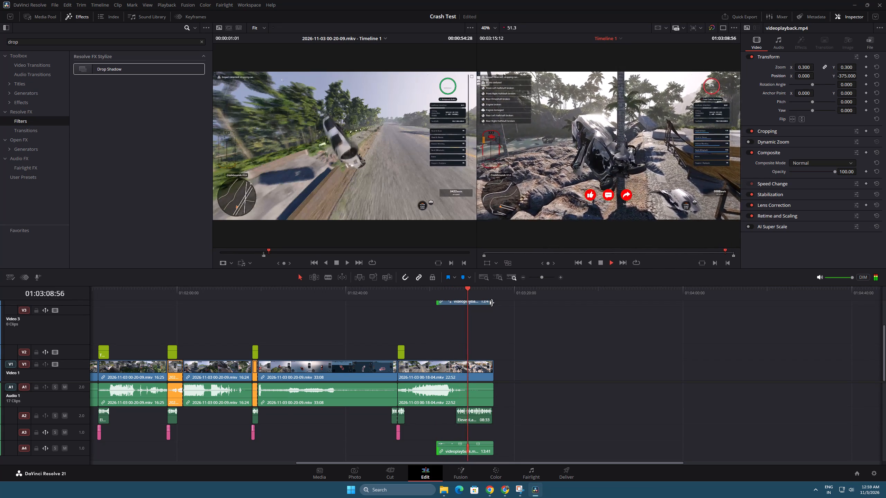
key("space")
left_click_drag(492, 303, 486, 303)
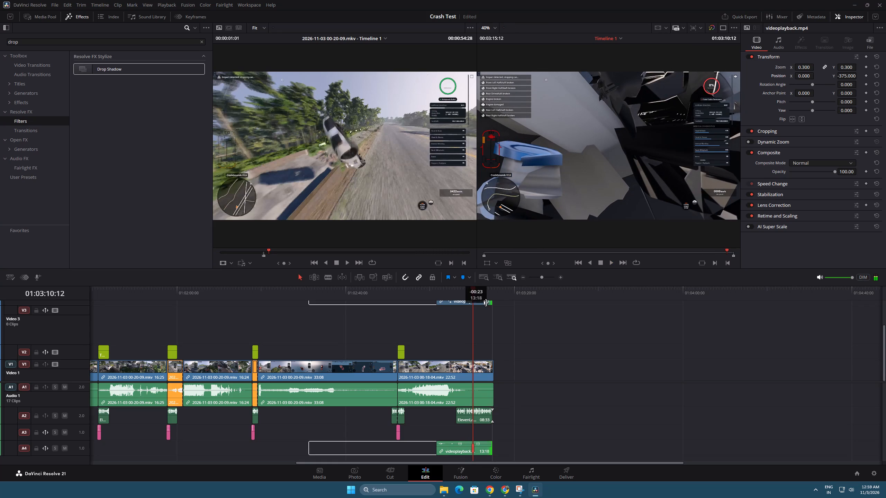
left_click_drag(486, 303, 474, 302)
Move the trimmed subscribe overlay so it starts with the final ElevenLabs voiceover clip, and play back the ending.
left_click_drag(451, 302, 460, 302)
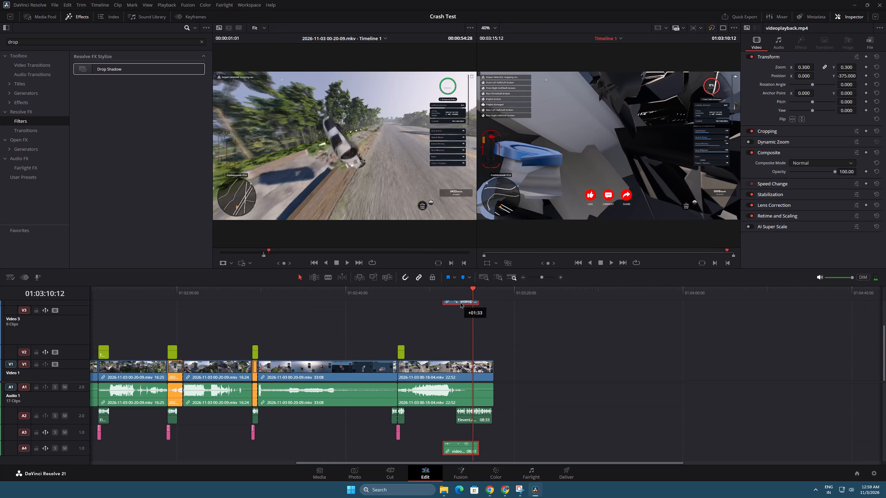
left_click_drag(460, 302, 470, 304)
left_click(452, 297)
key("space")
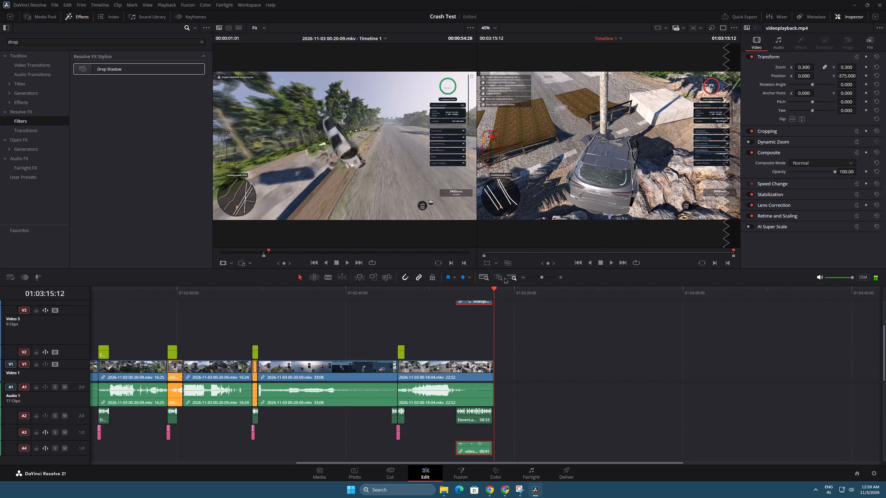
Trim the start of Riser 4.wav to a 02:54 length, move it back to the timeline start, and play the intro.
left_click_drag(238, 291, 80, 302)
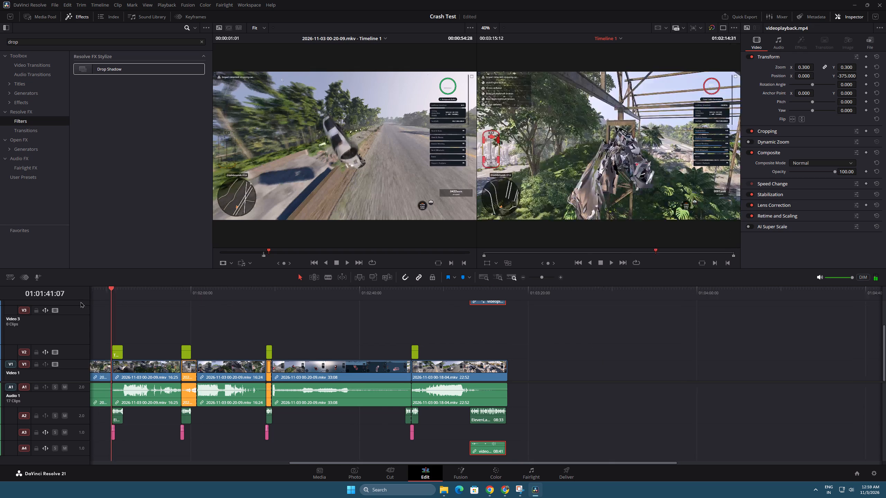
left_click_drag(80, 302, 43, 305)
key("space")
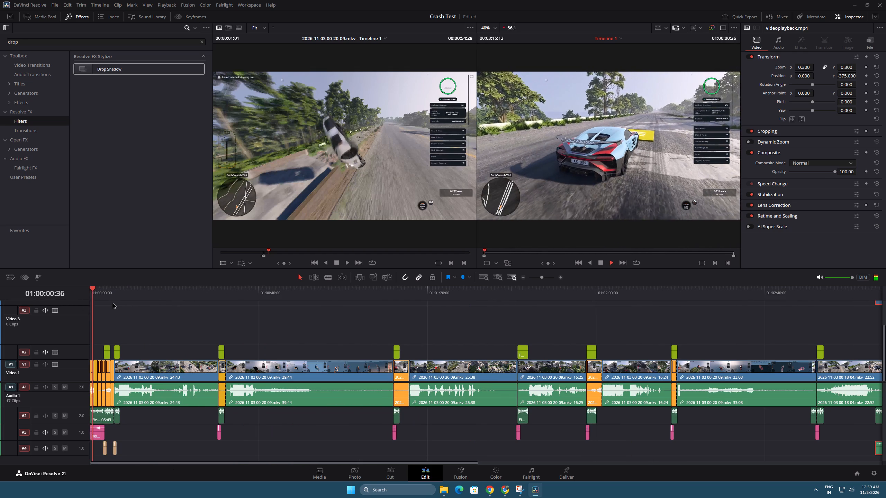
key("space")
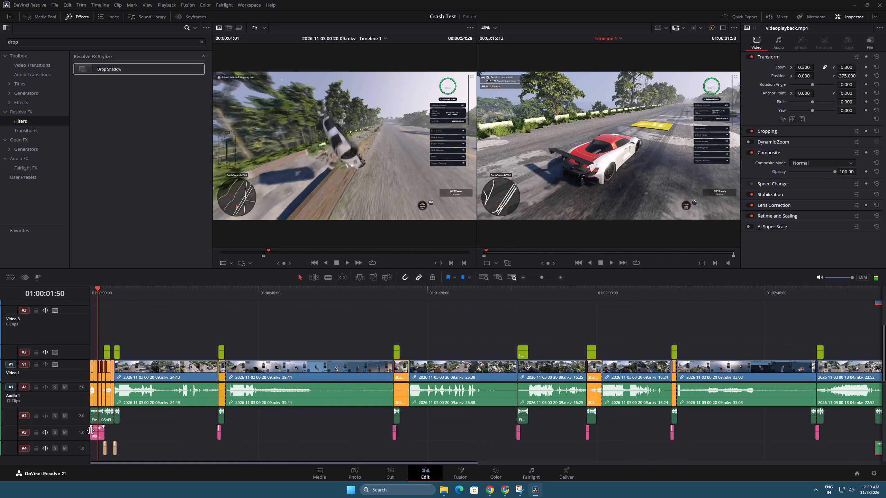
left_click(546, 278)
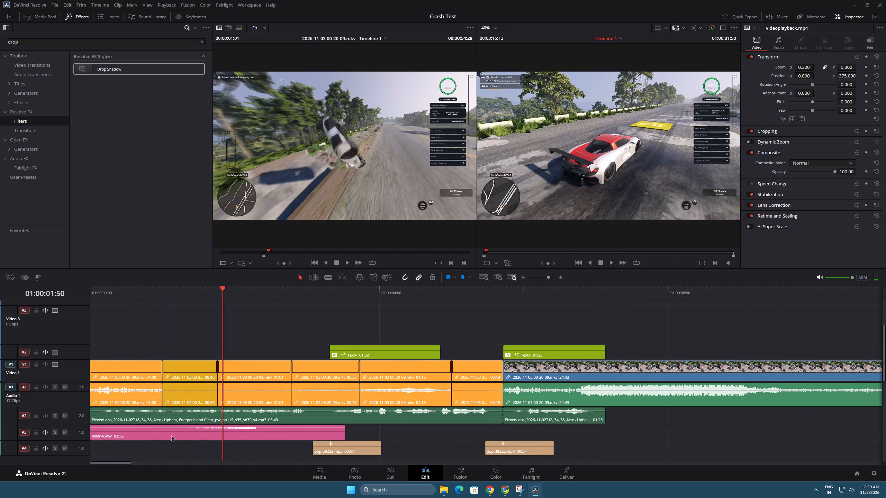
left_click_drag(92, 432, 138, 434)
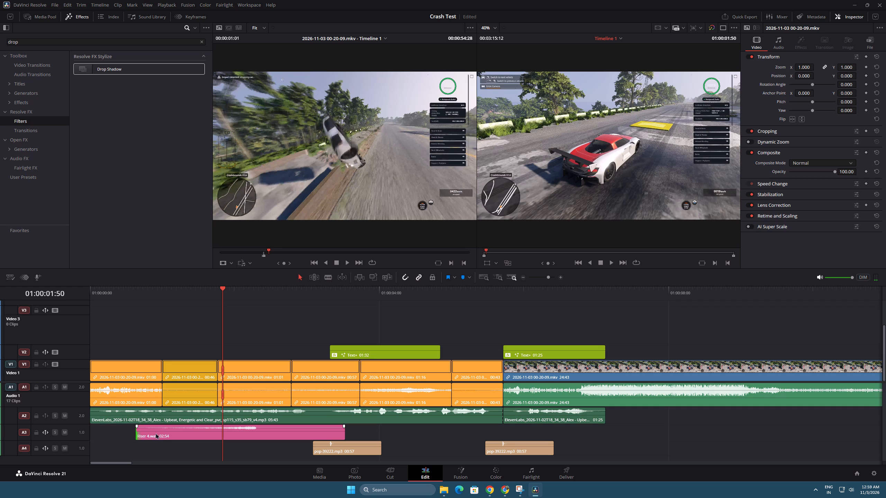
left_click_drag(157, 433, 108, 434)
left_click(94, 290)
key("space")
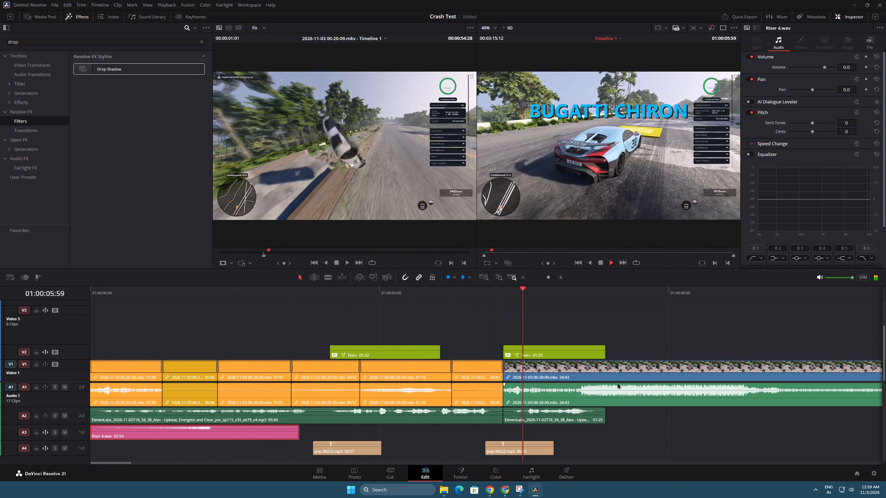
key("space")
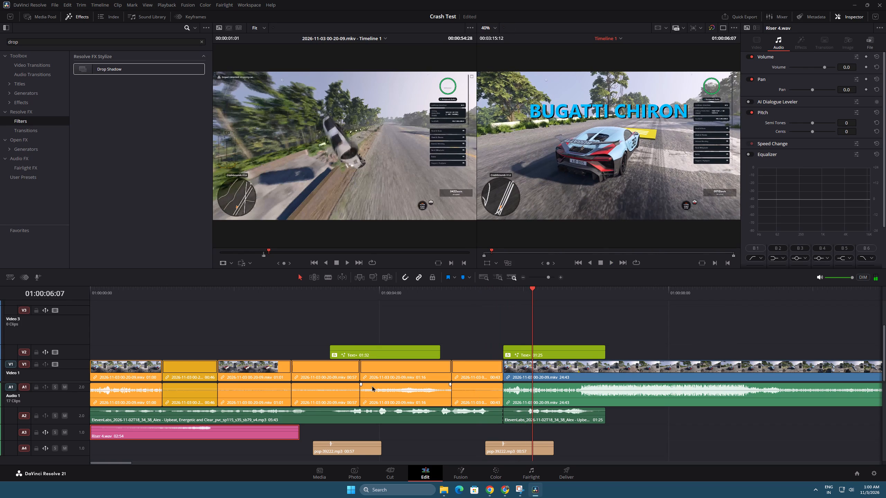
Switch to Chrome and close the tab holding the raw green-screen subscribe video.
key("alt+Tab")
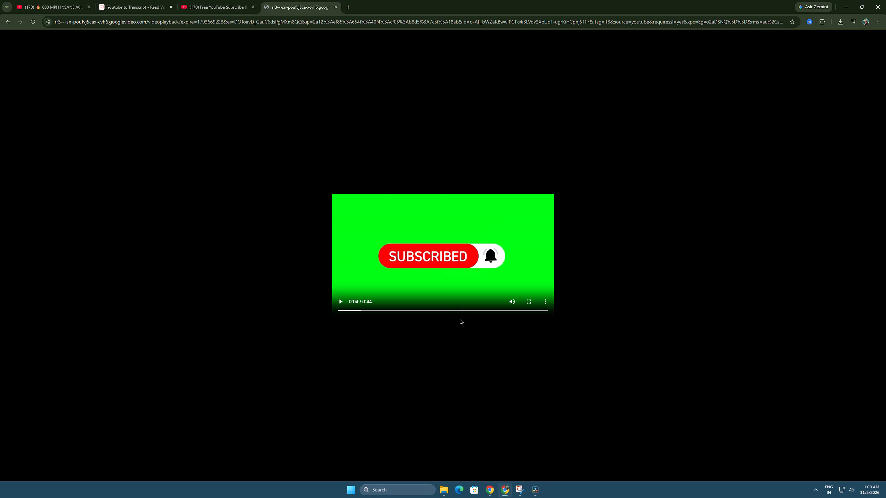
left_click(338, 7)
Switch to the SFX Pack search window in File Explorer and search for "error".
key("alt+Tab")
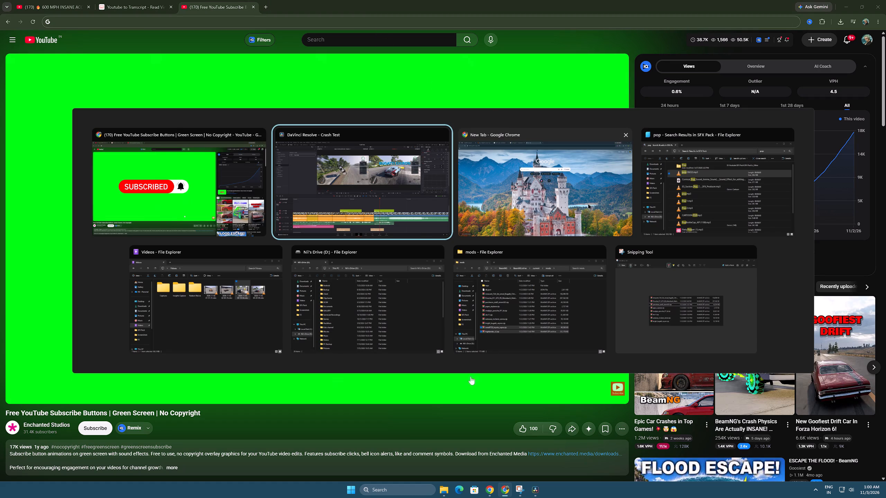
left_click(681, 196, "alt")
left_click_drag(705, 137, 669, 138)
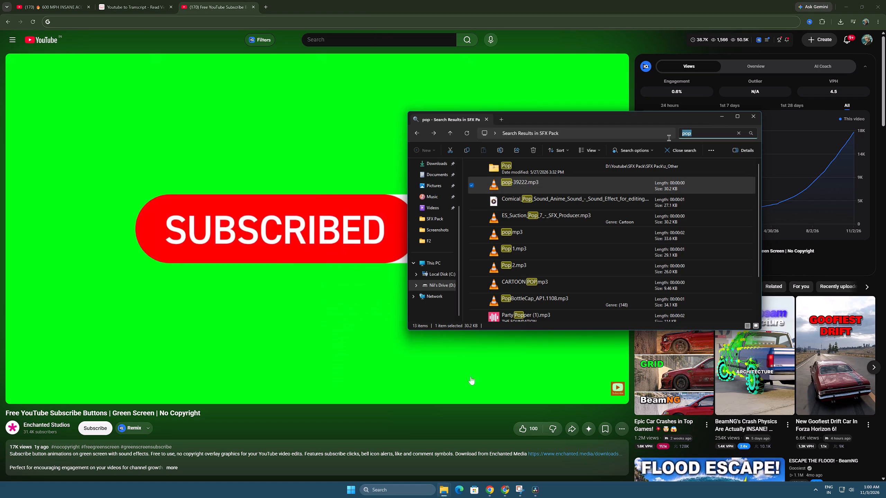
type("error")
key("Return")
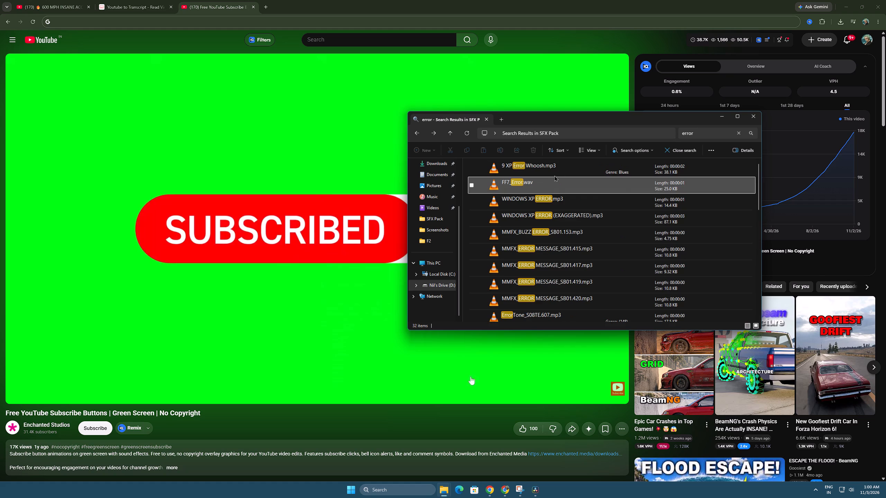
Audition 9 XP Error Whoosh, WINDOWS XP ERROR and its EXAGGERATED version, MMFX_BUZZ ERROR_SB01.153 and MMFX_ERROR MESSAGE_SB01.415.
double_click(557, 170)
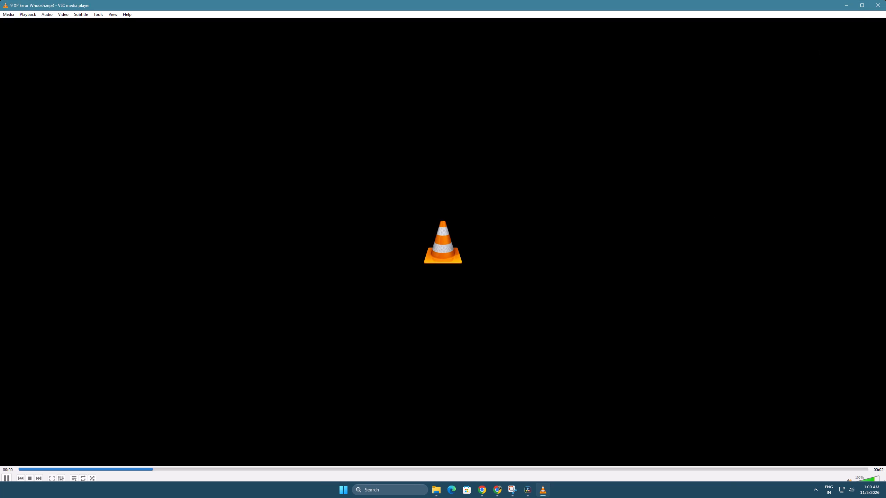
left_click(884, 3)
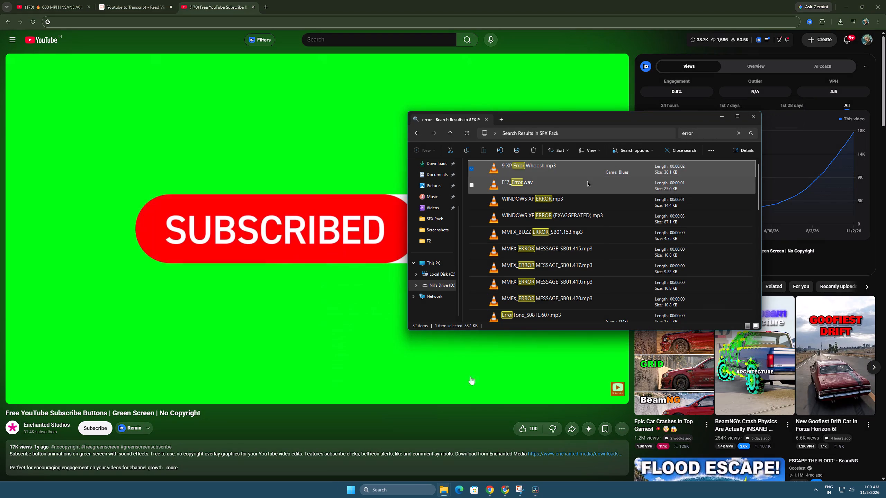
double_click(587, 195)
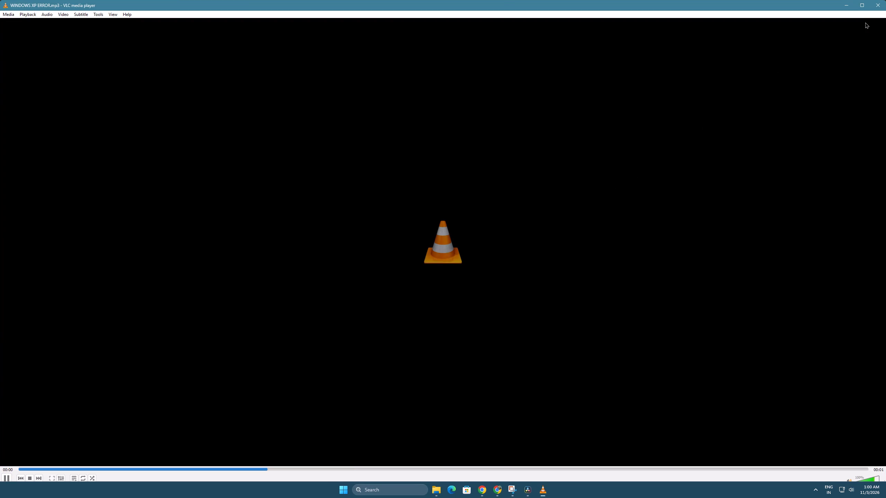
left_click(885, 4)
double_click(545, 218)
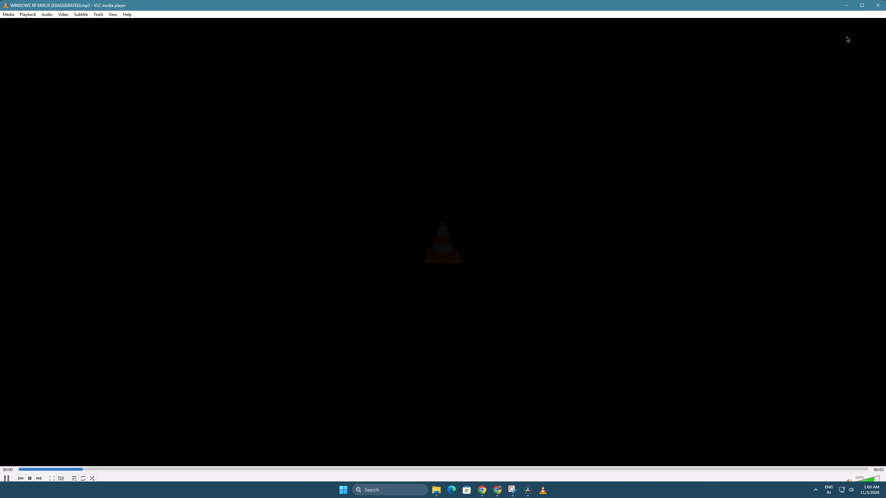
left_click(881, 7)
double_click(567, 233)
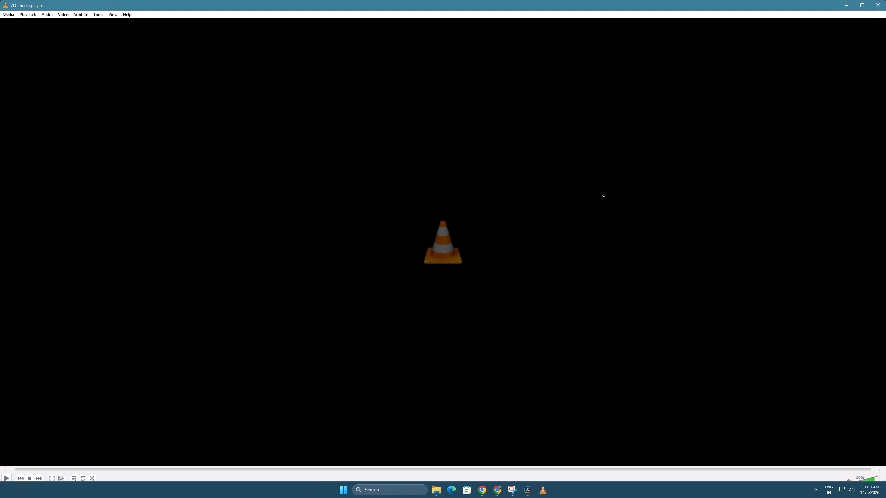
left_click(883, 4)
double_click(571, 249)
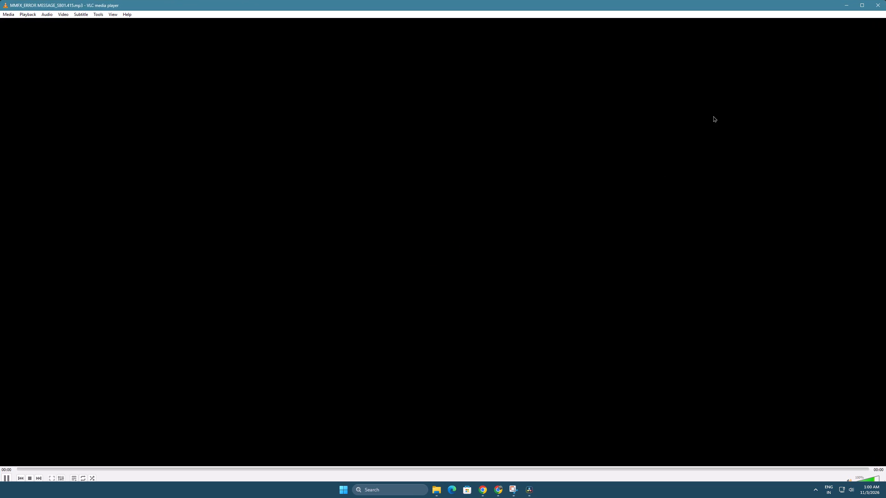
left_click(879, 5)
Audition further error sounds: ErrorMessage_SEU01.21, ErrorToneChime_S08TE.600 and MMFX_BUZZ ERROR_SB01.152.
scroll(612, 255, "down", 3)
double_click(562, 273)
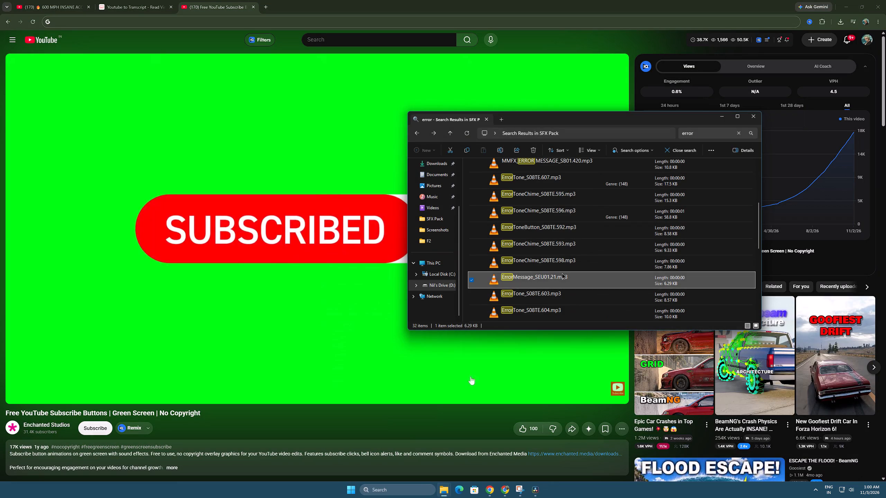
left_click(878, 7)
scroll(596, 223, "down", 4)
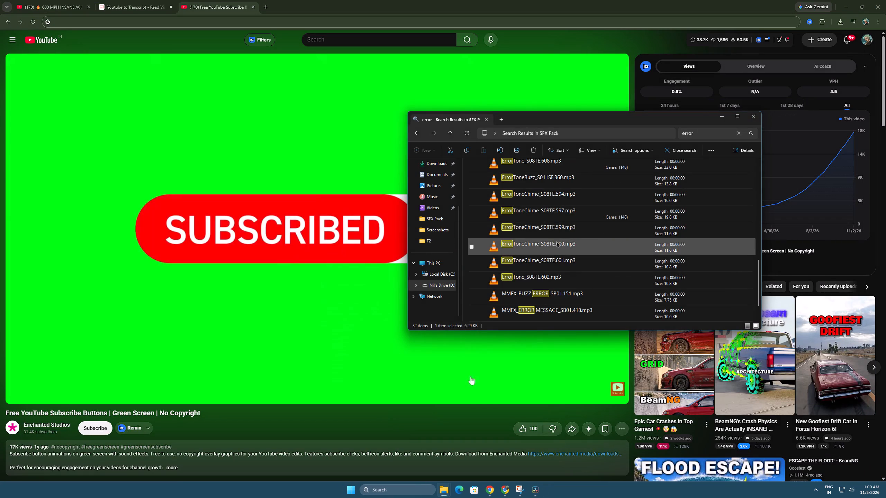
double_click(551, 246)
left_click(880, 9)
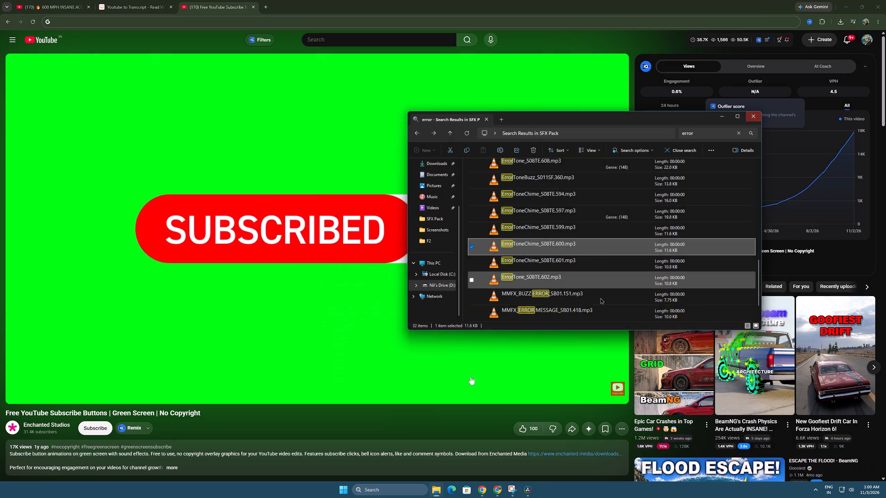
scroll(589, 312, "down", 3)
double_click(558, 299)
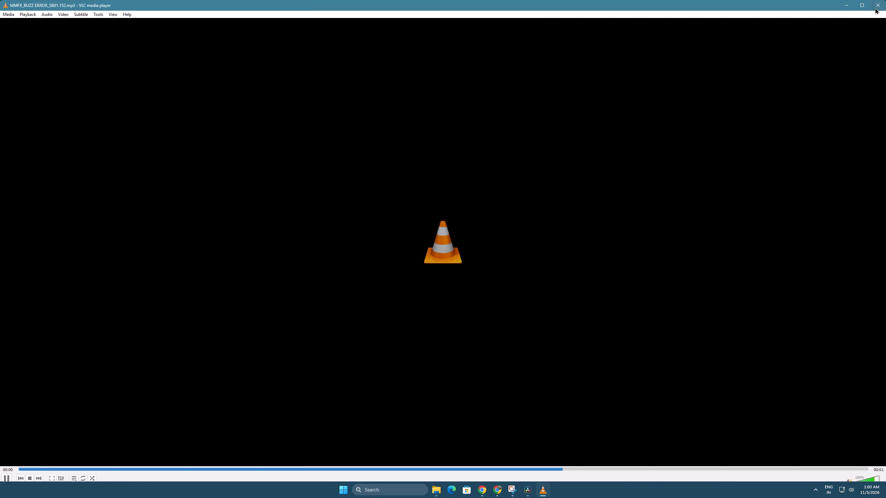
left_click(876, 7)
scroll(663, 206, "up", 12)
Search the SFX Pack for "failed", audition MISSION FAILED WE_LL GET EM NEXT TIME.mp3, and close the search window.
left_click_drag(721, 134, 718, 133)
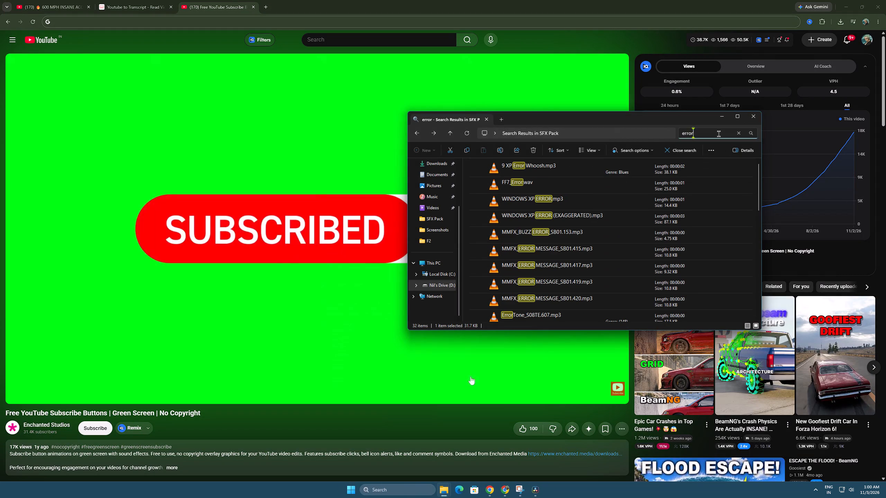
left_click_drag(718, 133, 664, 131)
type("failed")
key("Return")
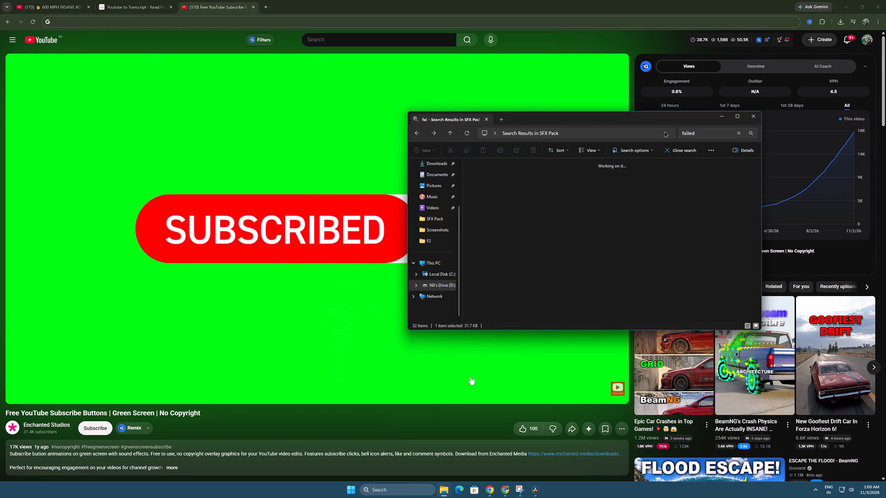
double_click(531, 168)
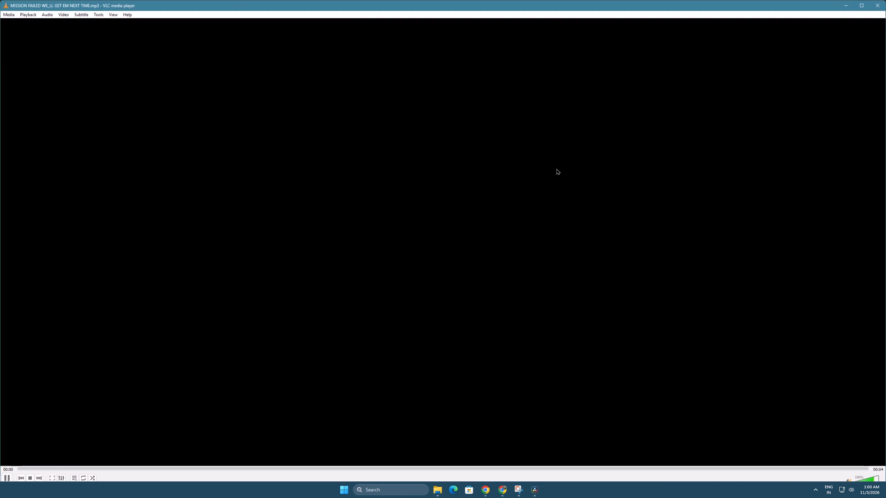
left_click(881, 4)
left_click(559, 268)
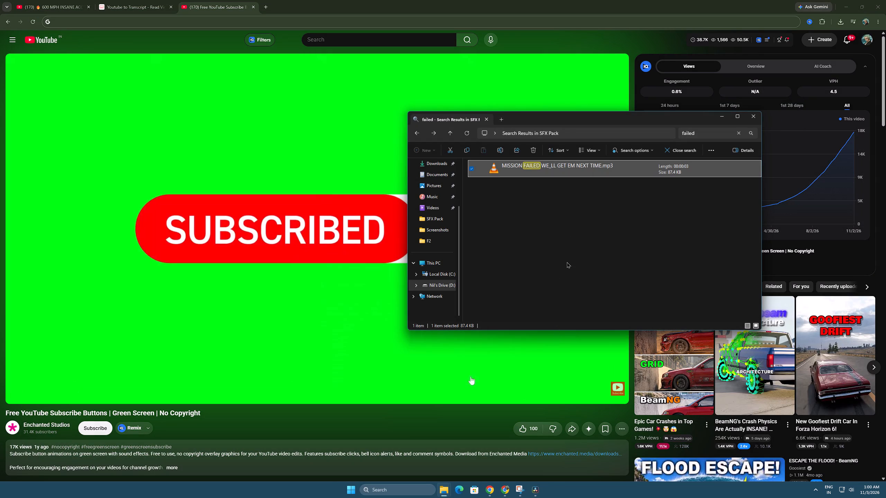
left_click(754, 117)
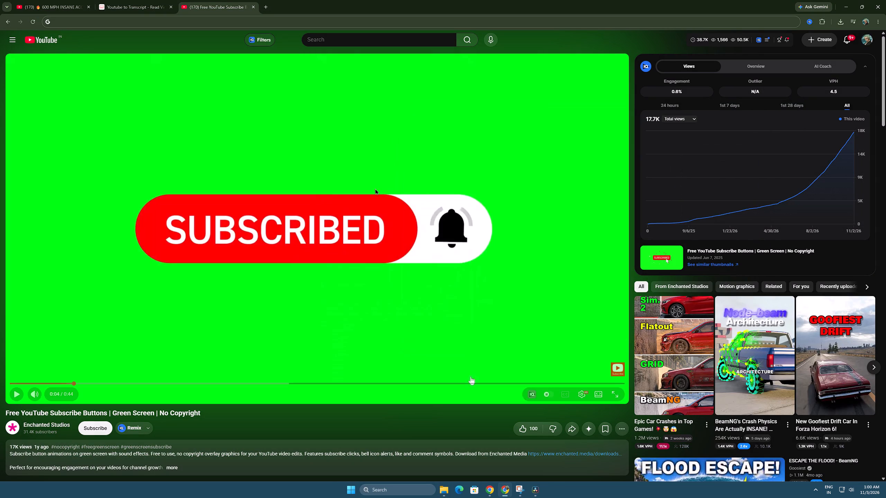
Search YouTube for "error sound effect" and play the video "Correct and Incorrect sound effect - right or wrong".
left_click(353, 43)
type("error")
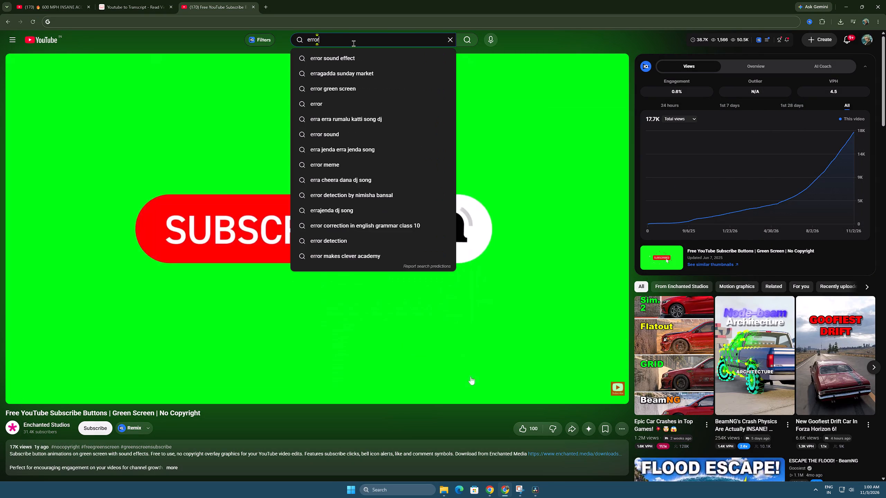
key("space")
key("Down")
key("Left")
key("Return")
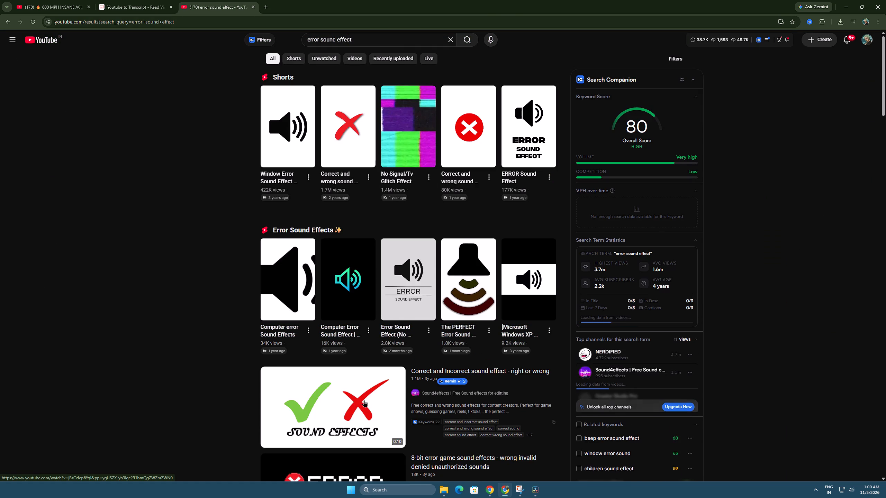
left_click(447, 369)
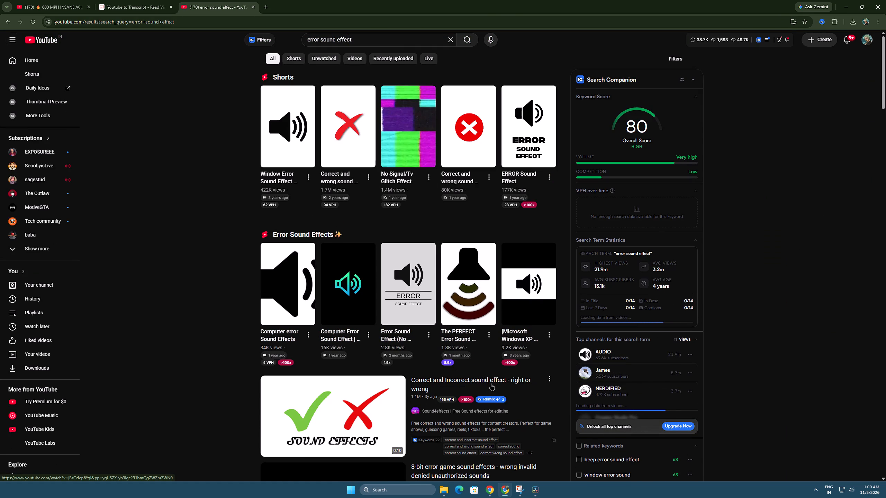
left_click(491, 384)
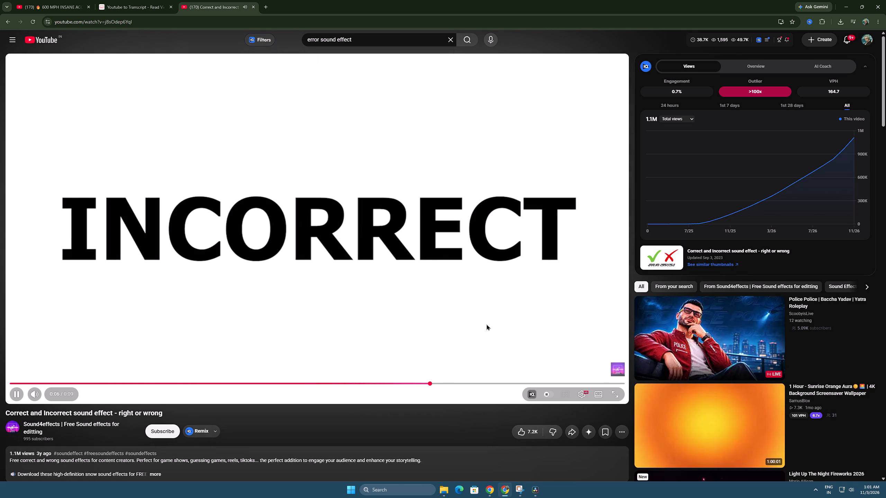
Pause the video, expand its description and open the linked Sound4Effects download page for the Correct and Incorrect sound effects.
key("space")
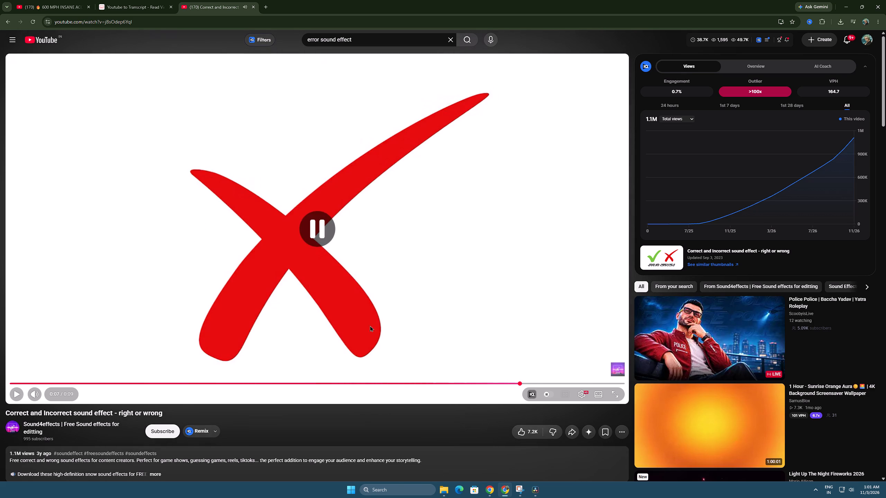
scroll(360, 330, "down", 4)
left_click(158, 330)
left_click(58, 345)
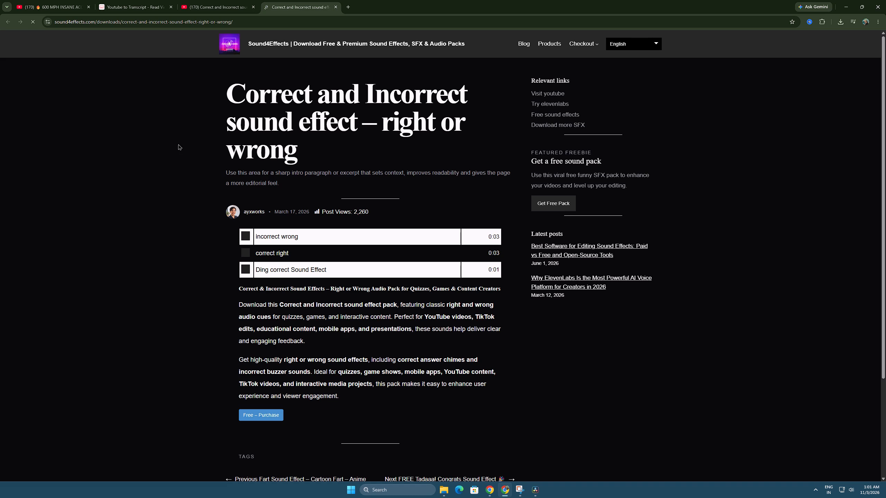
Switch to File Explorer, open the SFX Pack folder inside Youtube on drive D, and search it for "incorrect".
key("alt+Tab")
key("alt+Tab")
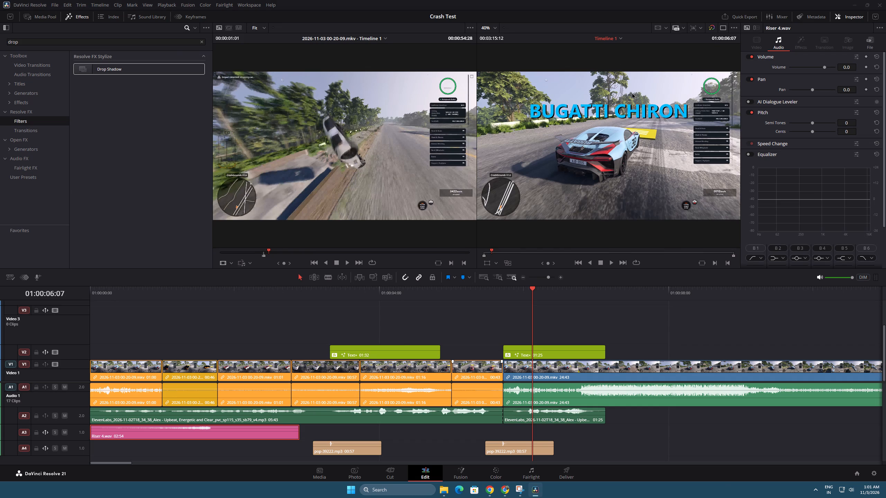
key("alt+Tab")
key("alt+Tab")
key("alt+Tab")
key("alt+Tab")
key("alt+Tab")
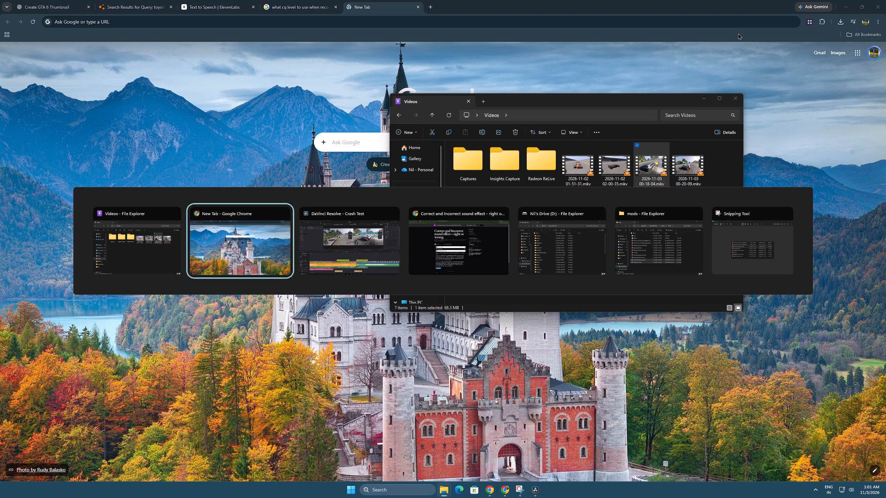
key("alt+Tab")
key("alt+Tab")
key("alt+Tab")
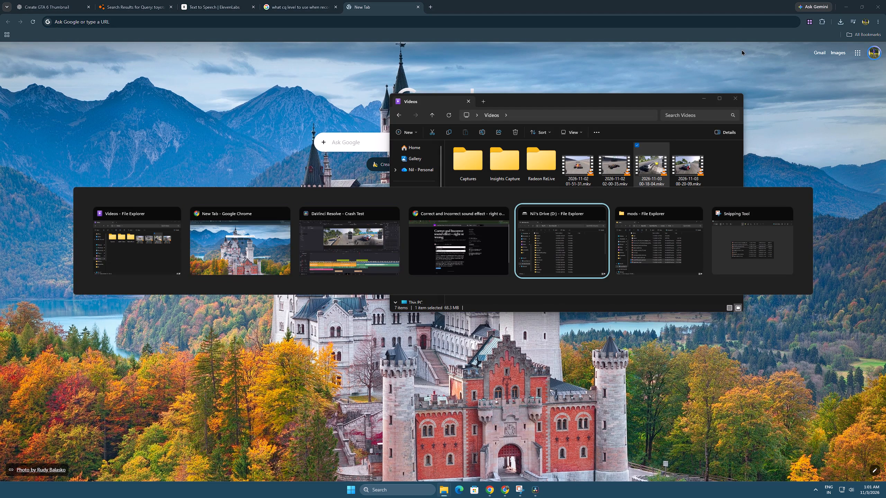
scroll(590, 198, "down", 2)
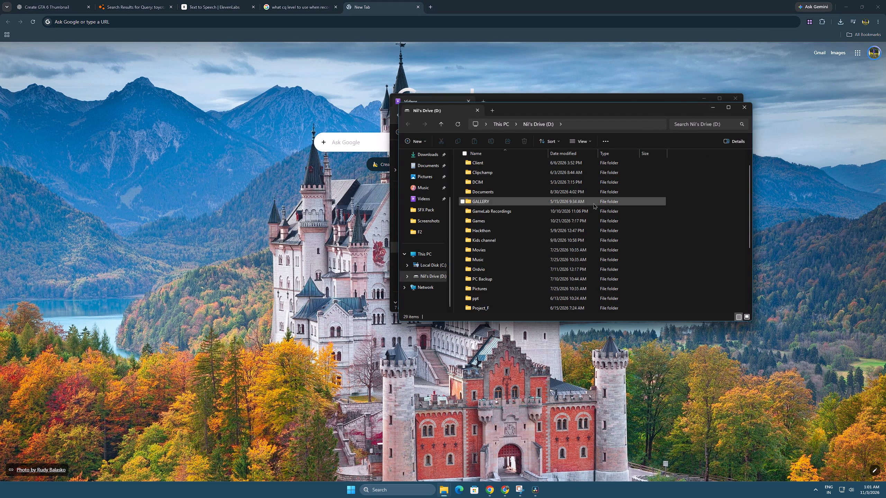
scroll(593, 203, "down", 4)
double_click(533, 250)
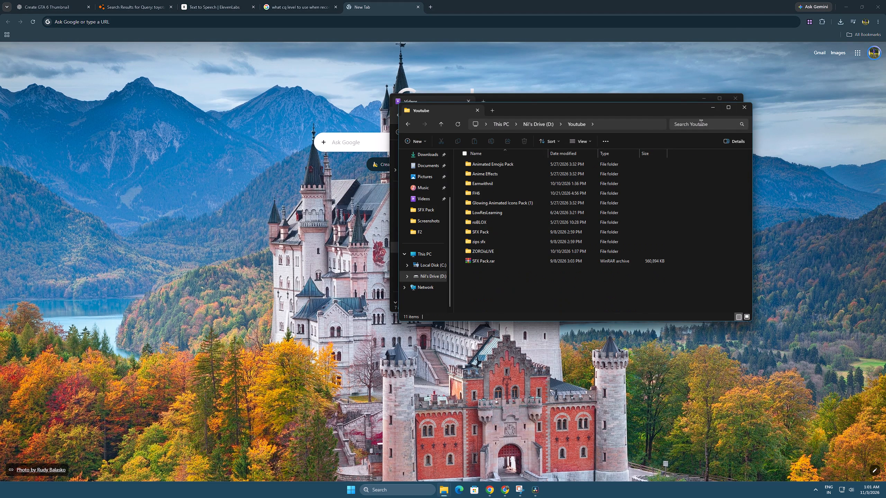
left_click(507, 246)
double_click(520, 230)
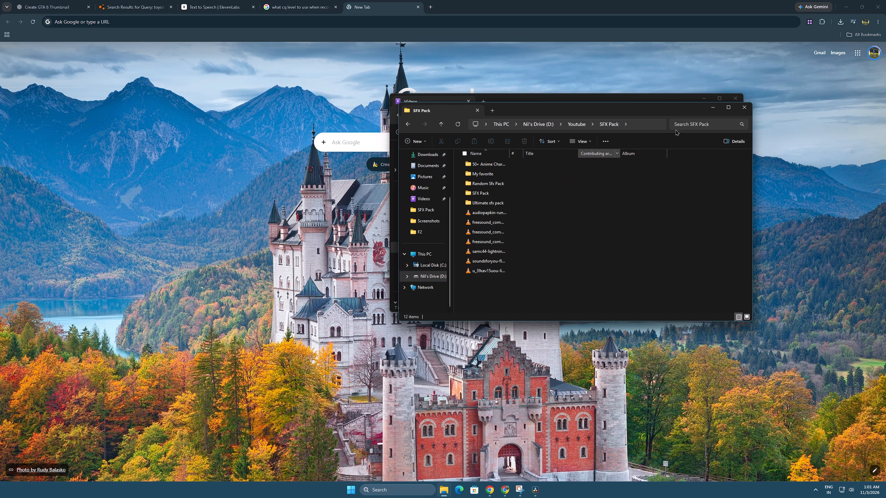
left_click(693, 123)
type("incorrect")
key("Return")
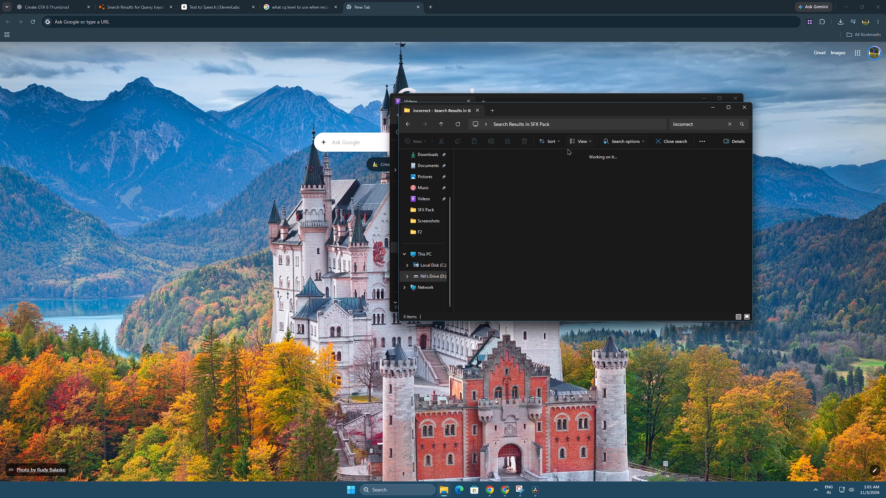
Search the SFX Pack for "correct", audition correct_answer.mp3, and close the media player.
left_click_drag(705, 123, 629, 127)
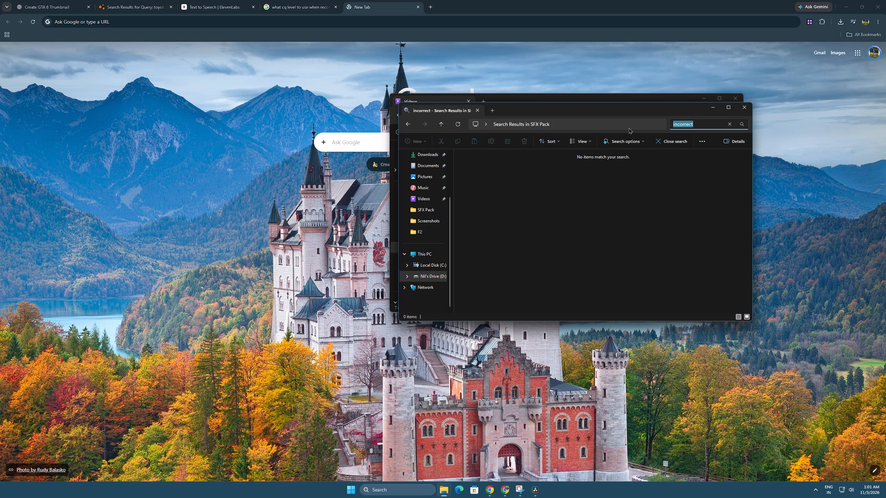
type("correct")
key("Return")
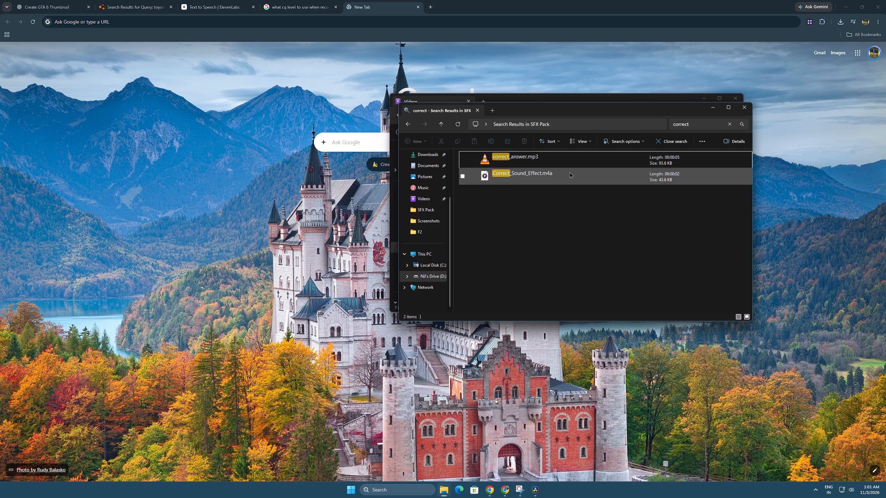
double_click(584, 159)
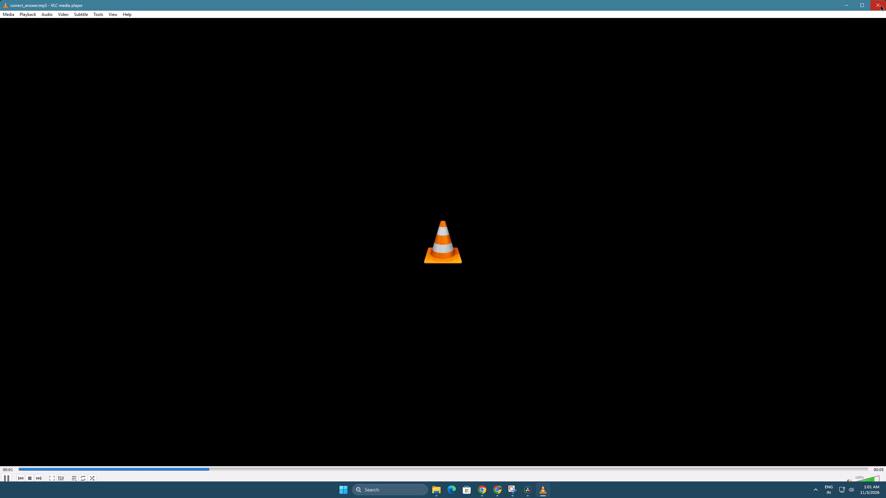
left_click(880, 5)
Return to the Sound4Effects page in Chrome and audition the "Ding correct Sound Effect" and "incorrect wrong" previews.
key("alt+Tab")
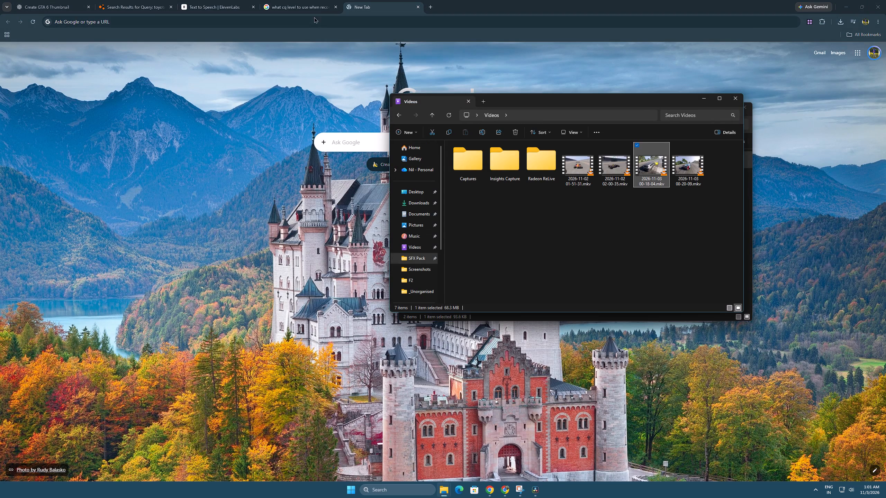
left_click(314, 11)
left_click(197, 0)
left_click(378, 0)
key("alt+Tab")
key("alt+Tab")
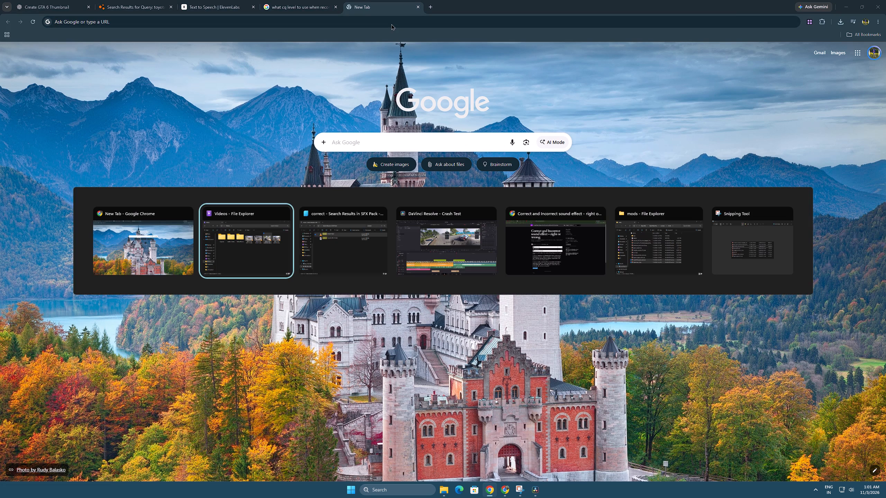
key("alt+Tab")
key("alt+Tab")
key("alt+Tab")
key("alt+Tab")
key("alt+Tab")
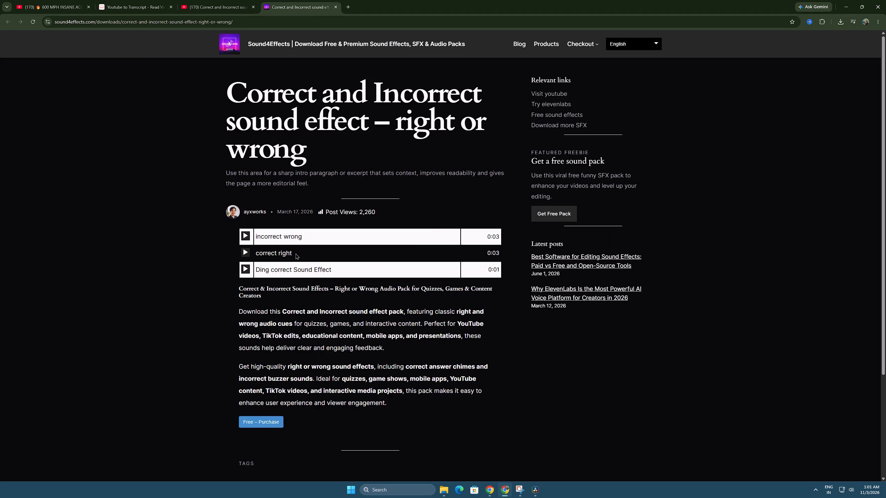
left_click(247, 271)
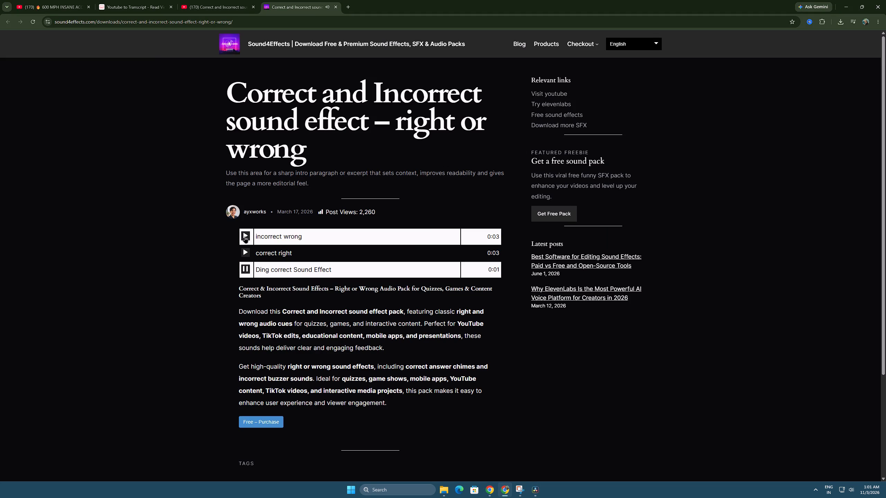
left_click(245, 236)
left_click(402, 239)
Add the free "Correct and Incorrect sound effect – right or wrong" pack to the cart and proceed to checkout.
scroll(360, 283, "down", 4)
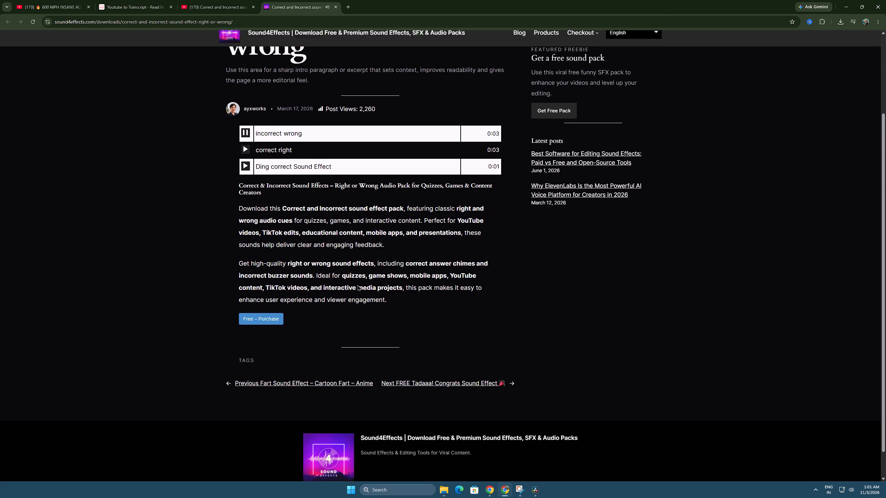
left_click(271, 288)
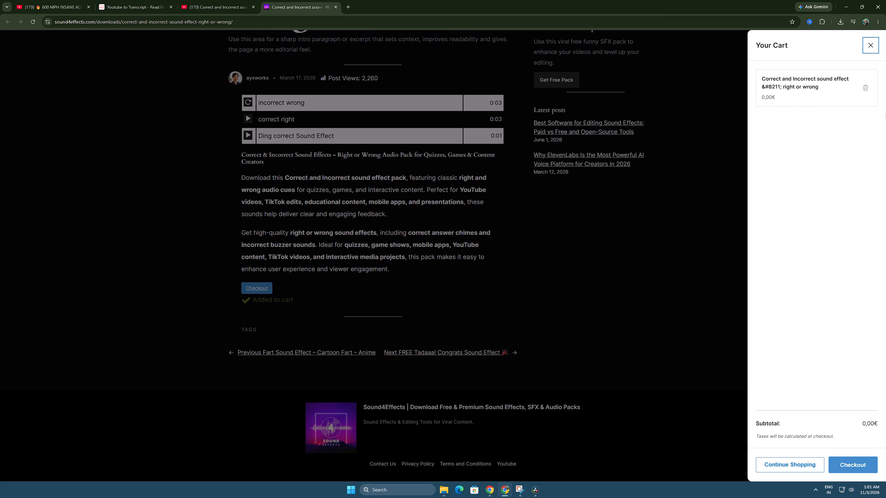
left_click(851, 469)
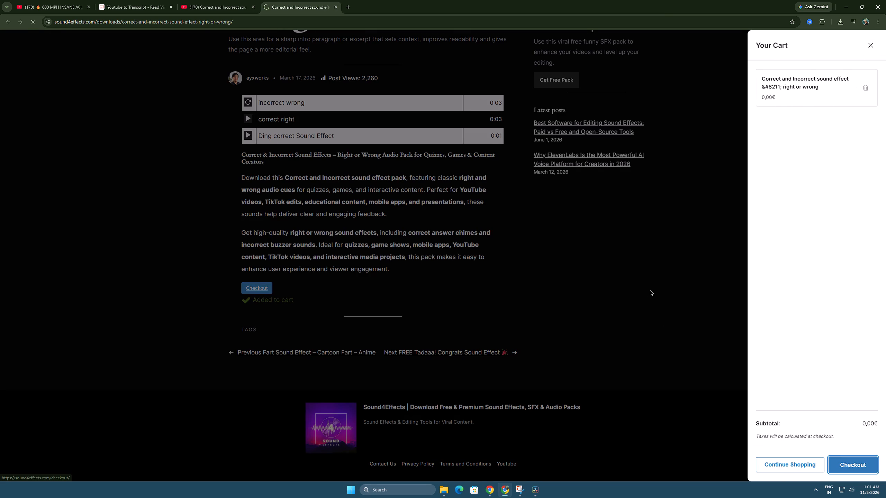
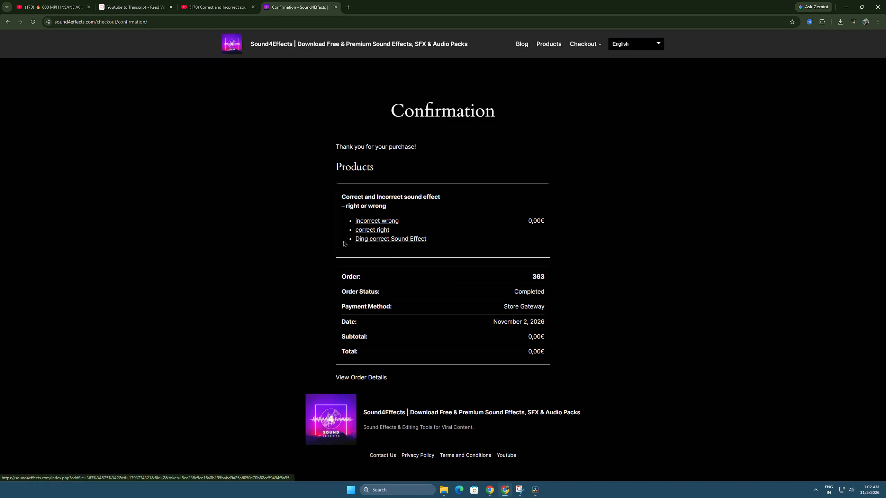
Download the "incorrect wrong" sound and place incorrect-wrong.mp3 on audio track A4 of the DaVinci Resolve timeline, after the pop sounds.
left_click(380, 220)
left_click_drag(783, 37, 689, 90)
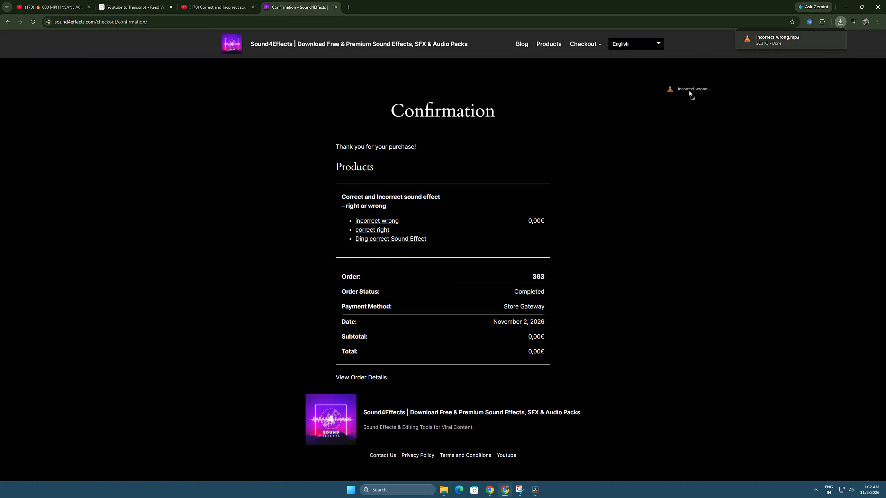
key("alt+Tab")
left_click_drag(689, 90, 677, 326)
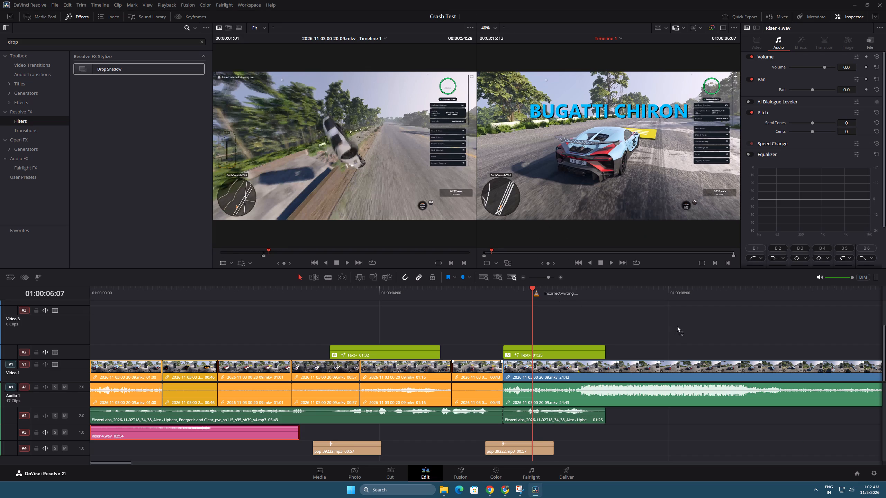
left_click_drag(677, 326, 699, 450)
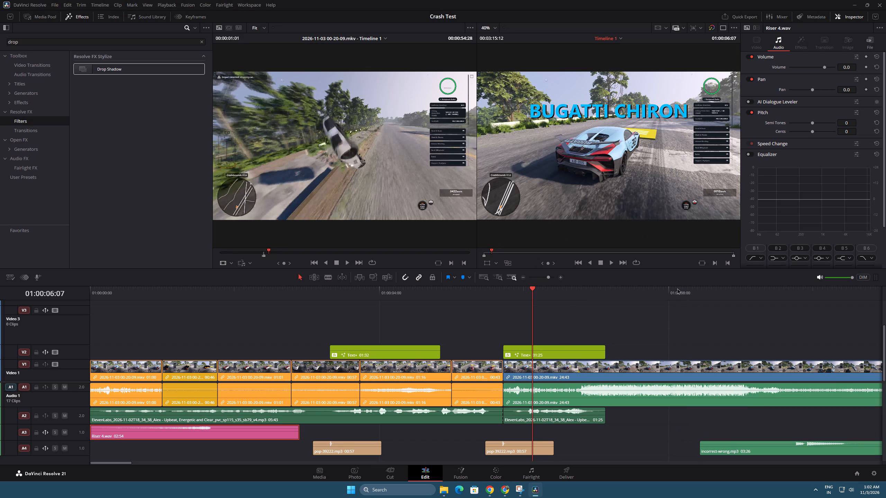
Set the clip color of incorrect-wrong.mp3 to orange.
left_click(731, 452)
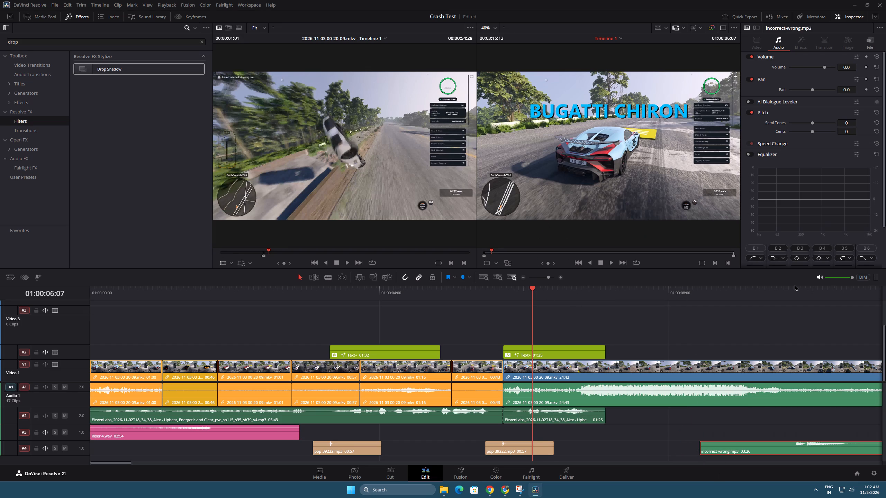
left_click(865, 36)
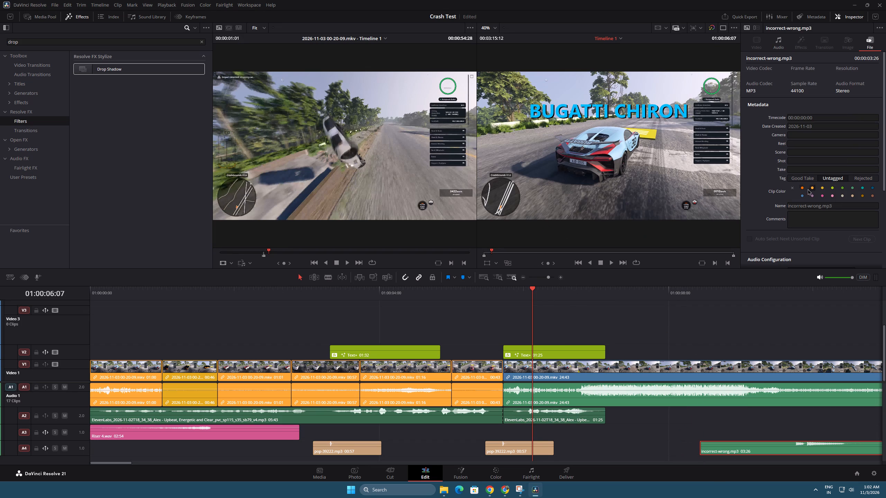
left_click(801, 188)
left_click(810, 186)
left_click(805, 186)
left_click(799, 188)
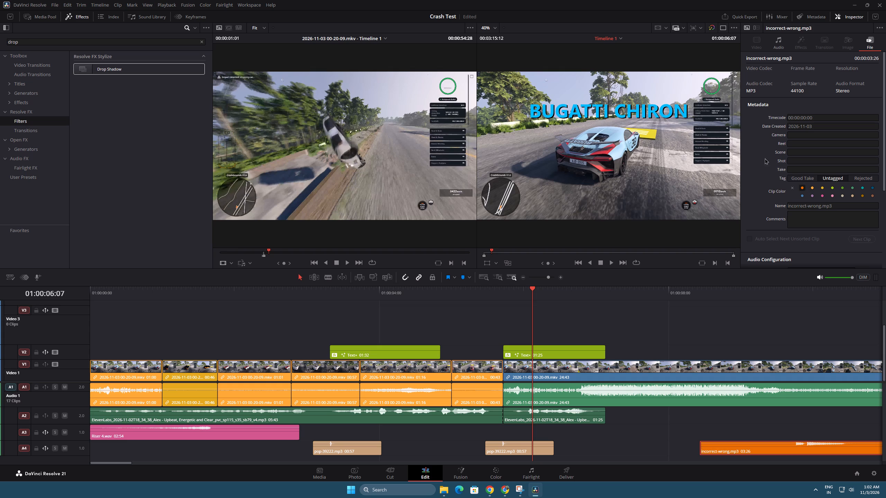
Move incorrect-wrong.mp3 along track A4 to the end of the 24:43 gameplay clip, ending level with the pop sound before the Veyron title.
left_click_drag(546, 276, 542, 277)
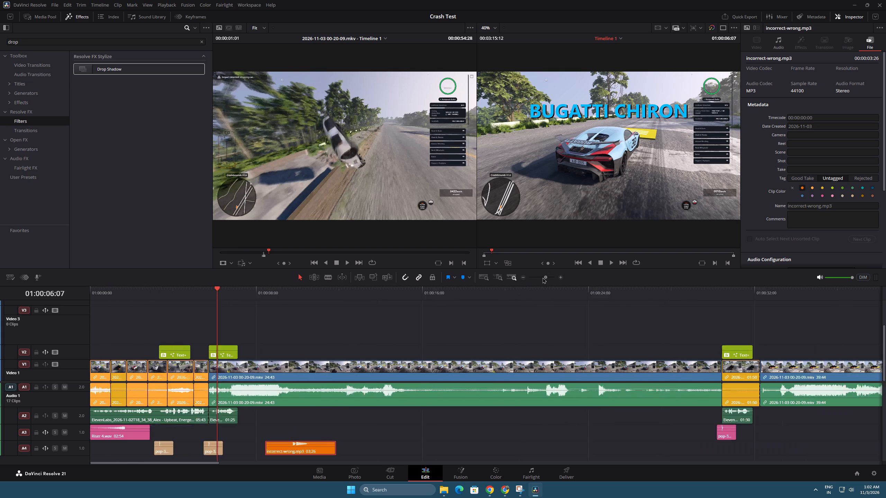
left_click_drag(542, 277, 543, 278)
left_click_drag(151, 451, 213, 452)
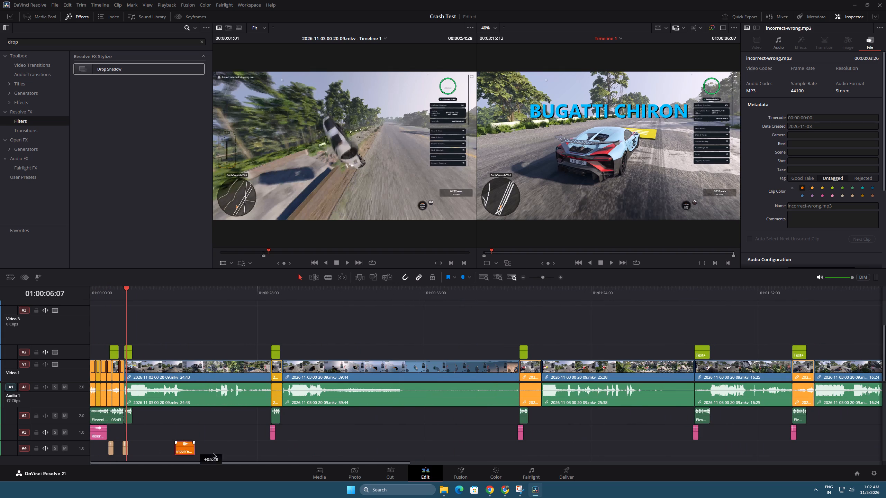
left_click_drag(213, 452, 256, 424)
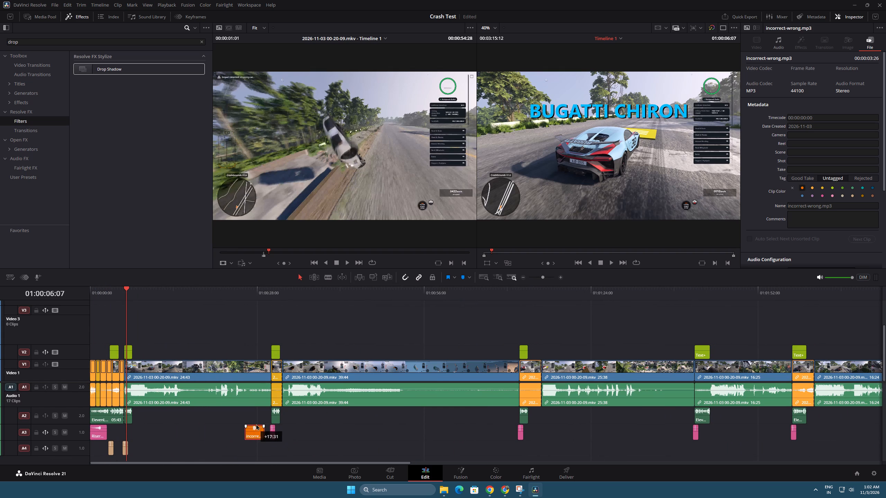
left_click_drag(256, 424, 259, 429)
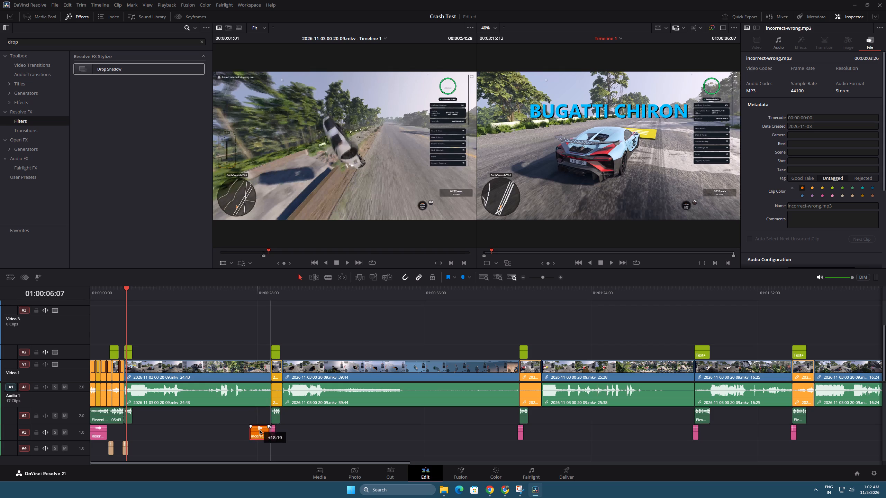
left_click_drag(259, 429, 263, 444)
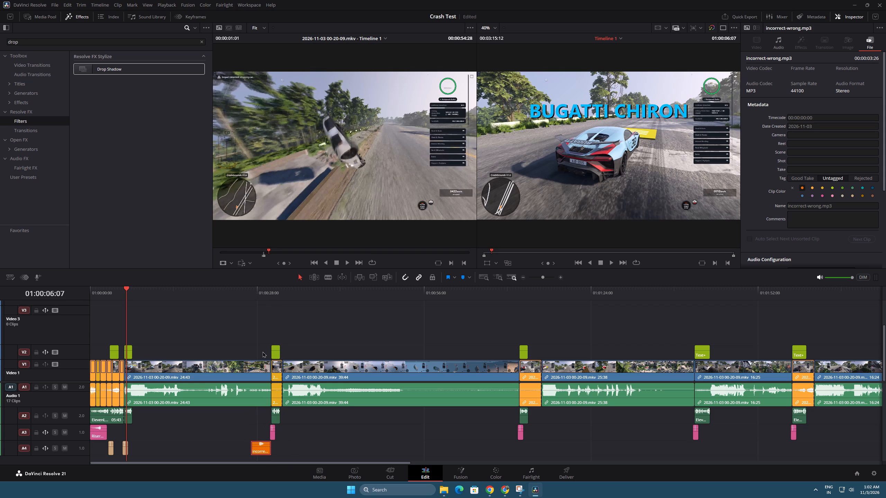
left_click(259, 294)
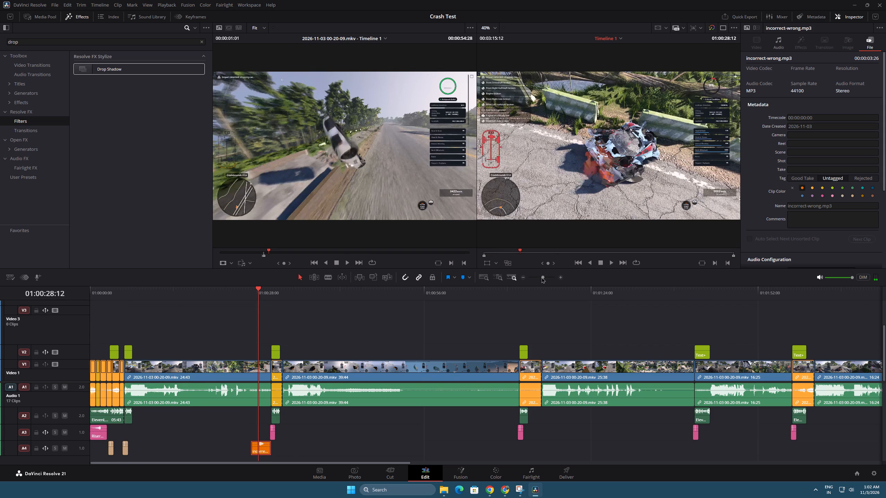
left_click_drag(541, 277, 546, 277)
left_click_drag(509, 450, 528, 450)
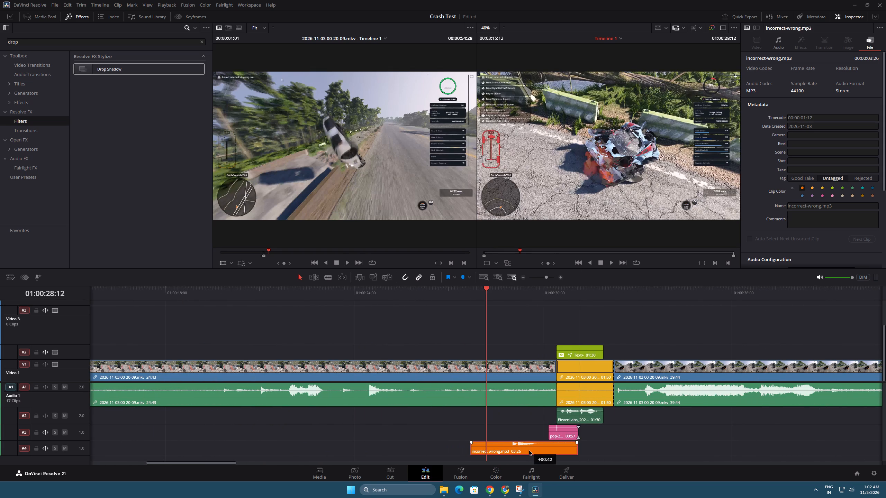
left_click_drag(528, 450, 533, 450)
Play back the area around the incorrect sound and place the playhead at 01:00:28:59, where its waveform starts.
key("space")
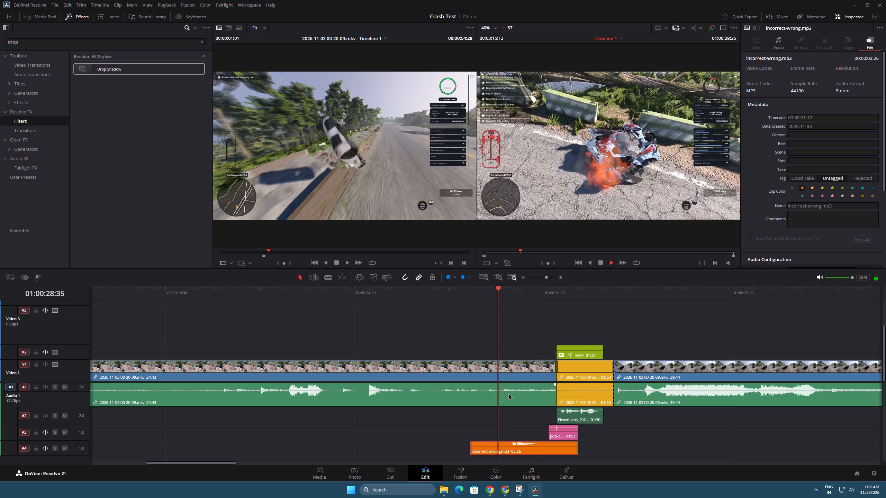
key("space")
left_click(506, 285)
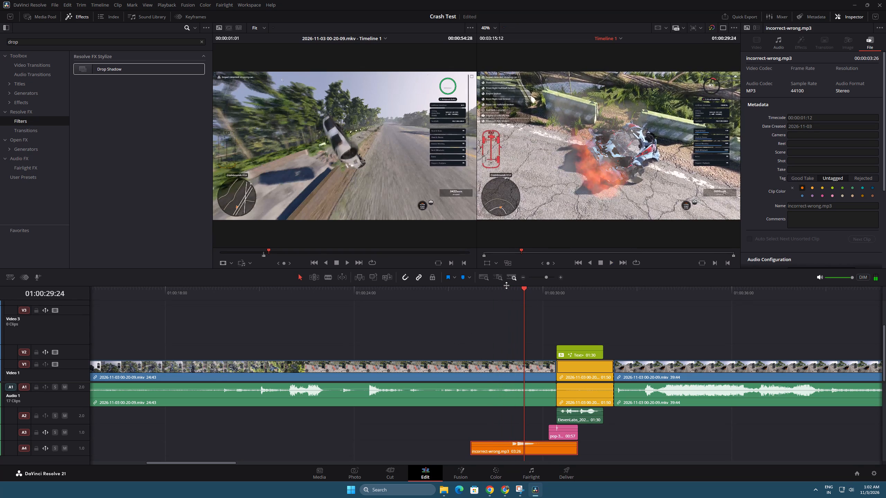
left_click_drag(500, 289, 510, 294)
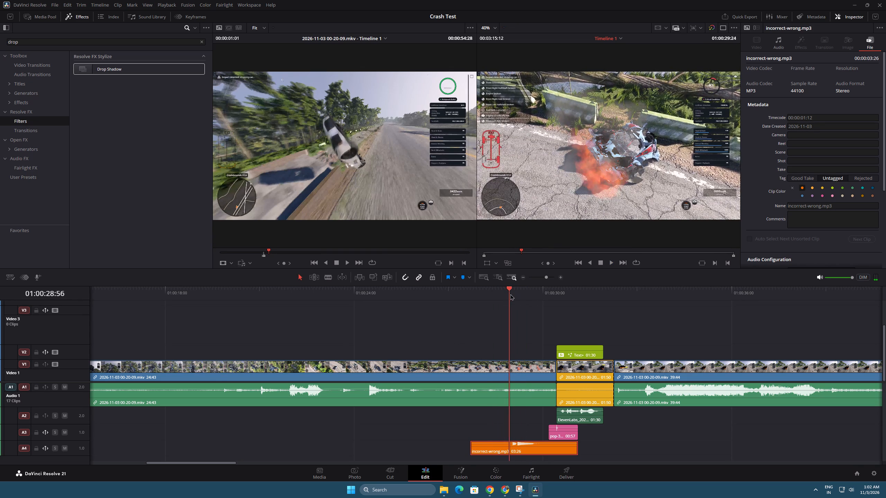
left_click_drag(510, 294, 511, 295)
Switch to Chrome and search Google in a new tab for "red cross png".
key("alt+Tab")
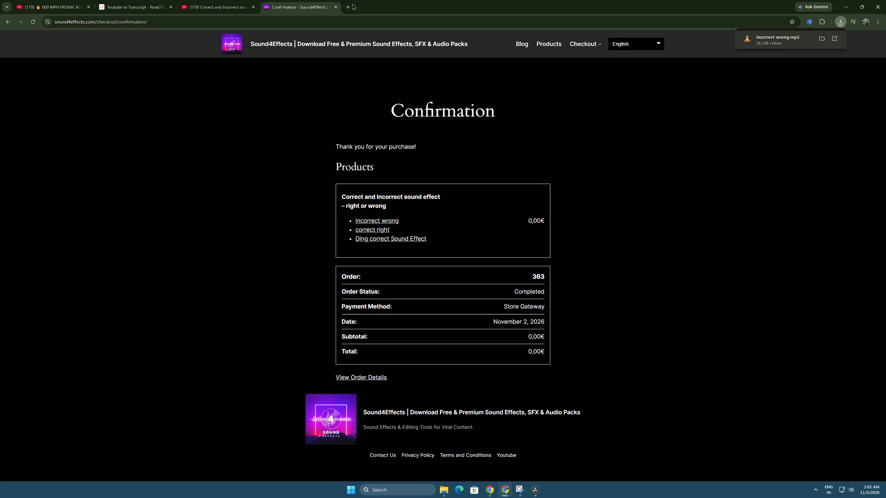
left_click(352, 3)
key("c")
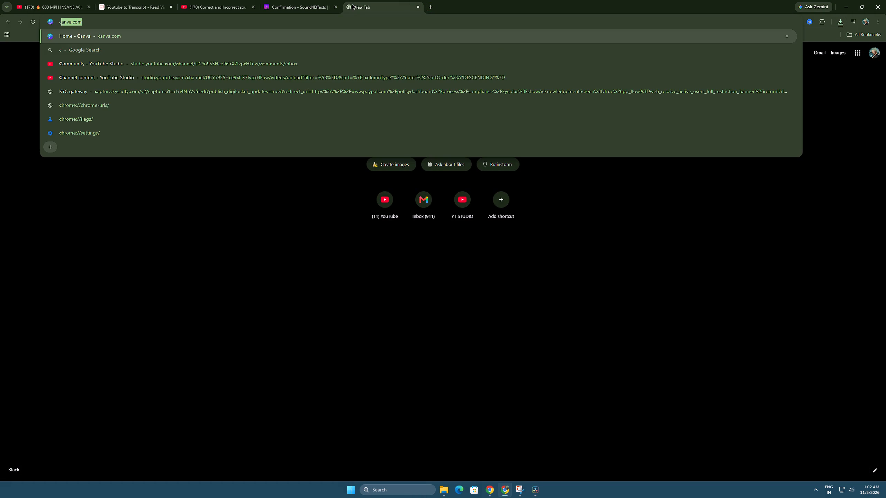
key("BackSpace")
key("BackSpace")
type("red cross pn")
key("g")
key("Return")
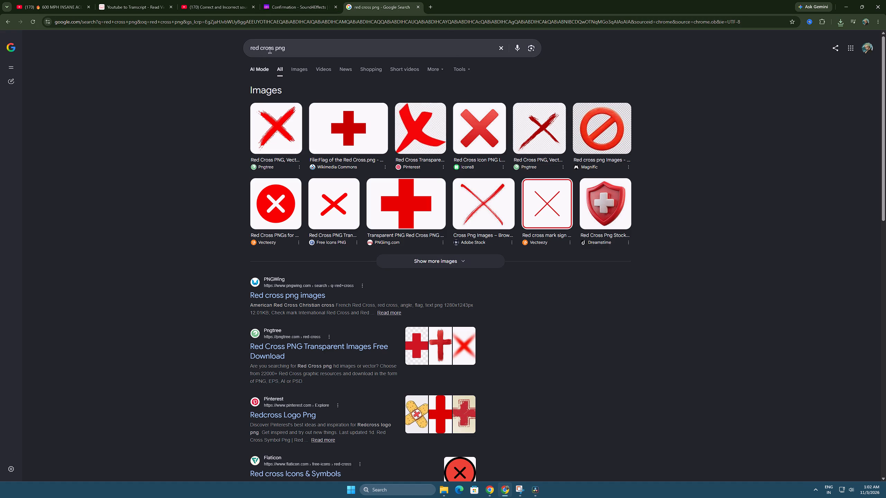
Open the PNGWing red cross results and choose the 600x592px hand-drawn red x illustration.
left_click(304, 292)
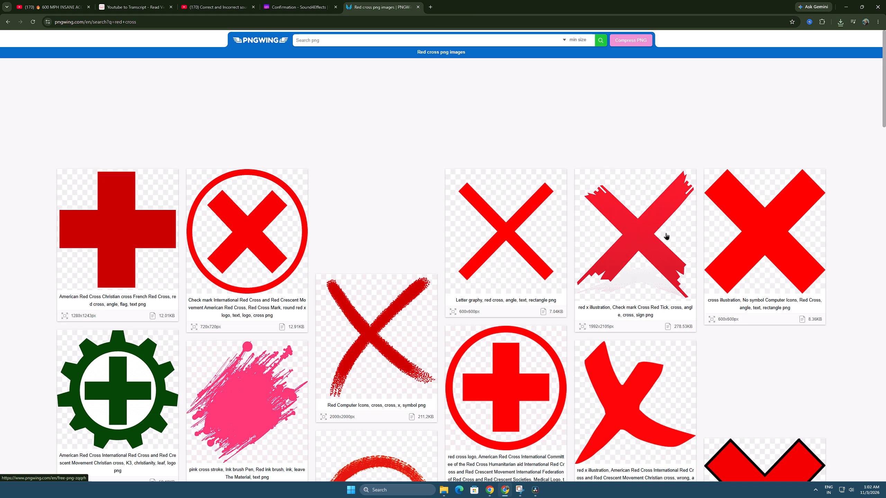
scroll(539, 223, "down", 5)
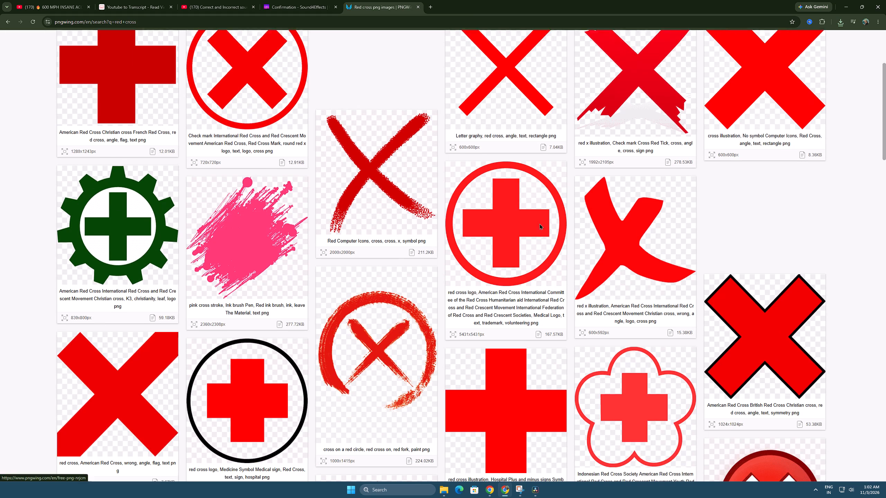
scroll(486, 304, "down", 4)
scroll(514, 292, "up", 5)
left_click(615, 282)
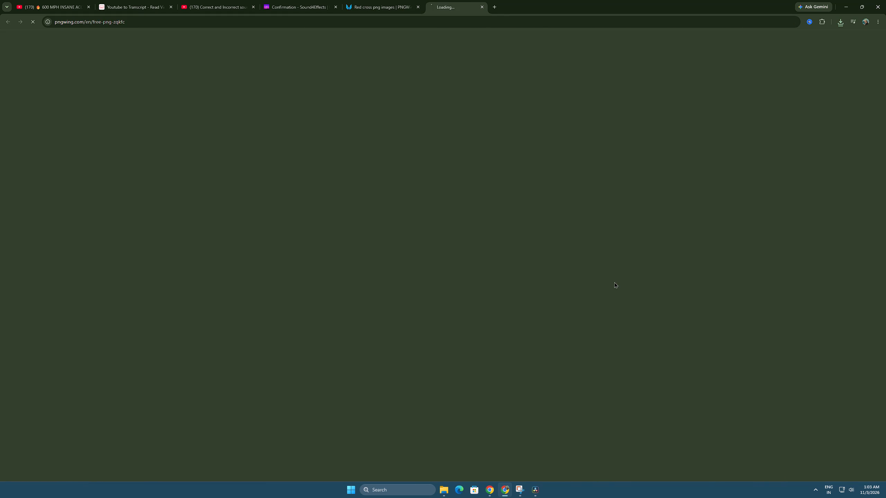
Download the red x illustration PNG, completing the character-order verification.
scroll(423, 338, "down", 7)
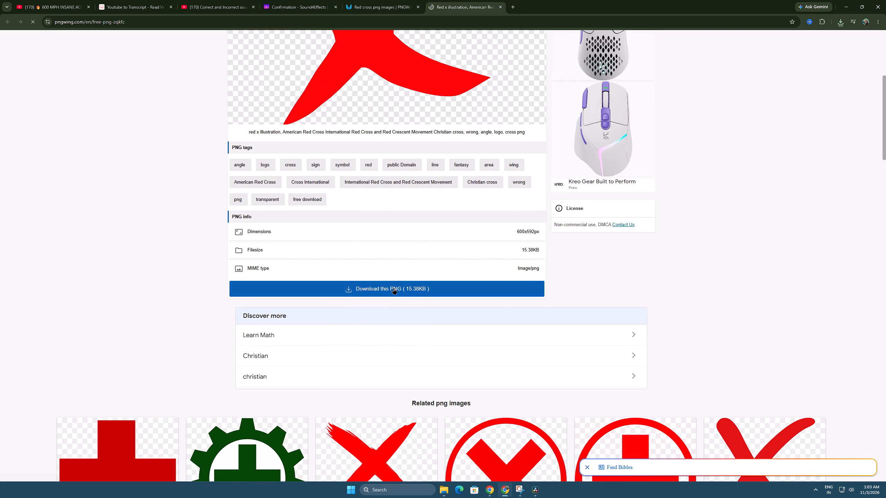
left_click(394, 287)
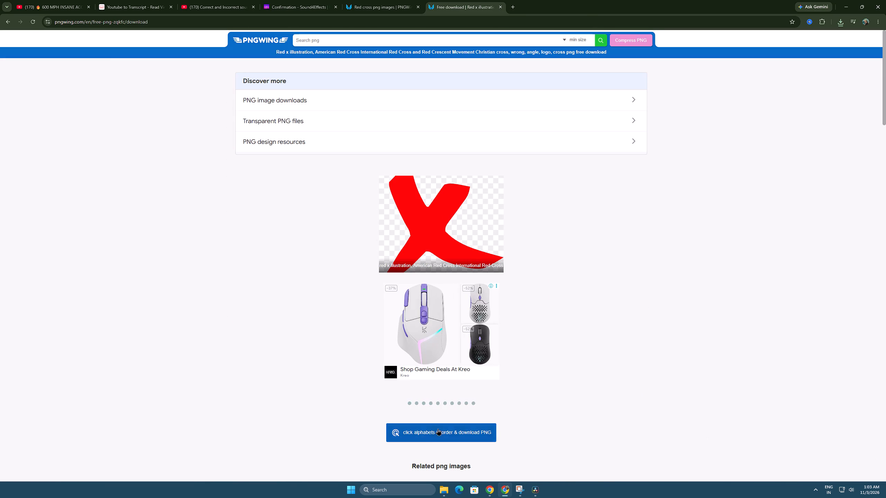
left_click(438, 428)
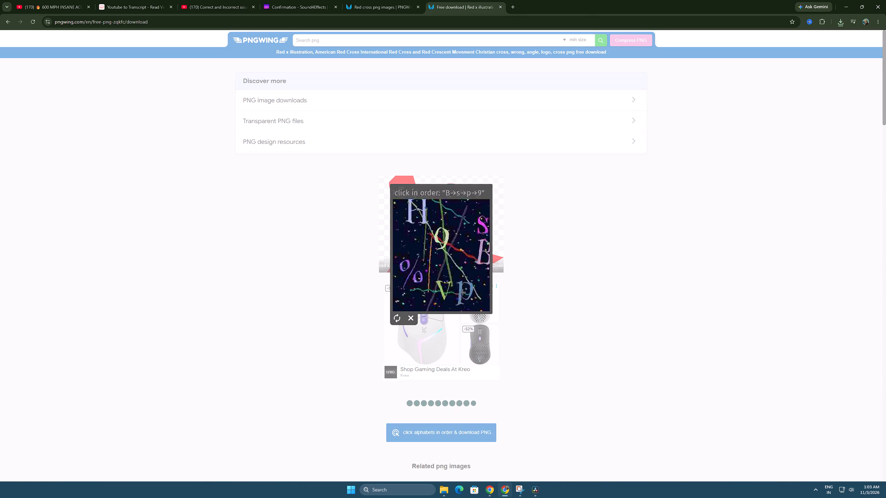
left_click(485, 257)
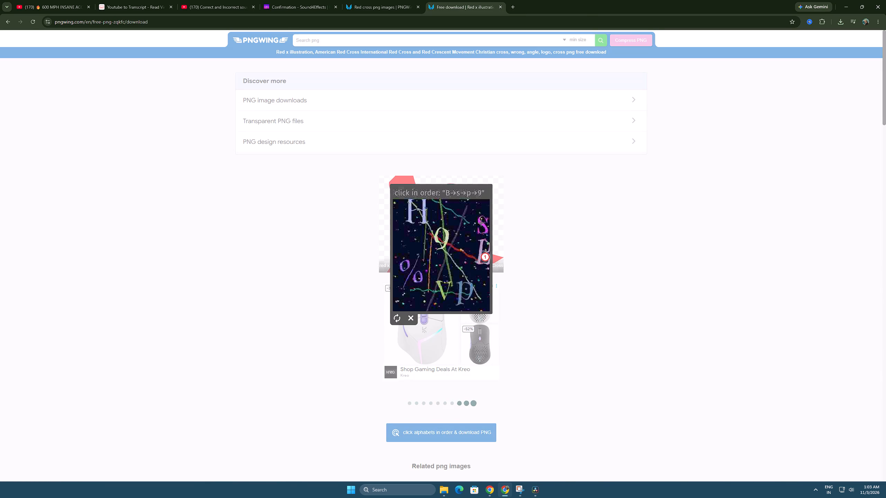
left_click(481, 223)
left_click(467, 292)
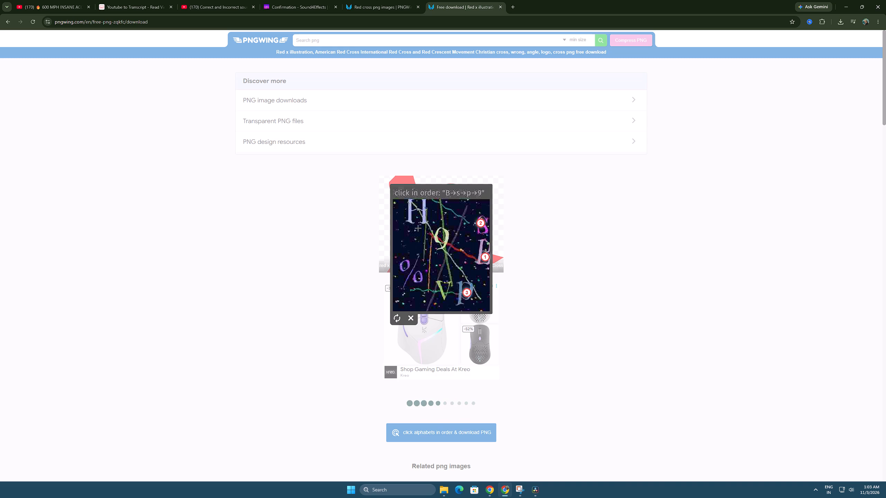
left_click(447, 237)
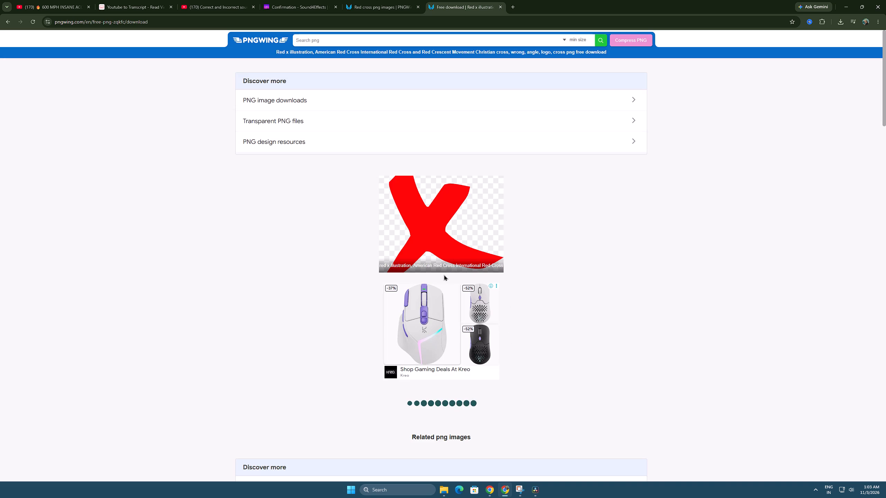
Bring the downloaded pngwing.com.png into the DaVinci Resolve timeline on track V3, starting level with incorrect-wrong.mp3.
left_click_drag(771, 38, 712, 120)
key("alt+Tab")
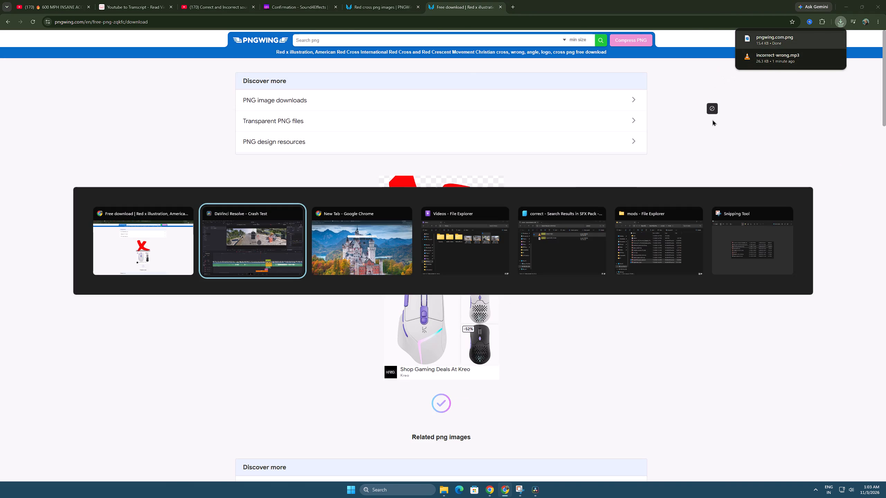
left_click_drag(712, 120, 475, 341)
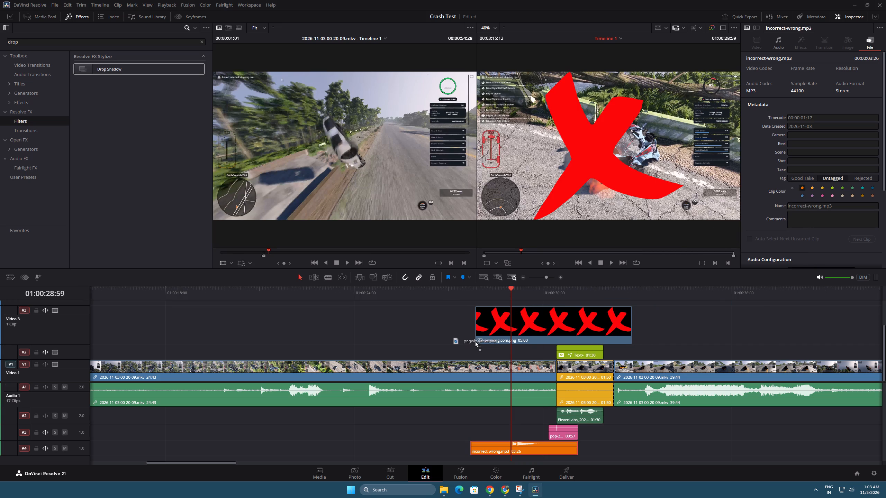
left_click_drag(475, 341, 470, 341)
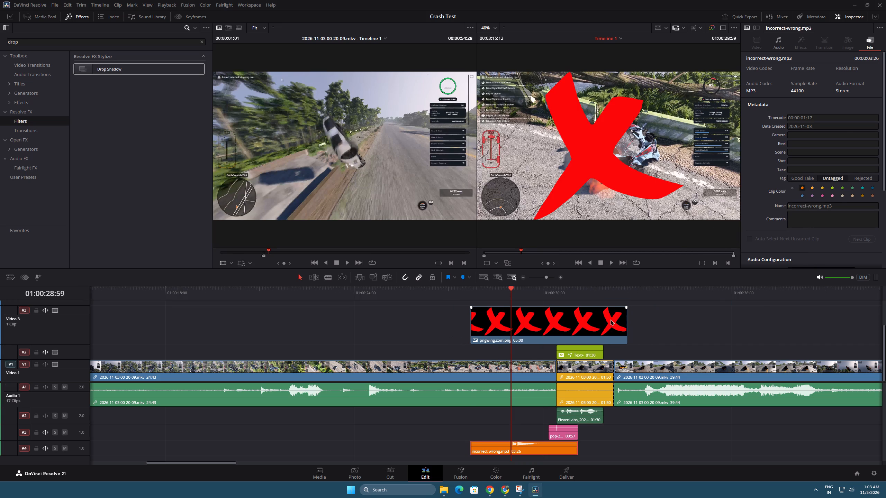
Move the red cross image to start at the playhead and trim its end to the start of the Veyron title, 01:27 long.
left_click_drag(533, 319, 575, 326)
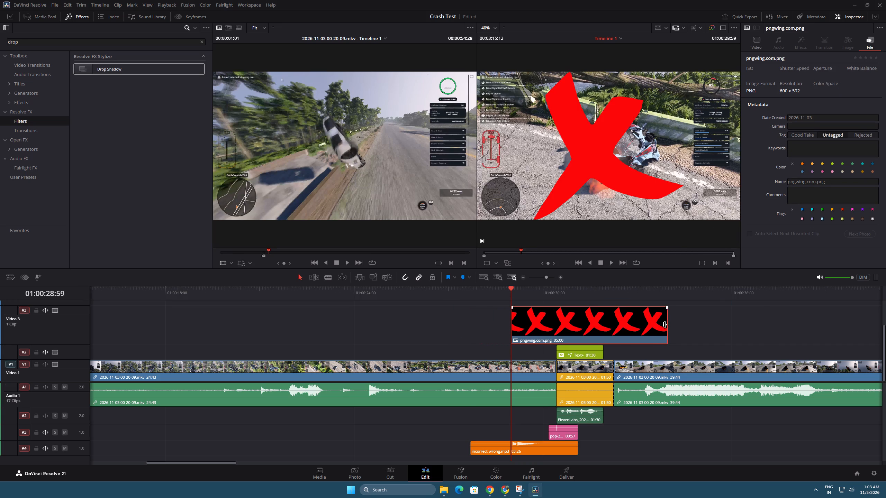
left_click_drag(666, 324, 578, 322)
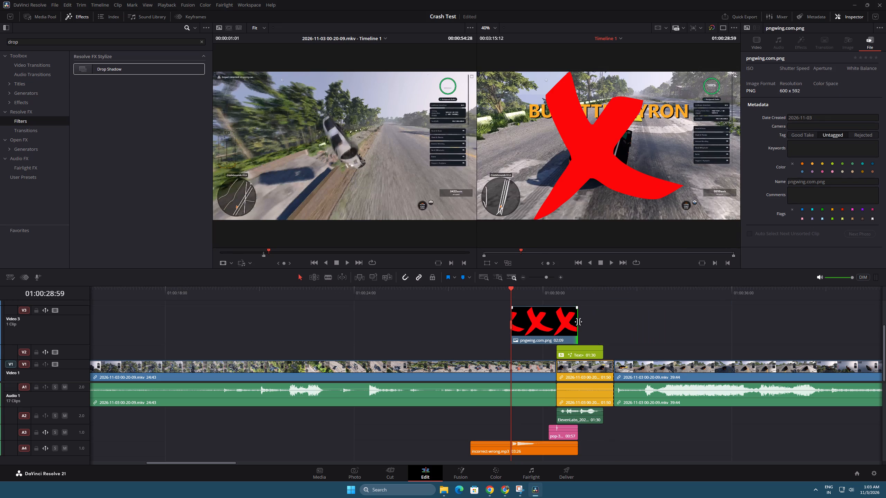
left_click_drag(578, 322, 559, 321)
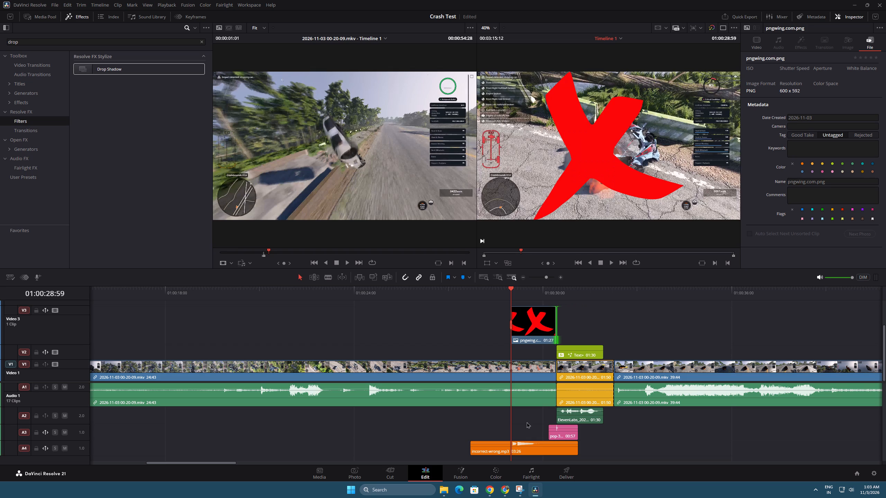
Trim the end of incorrect-wrong.mp3 to line up with the end of the red cross image.
left_click_drag(577, 450, 552, 450)
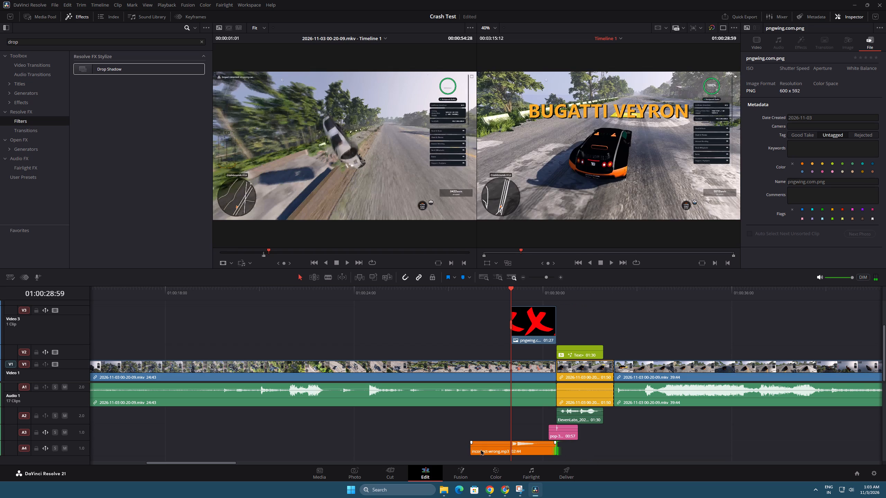
Trim the starts of incorrect-wrong.mp3 and the red cross image to line up with each other, making both clips 01:35 long.
left_click_drag(473, 447, 510, 452)
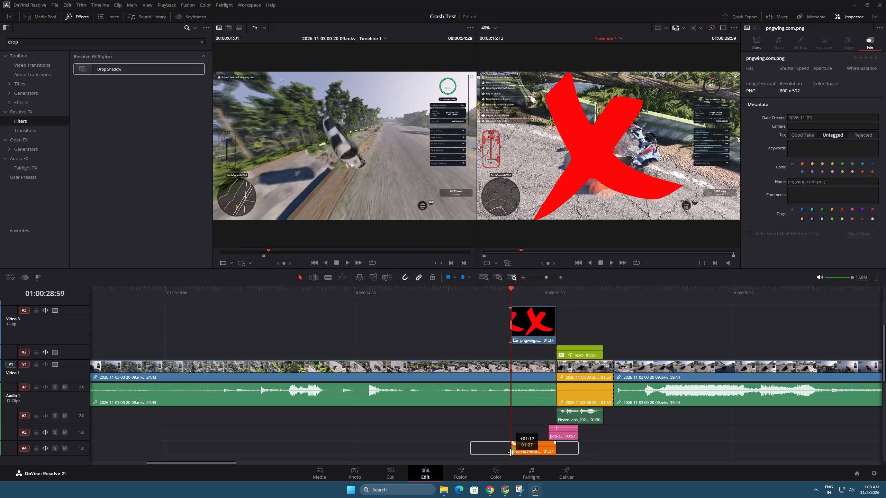
left_click_drag(510, 452, 507, 453)
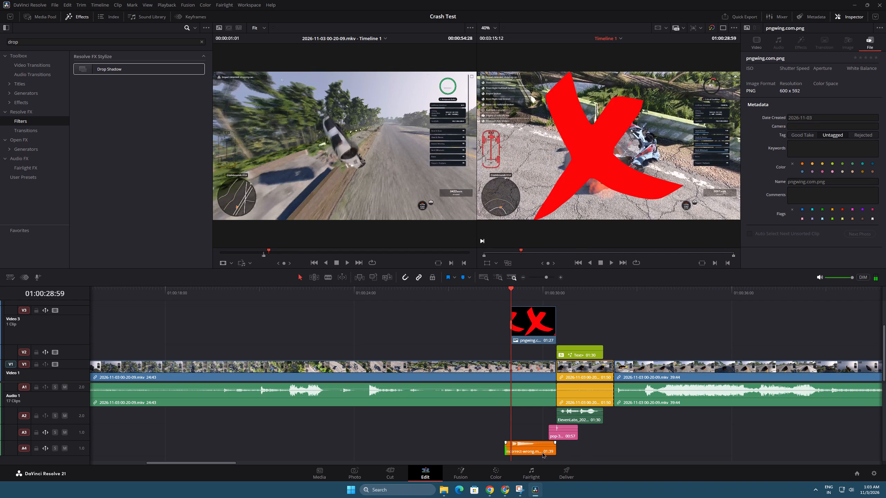
left_click(539, 451)
left_click(537, 323, "ctrl")
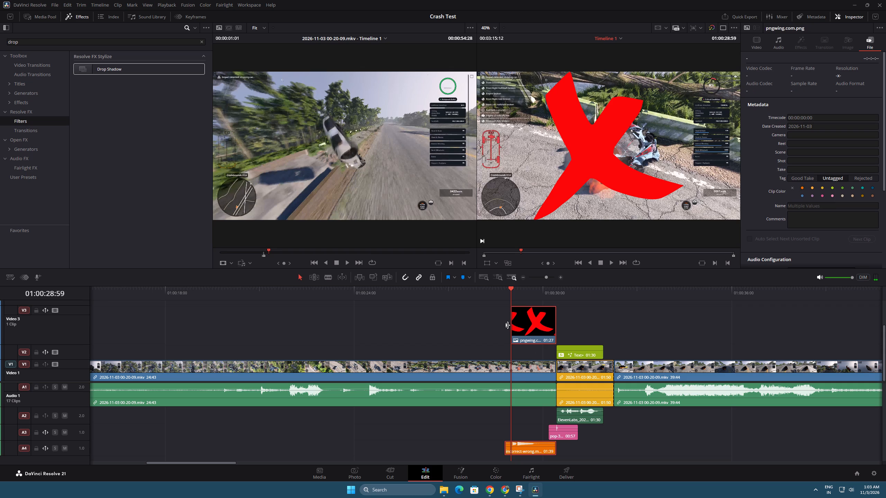
left_click_drag(512, 326, 507, 328)
left_click_drag(502, 448, 506, 448)
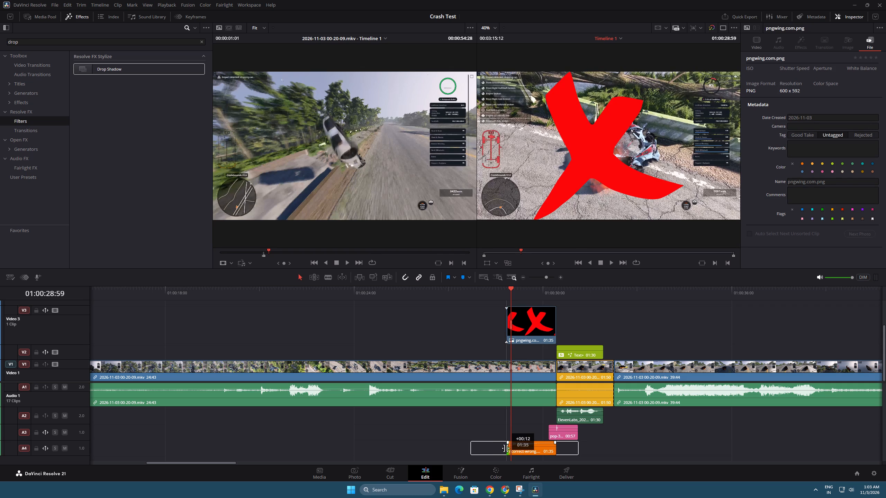
Scale the red cross image to zoom 0.300 and raise it to position Y 272.
left_click(526, 332)
left_click(746, 47)
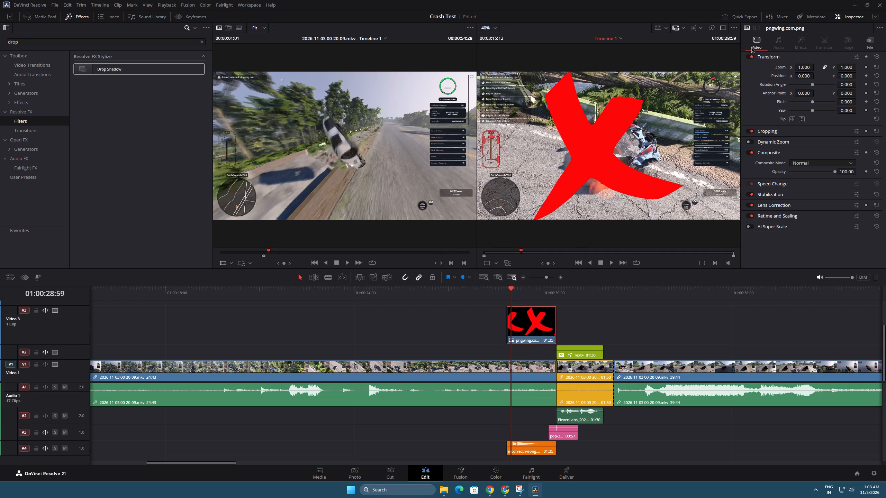
left_click(754, 46)
left_click_drag(801, 70, 779, 69)
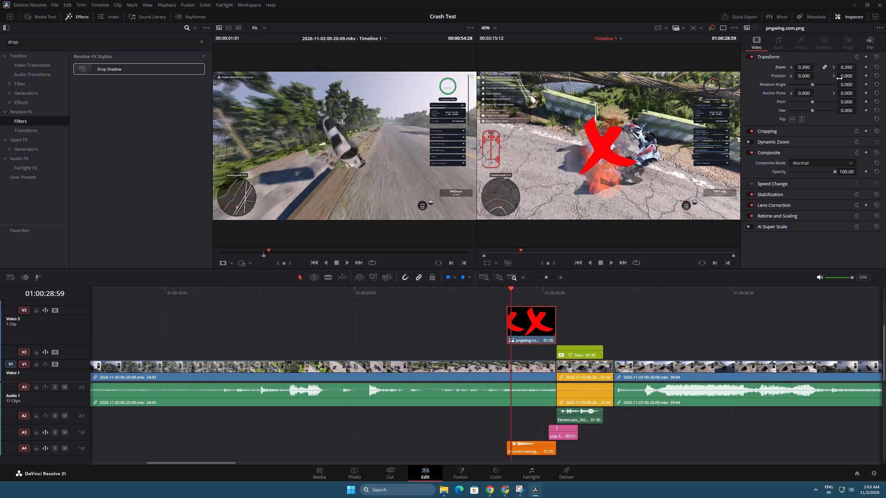
left_click_drag(841, 79, 497, 258)
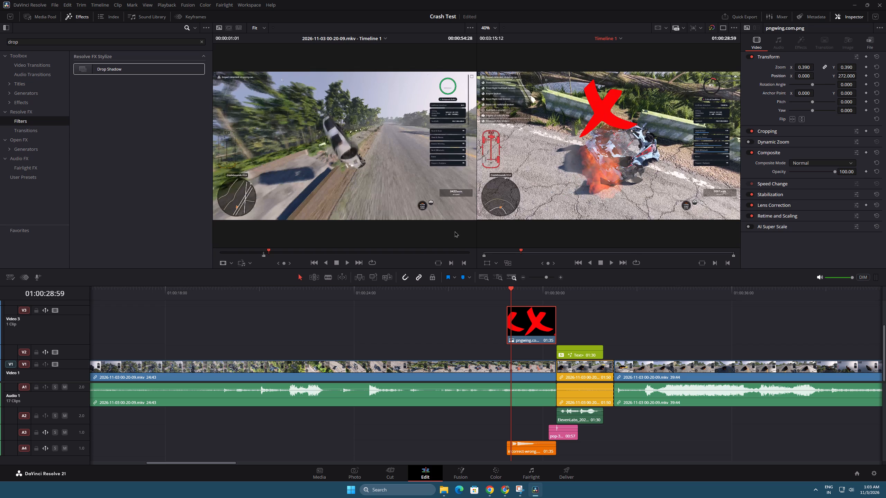
left_click_drag(803, 68, 795, 66)
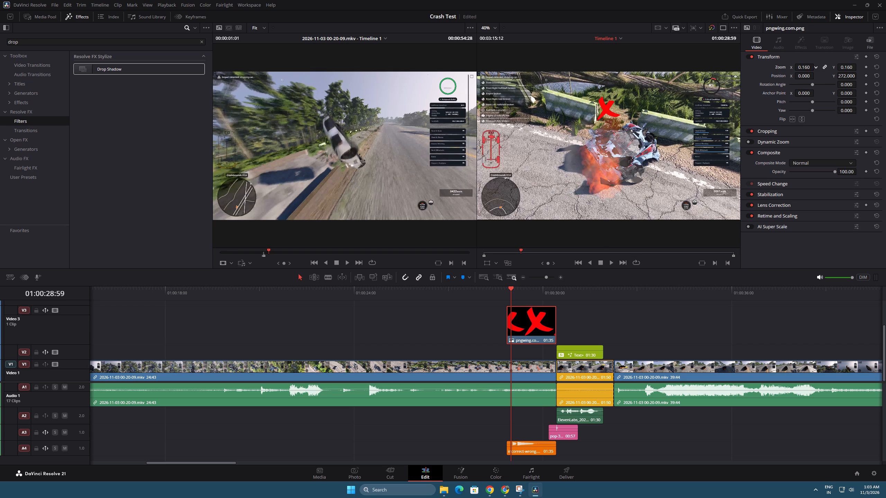
left_click_drag(795, 66, 799, 68)
Apply Drop Shadow to the red cross image with shadow strength 1.000 and blur 0.326, and play back the result.
left_click_drag(181, 70, 510, 301)
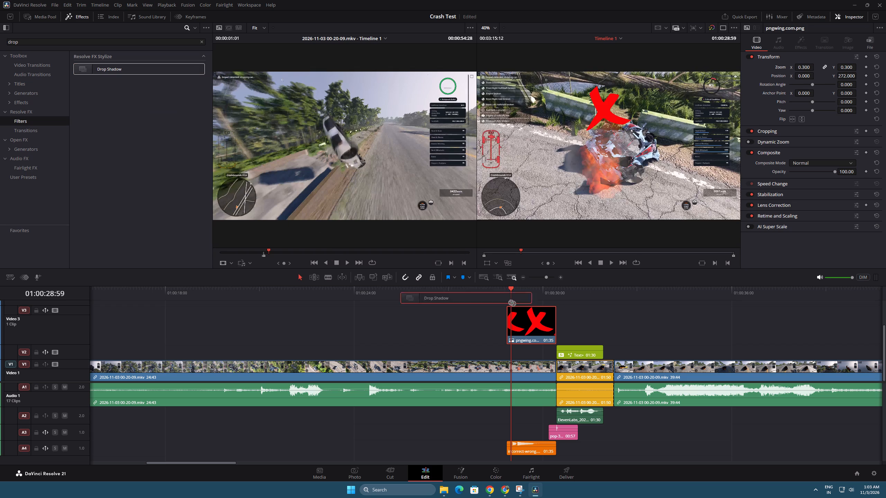
left_click_drag(510, 301, 540, 319)
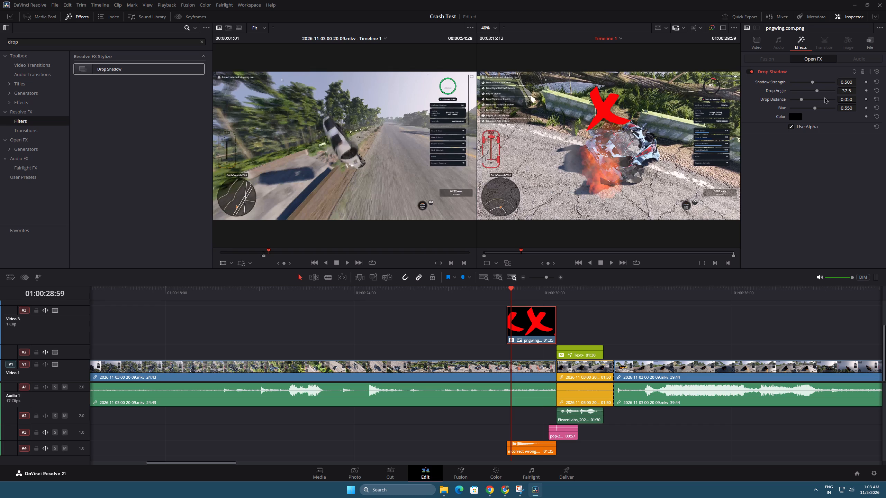
left_click_drag(812, 82, 852, 82)
left_click_drag(815, 109, 805, 108)
left_click(500, 287)
key("space")
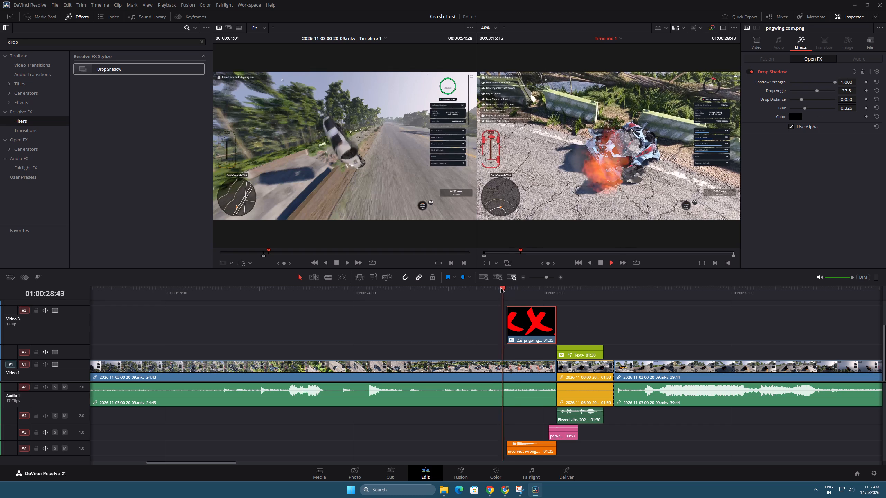
key("space")
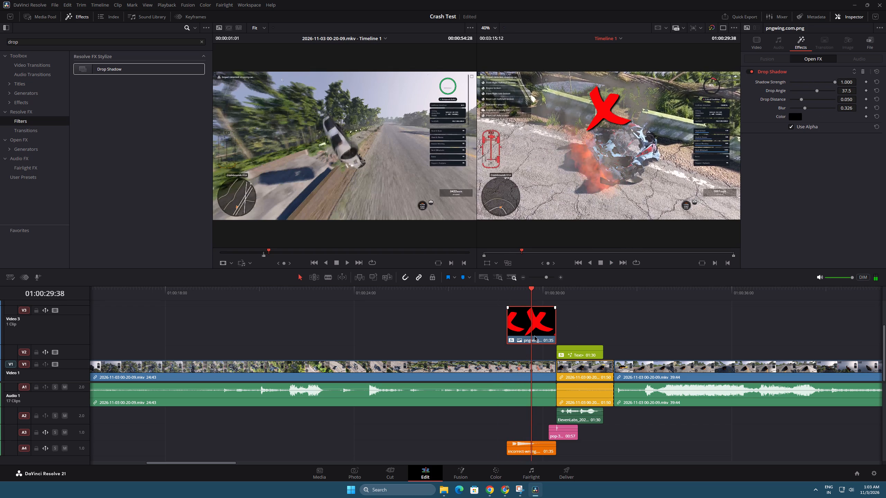
Link the red cross image on V3 with the incorrect-wrong.mp3 clip on A4.
left_click(534, 328)
left_click(534, 450, "ctrl")
right_click(535, 450)
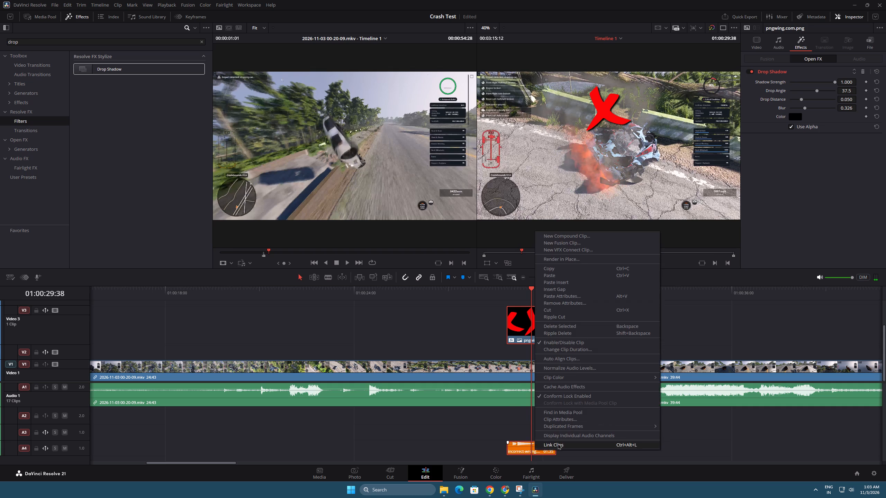
left_click(558, 444)
left_click(599, 455)
Copy the linked cross and sound pair to the end of the 39:44 Veyron run, just before the following title, and play it.
left_click(543, 452)
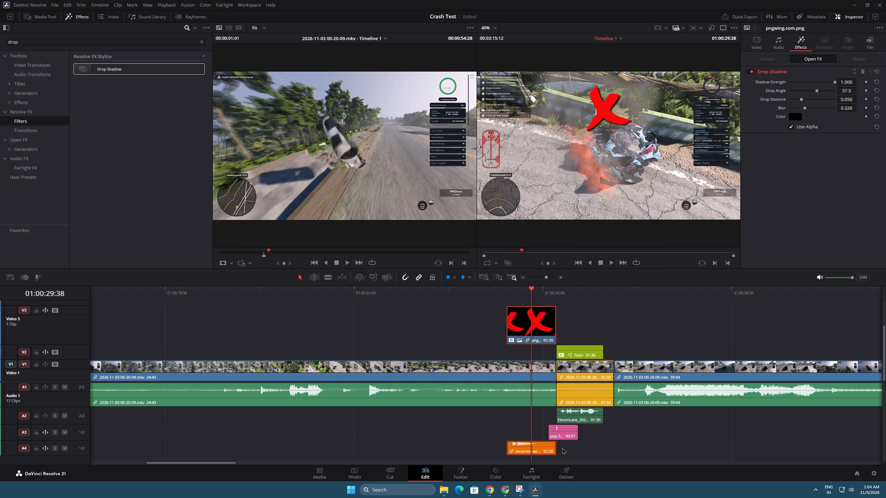
key("ctrl+c")
left_click_drag(593, 290, 590, 290)
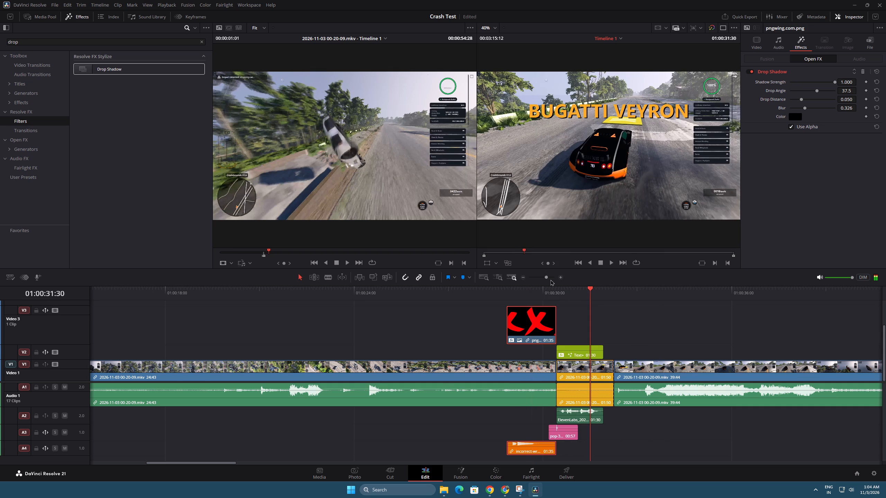
left_click(544, 278)
left_click_drag(418, 292, 423, 291)
key("ctrl+v")
left_click_drag(425, 332, 430, 333)
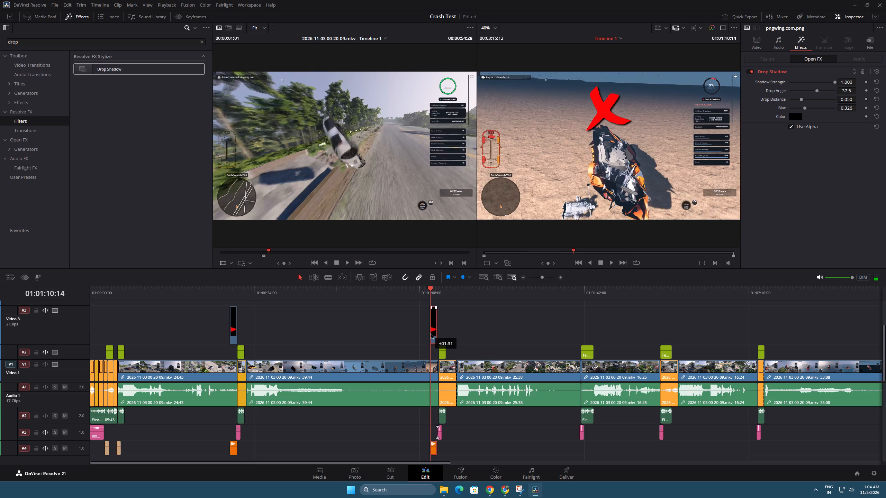
left_click_drag(430, 333, 431, 333)
key("space")
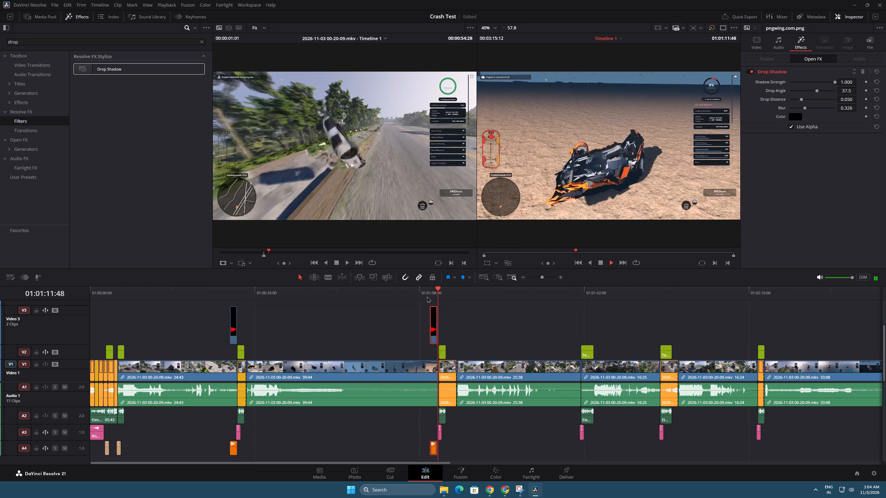
Paste the cross and sound pair at the end of the 25:38 run, ending at the start of the Porsche 911 GT3 RS title.
left_click_drag(561, 285, 567, 287)
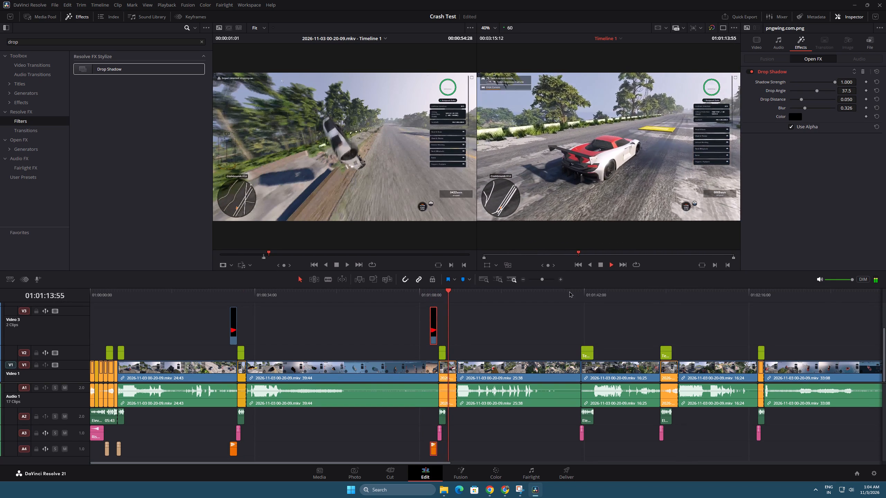
left_click(569, 291)
left_click(541, 279)
key("space")
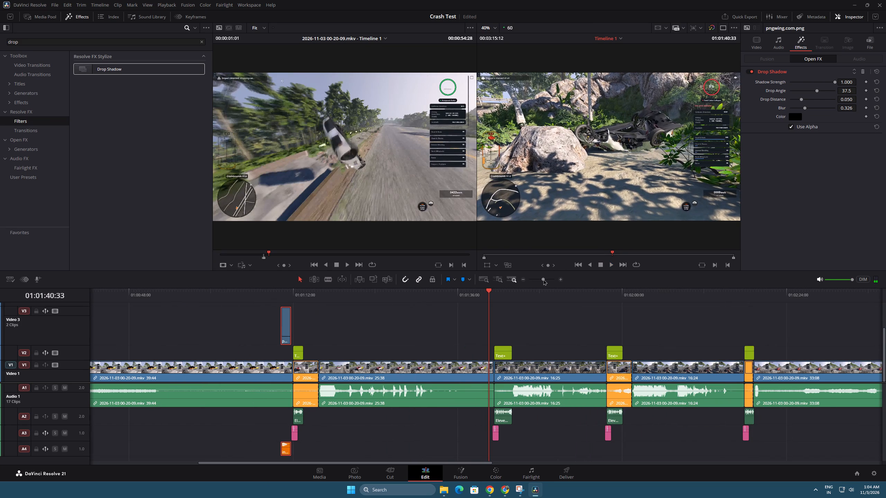
key("ctrl+v")
left_click_drag(492, 329, 488, 329)
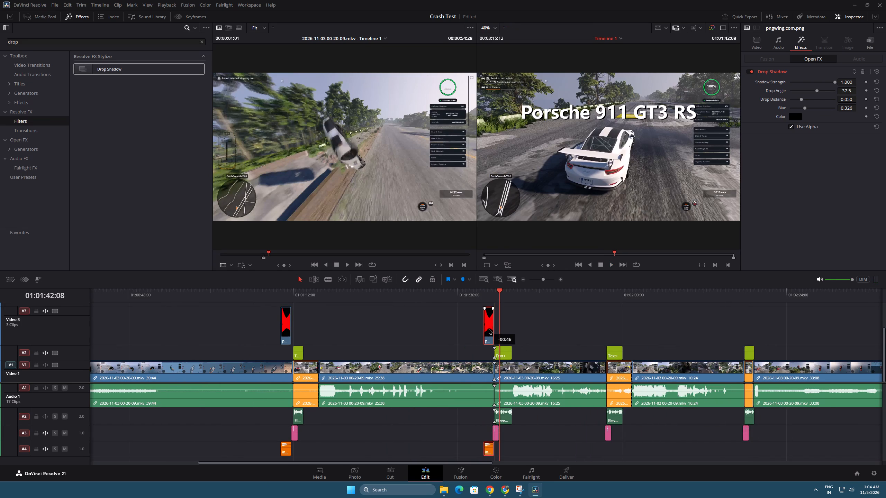
left_click_drag(488, 329, 487, 329)
Paste the cross and sound pair at the end of the 16:25 Porsche run, ending where the following title starts.
left_click_drag(509, 286, 508, 289)
left_click_drag(516, 290, 589, 299)
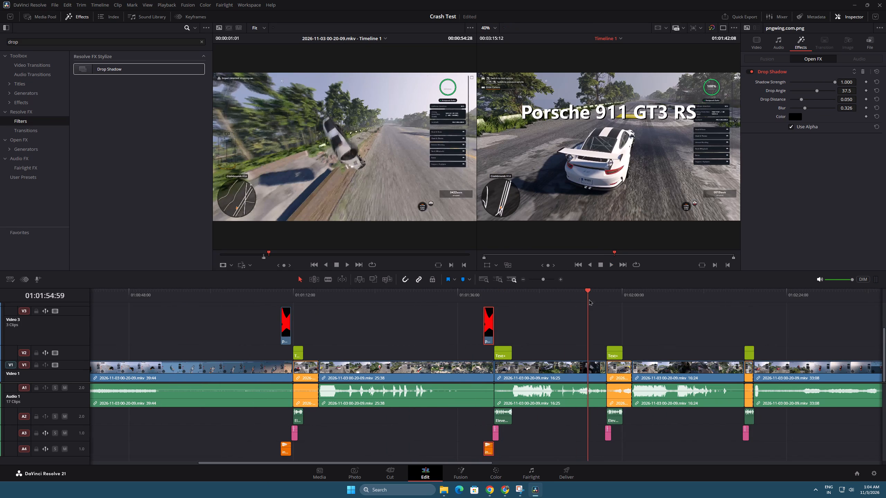
left_click_drag(589, 299, 594, 303)
key("ctrl+v")
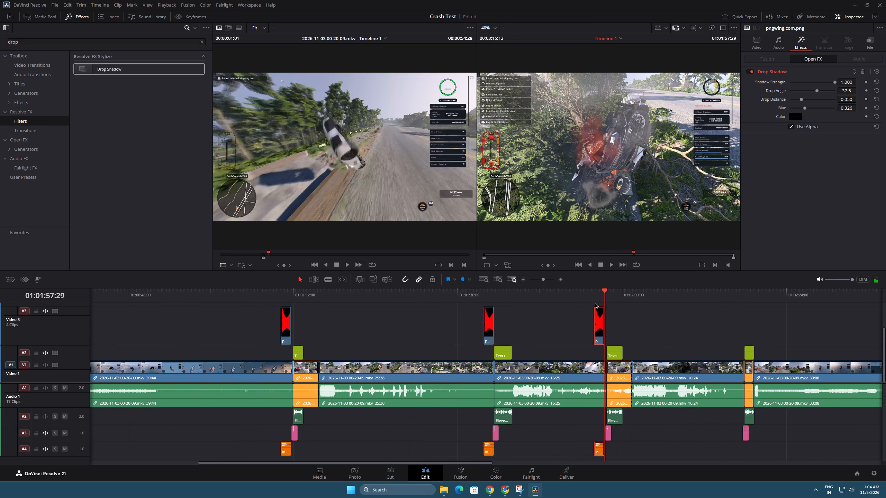
left_click_drag(541, 281, 540, 281)
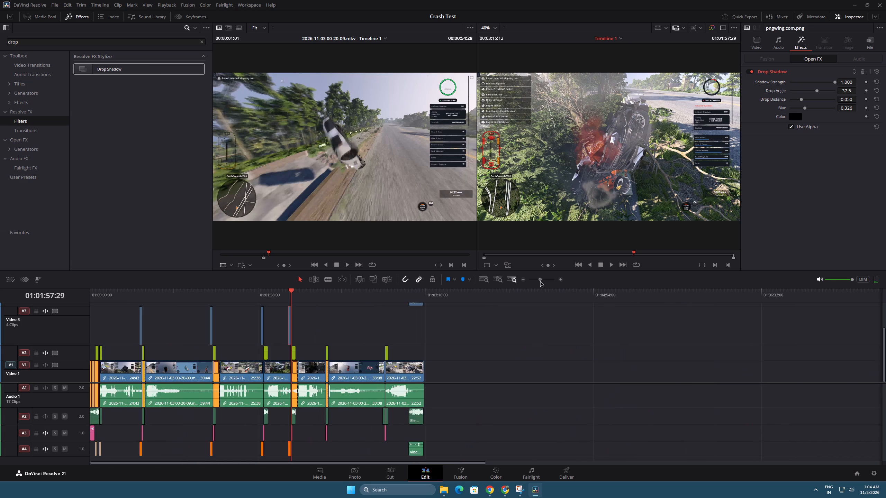
left_click_drag(540, 281, 545, 283)
left_click_drag(476, 322, 481, 323)
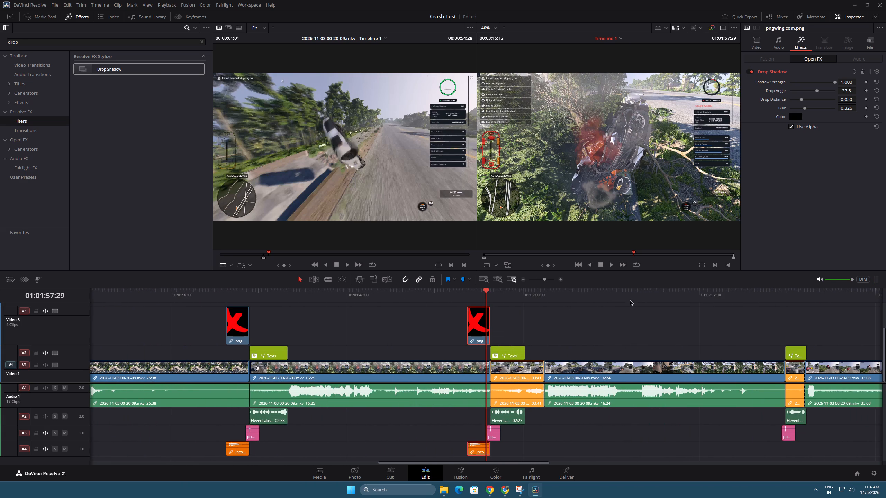
Paste the cross and sound pair at the end of the 16:24 run, ending where the following title starts.
left_click(753, 293)
key("ctrl+v")
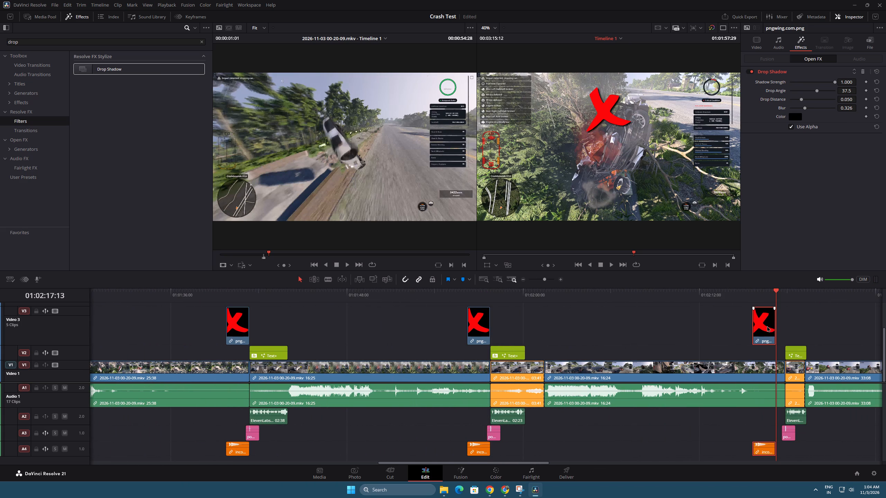
left_click_drag(766, 326, 774, 326)
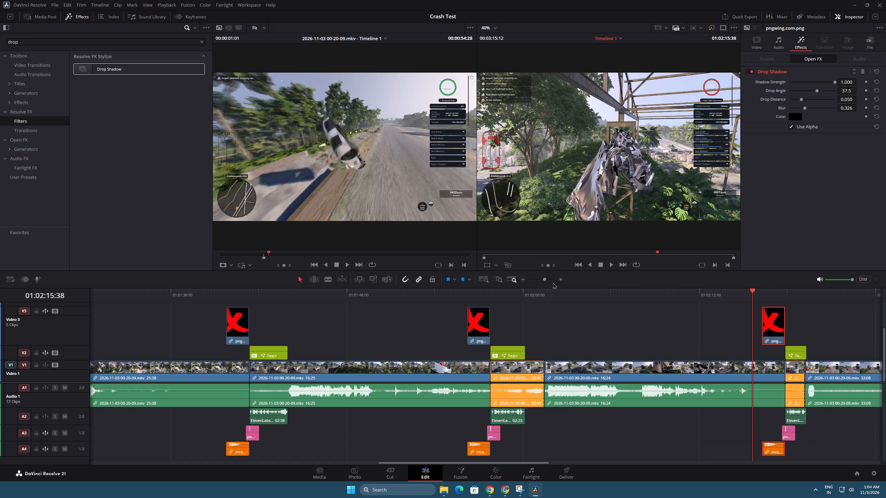
Paste the cross and sound pair at the end of the 33:08 run, ending where the last title starts.
left_click_drag(594, 286, 727, 291)
left_click_drag(724, 290, 885, 293)
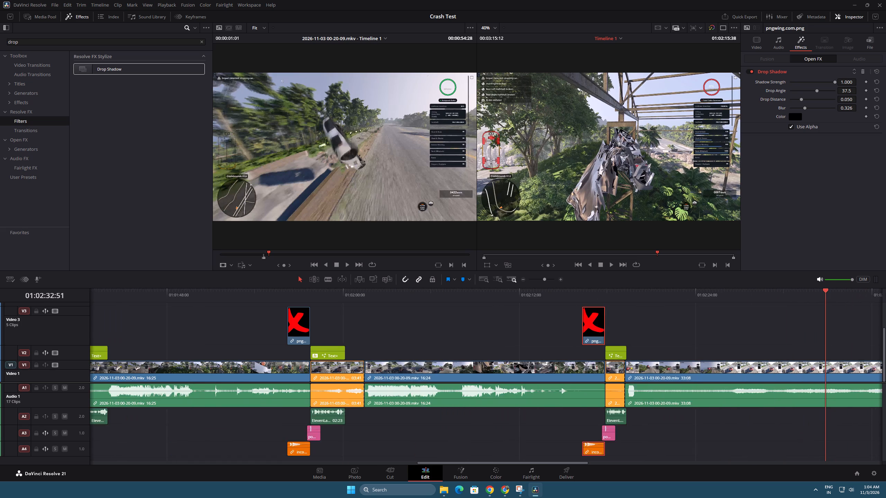
left_click_drag(885, 293, 665, 320)
key("ctrl+v")
left_click_drag(670, 331, 691, 333)
left_click(546, 281)
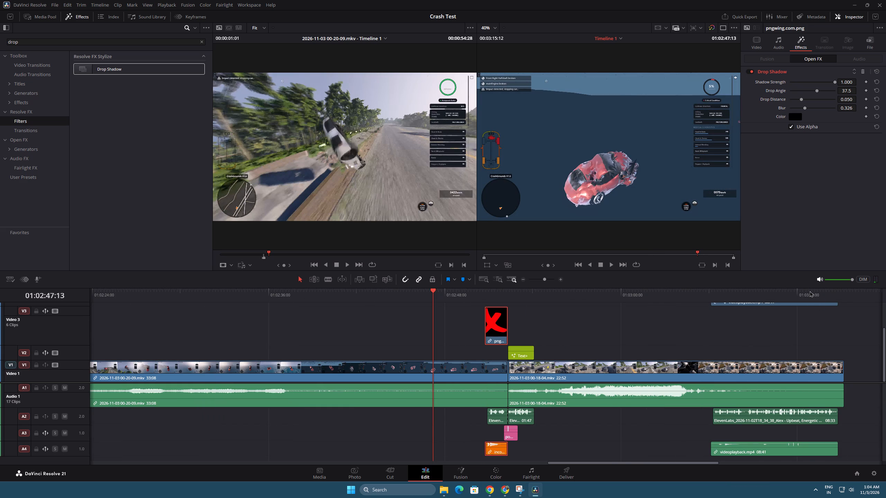
Move the linked videoplayback.mp4 overlay near the end of the timeline to V3, with its audio on A3.
left_click(705, 287)
left_click_drag(698, 293, 706, 293)
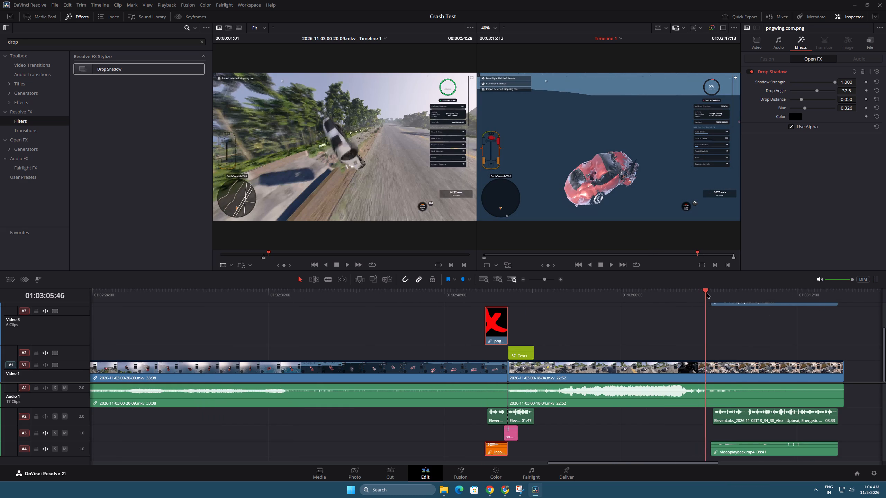
left_click_drag(706, 293, 825, 312)
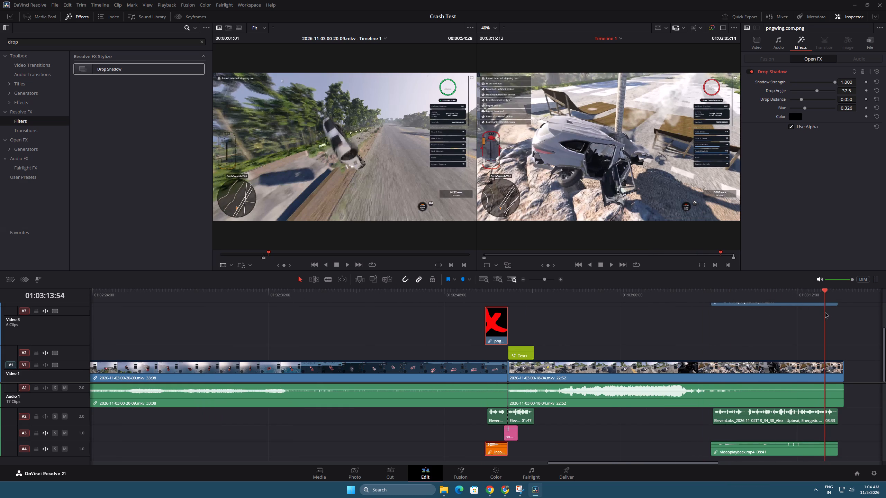
left_click_drag(825, 312, 819, 312)
left_click_drag(772, 452, 772, 446)
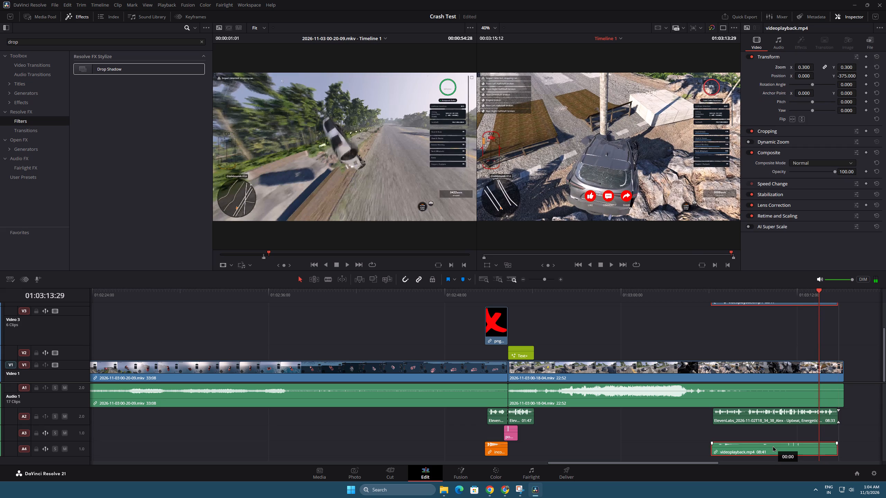
left_click_drag(772, 446, 771, 438)
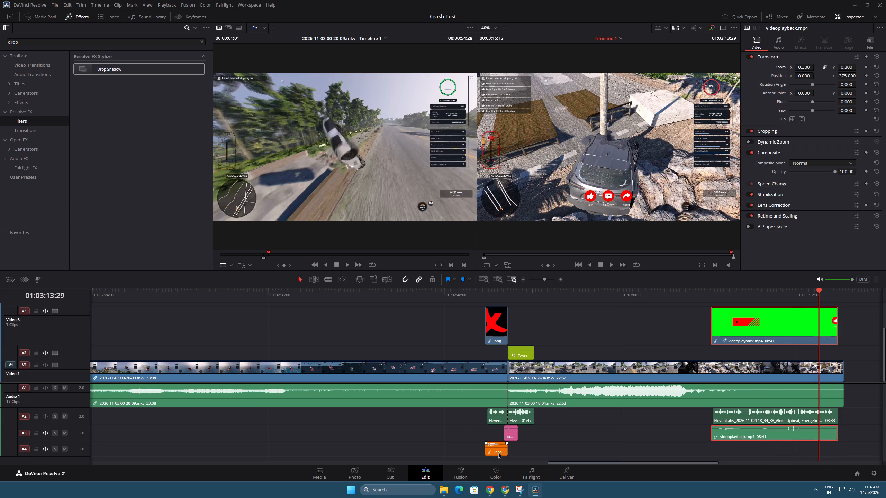
Move the cross and sound pair at the end of the 33:08 run to V4 and A5, keeping its timing.
left_click_drag(497, 452, 500, 462)
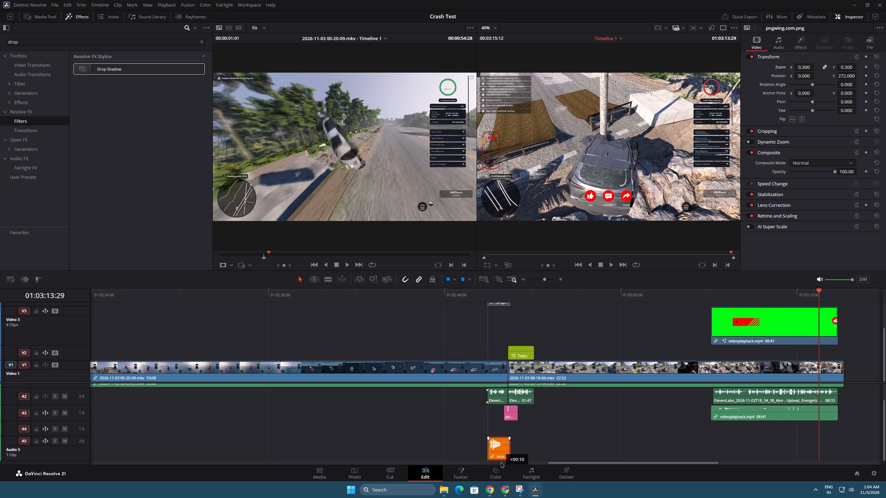
left_click_drag(500, 462, 500, 461)
left_click(498, 449)
Copy the V4/A5 cross and sound pair to the 22:52 run, ending with the videoplayback.mp4 overlay, and play back the ending.
left_click(499, 453)
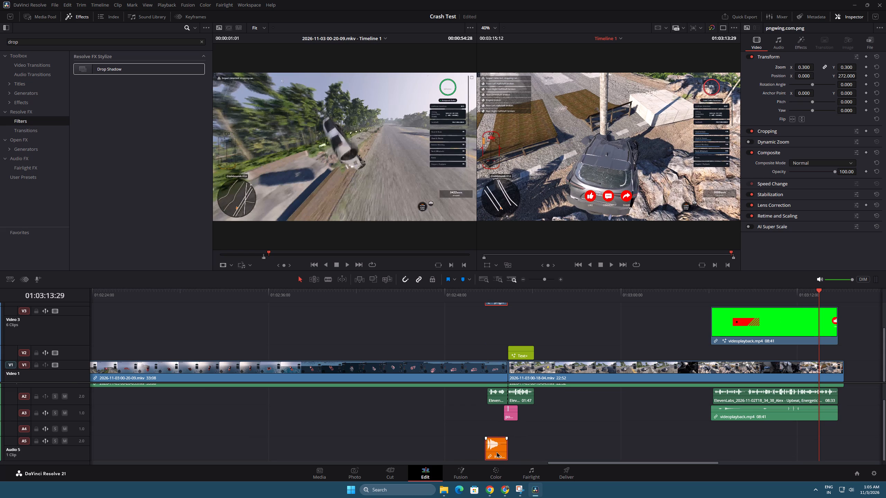
key("ctrl+c")
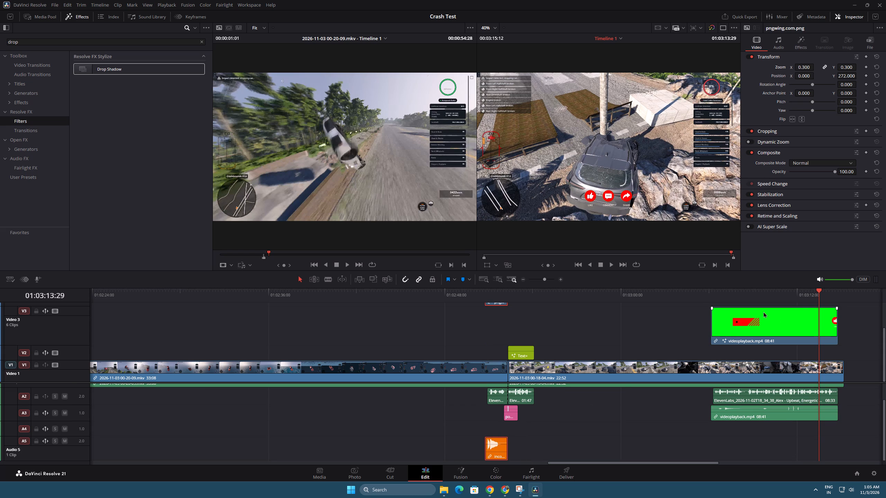
key("ctrl+v")
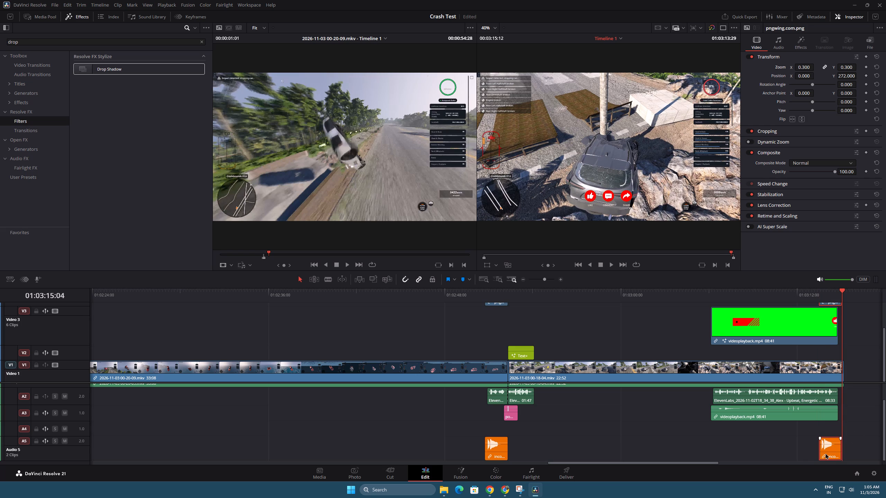
left_click_drag(826, 453, 827, 453)
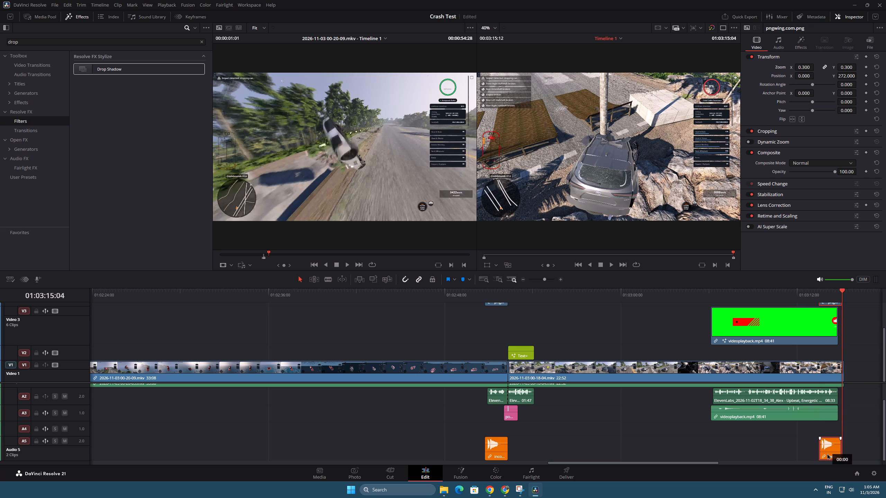
left_click_drag(827, 453, 826, 454)
left_click_drag(826, 454, 819, 455)
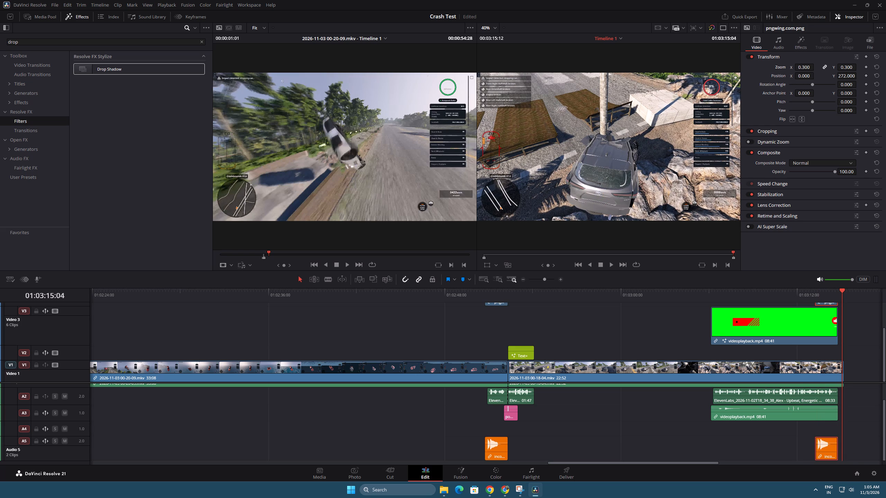
left_click(803, 293)
key("space")
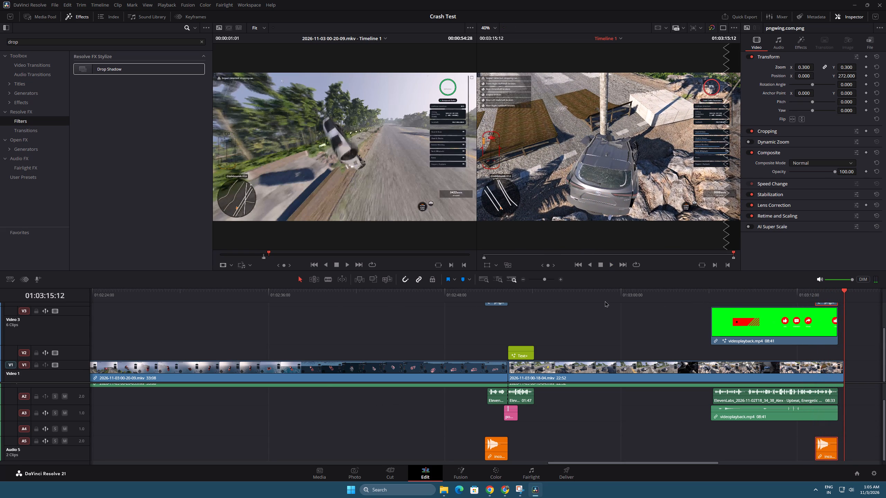
Shrink the heights of video tracks V3 and V4 to the minimum so all four video tracks fit.
left_click(537, 283)
left_click(542, 280)
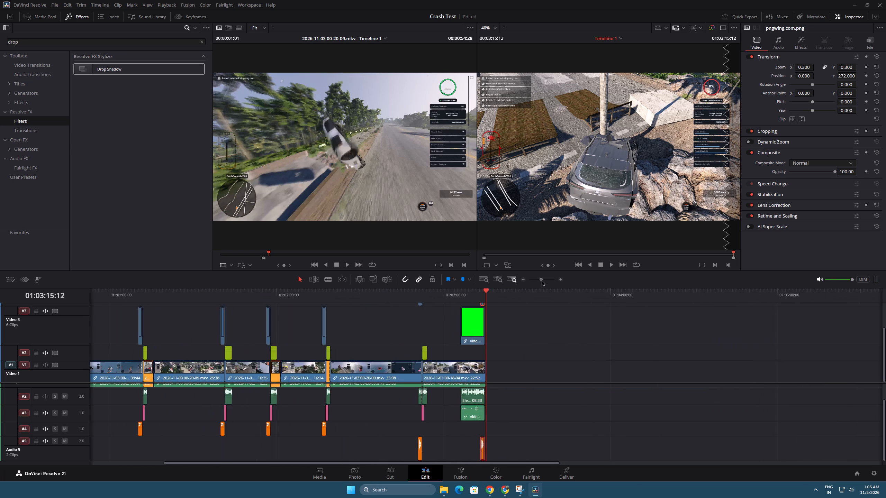
left_click_drag(80, 306, 85, 337)
left_click(83, 310)
scroll(84, 325, "up", 1)
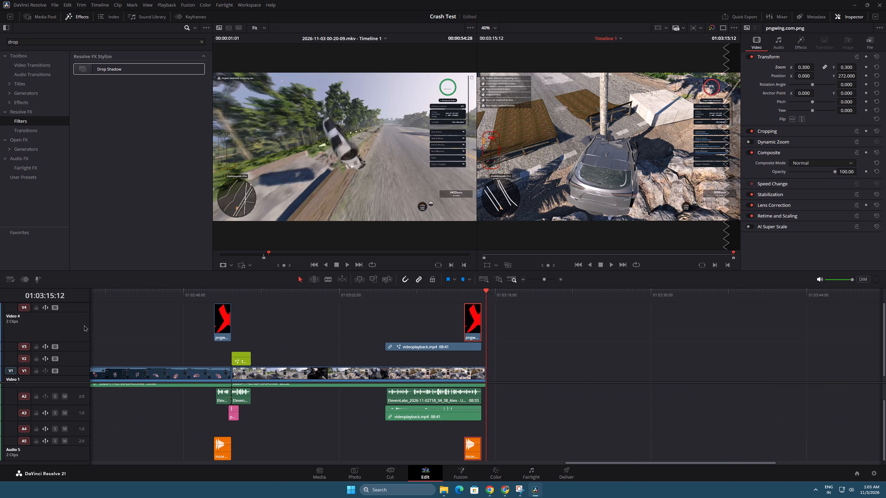
scroll(84, 325, "up", 1)
left_click(81, 302)
left_click_drag(80, 305, 84, 341)
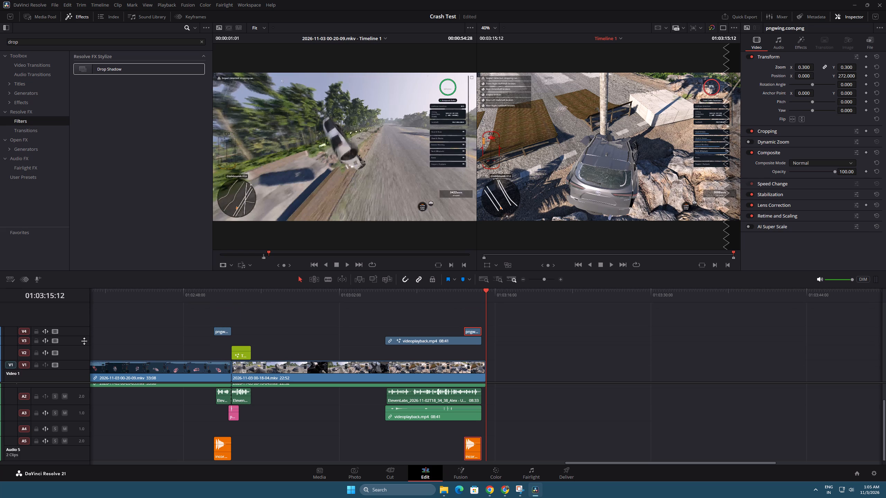
left_click_drag(84, 341, 84, 342)
Shrink the heights of audio tracks A1 to A5 to the minimum so all five audio tracks fit.
scroll(66, 398, "down", 5)
scroll(69, 397, "up", 1)
scroll(80, 357, "up", 6)
scroll(83, 360, "down", 5)
scroll(80, 357, "up", 4)
left_click_drag(73, 406, 77, 382)
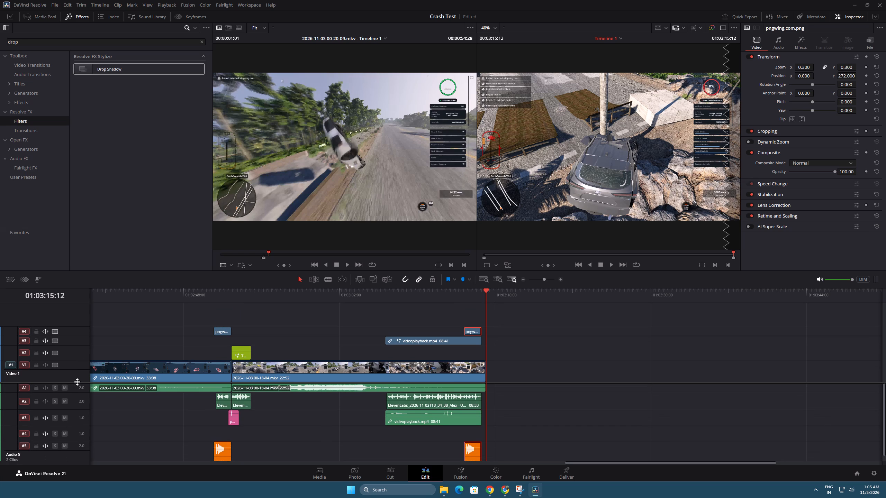
left_click_drag(77, 382, 78, 381)
left_click_drag(79, 408, 81, 394)
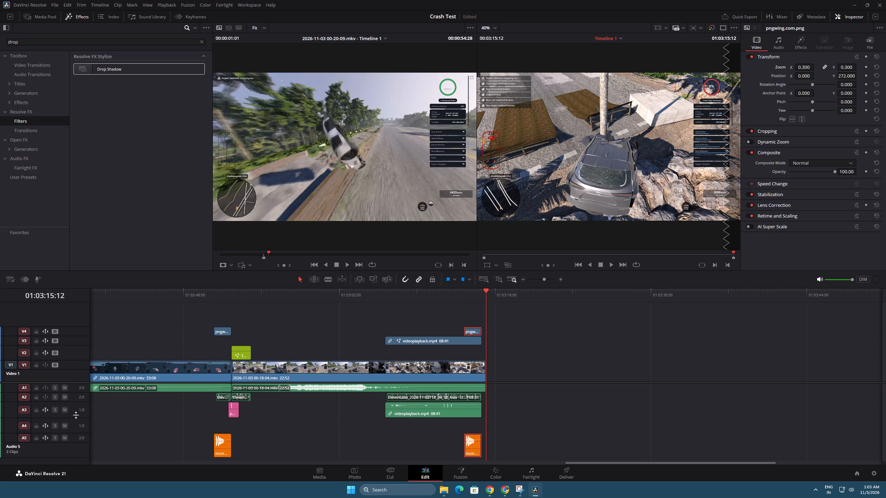
left_click_drag(76, 416, 82, 396)
left_click_drag(77, 425, 82, 401)
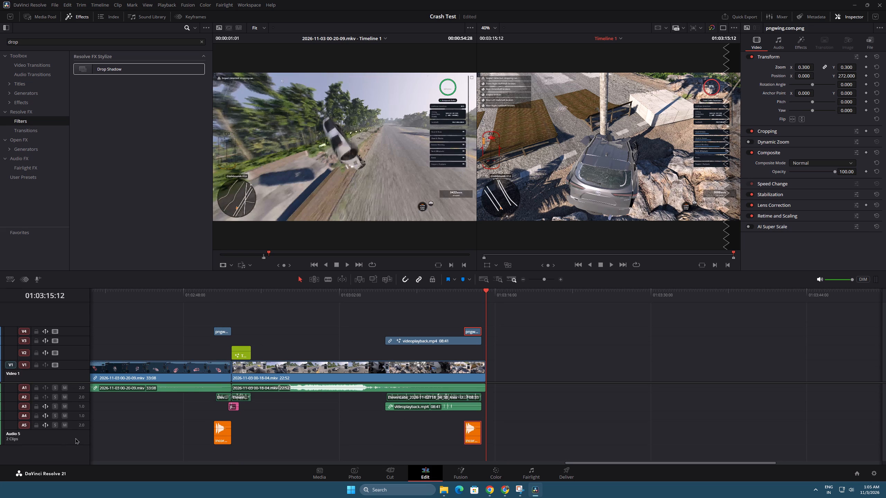
left_click_drag(76, 444, 92, 408)
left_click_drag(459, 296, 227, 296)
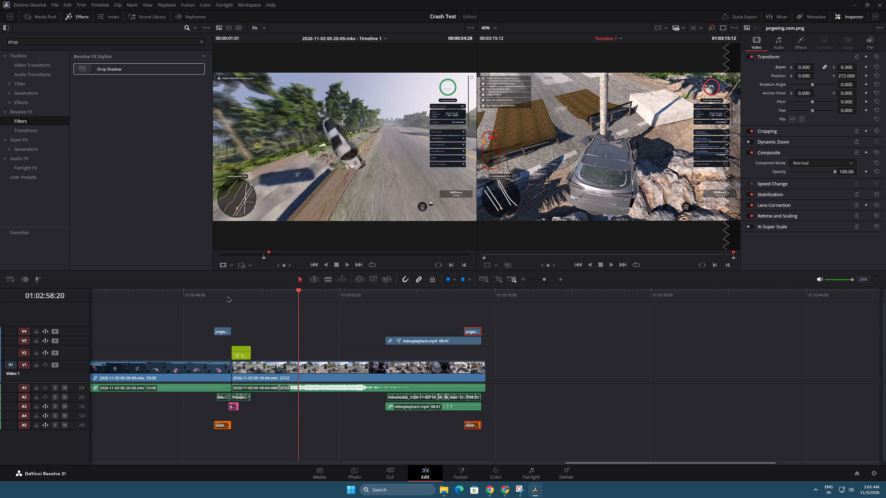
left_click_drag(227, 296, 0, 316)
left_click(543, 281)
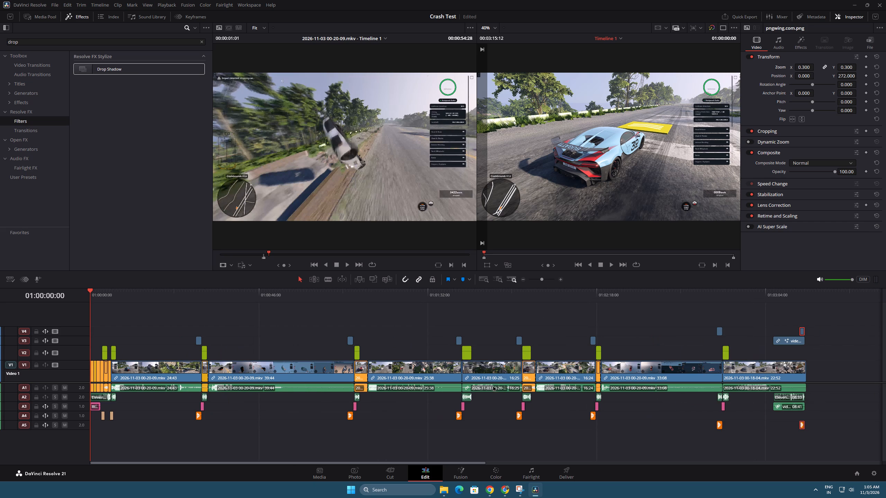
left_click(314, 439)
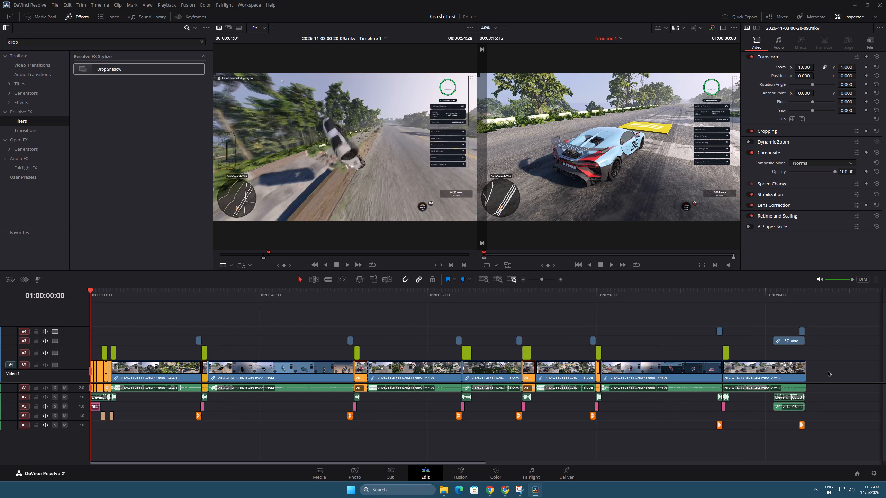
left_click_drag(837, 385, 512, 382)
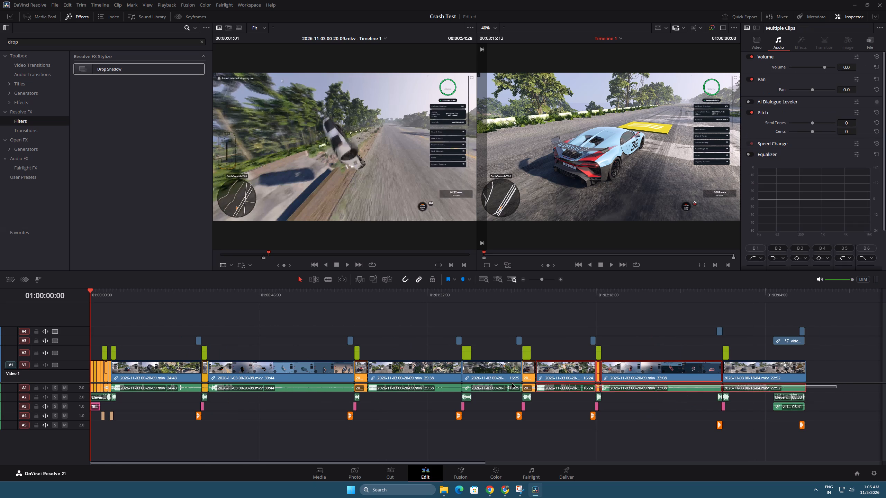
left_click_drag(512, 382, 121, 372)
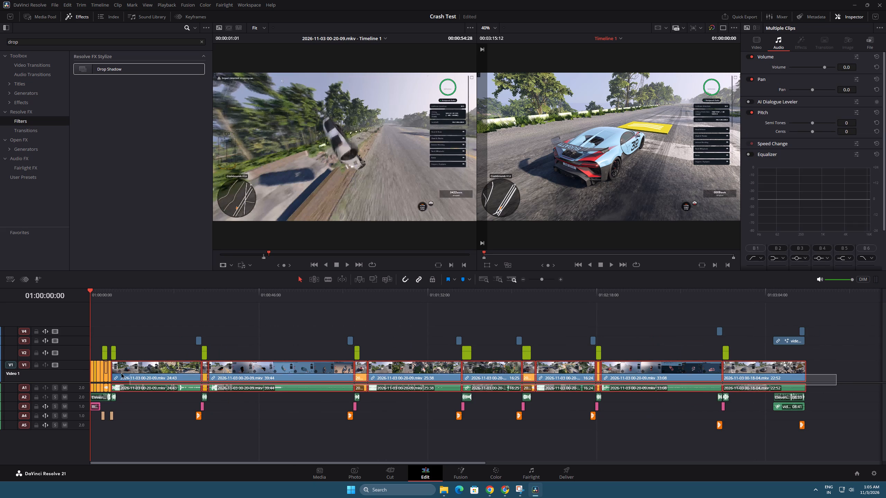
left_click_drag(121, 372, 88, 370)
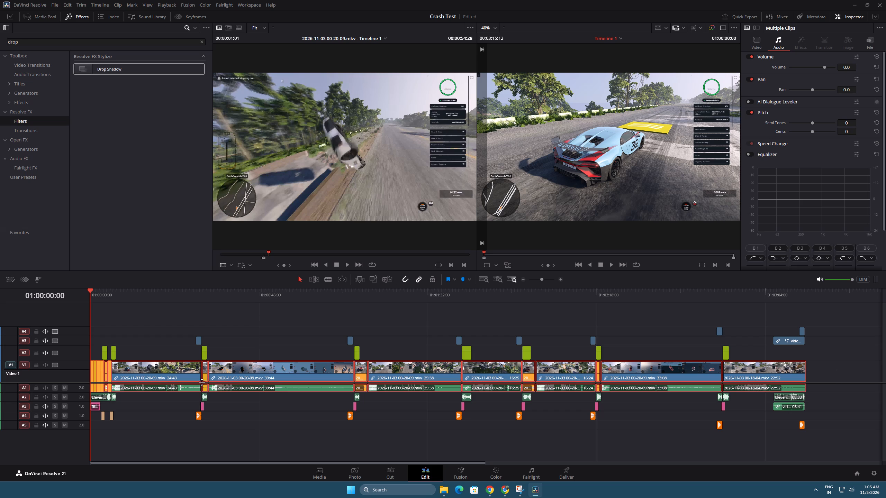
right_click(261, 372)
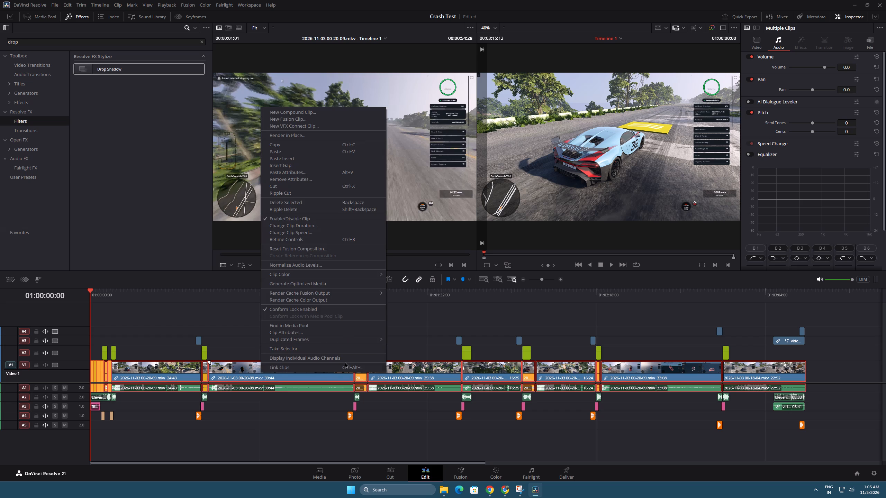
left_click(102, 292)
Play the opening and change the text color of the 600 MPH title to bright yellow #fff700.
left_click_drag(98, 292, 78, 290)
key("space")
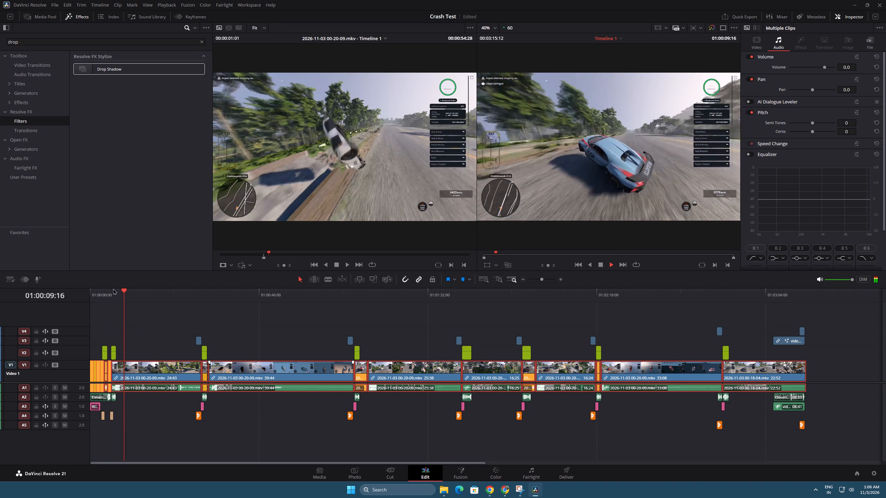
left_click_drag(111, 288, 105, 289)
key("space")
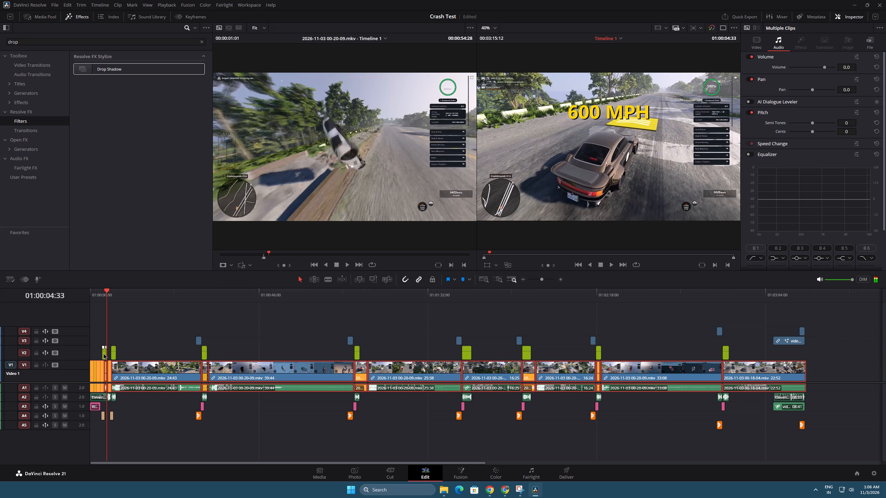
left_click(103, 353)
left_click(807, 170)
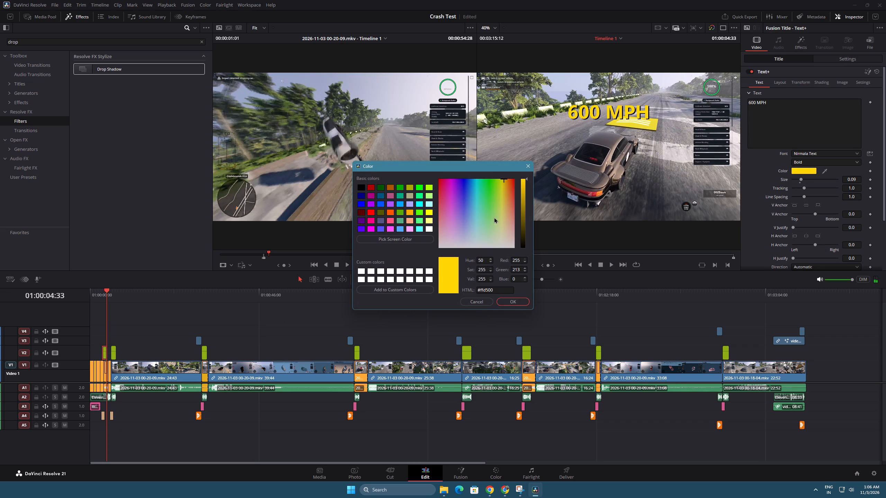
left_click_drag(501, 179, 502, 174)
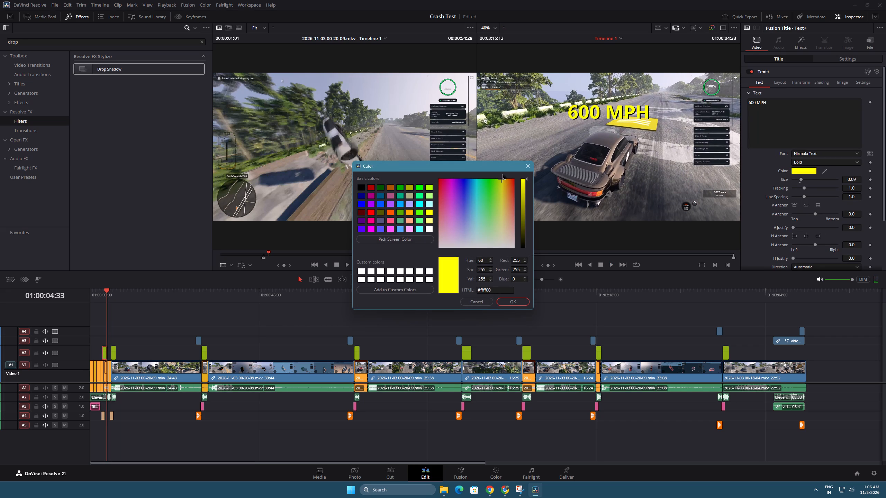
left_click_drag(502, 174, 502, 173)
left_click(856, 59)
left_click_drag(515, 302, 516, 298)
Set the 600 MPH title's zoom to 1.990 on both X and Y.
left_click(851, 59)
left_click_drag(800, 82, 801, 82)
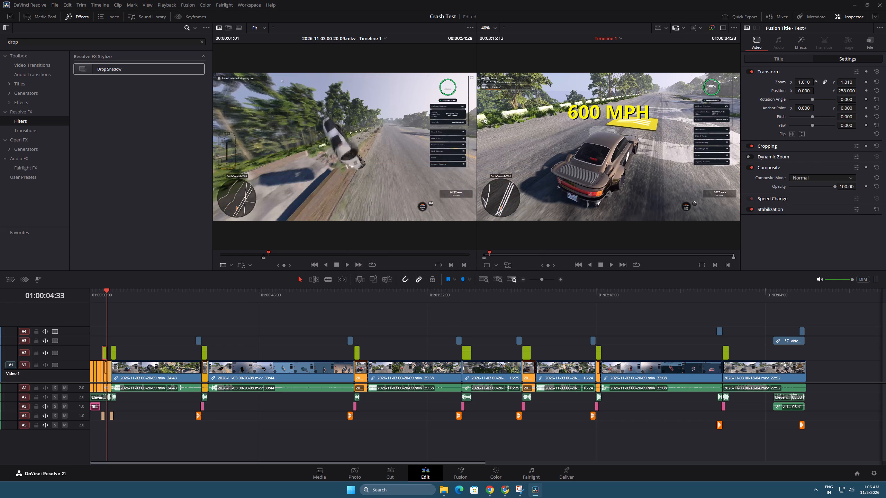
left_click_drag(801, 82, 835, 89)
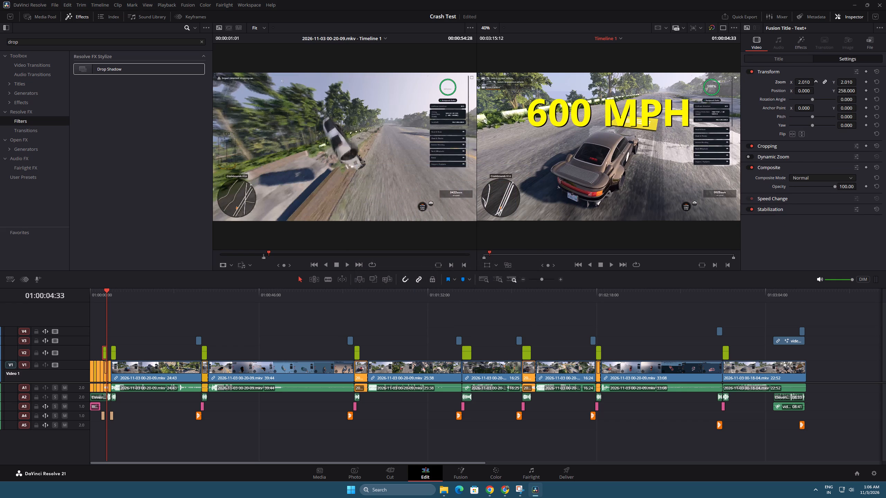
left_click_drag(835, 89, 834, 89)
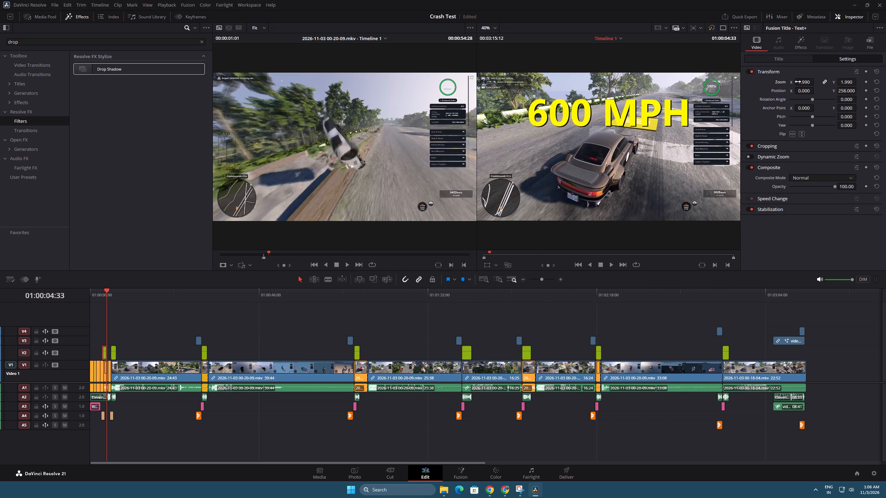
Set the 600 MPH title's Drop Shadow to blur 0.240, drop angle 54.4 and drop distance 0.023.
left_click(804, 44)
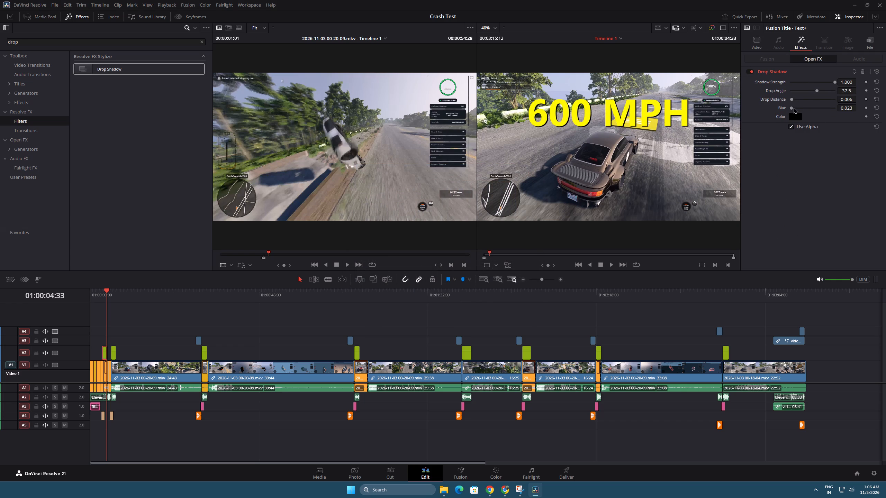
left_click_drag(793, 108, 801, 109)
left_click_drag(816, 90, 820, 90)
left_click(793, 98)
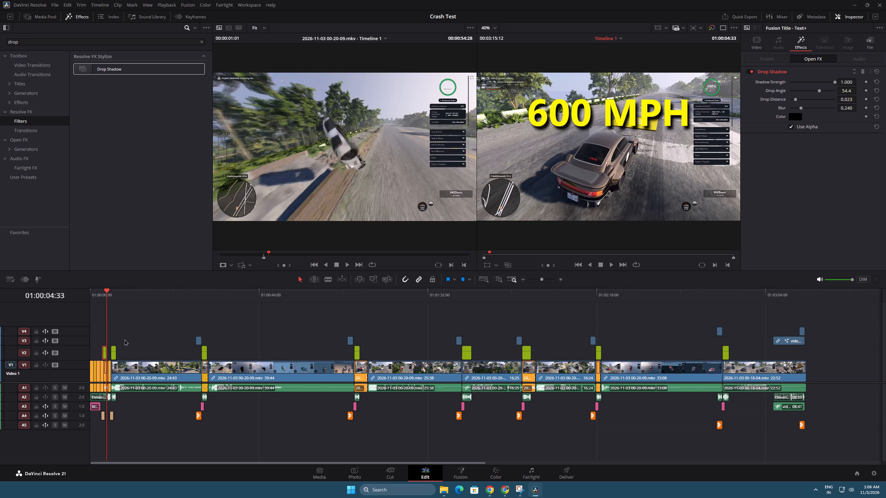
Play back the opening of the timeline to check the restyled 600 MPH title and the start of the first run.
left_click(99, 292)
key("space")
key("space")
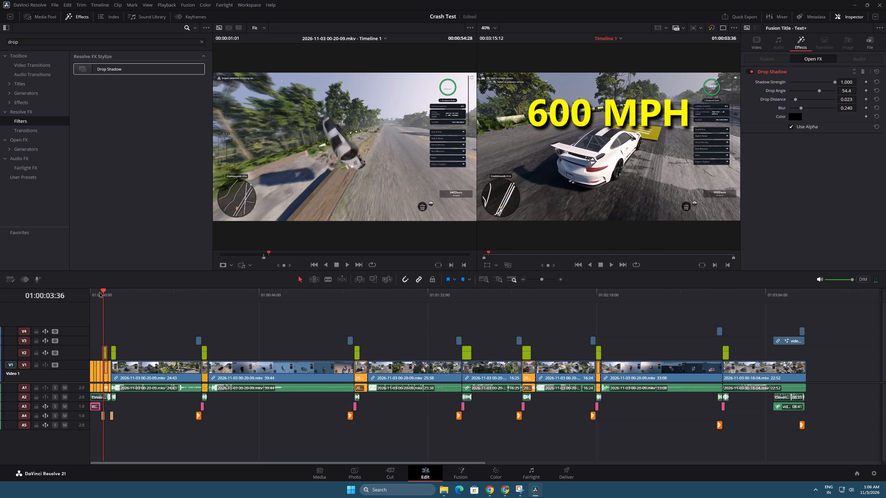
key("space")
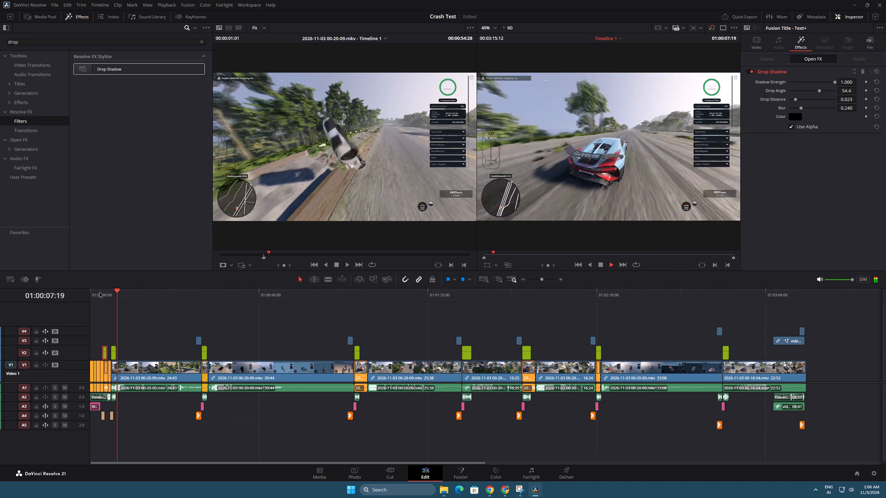
key("space")
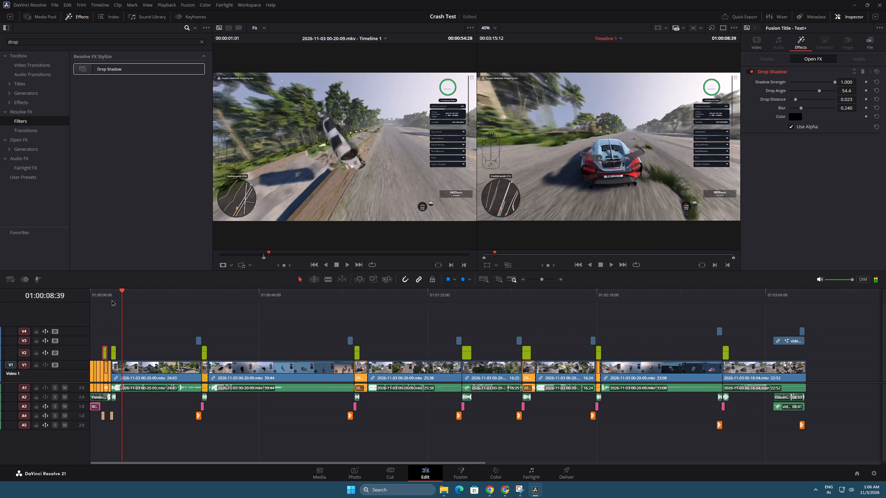
Play back and scrub the start of the first run around the BUGATTI CHIRON title to check it.
left_click(113, 295)
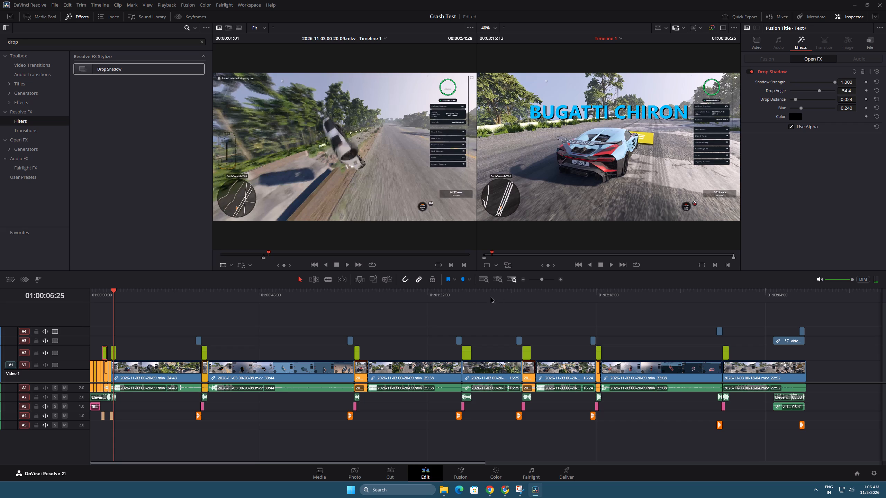
key("space")
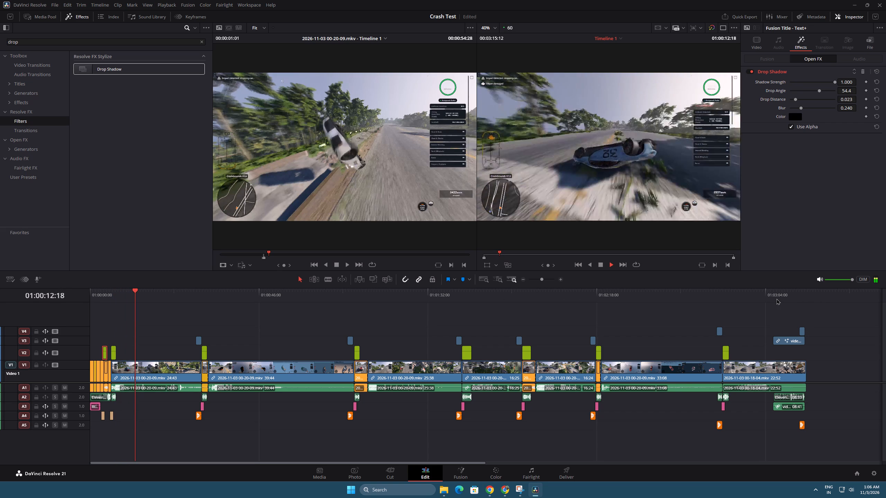
key("space")
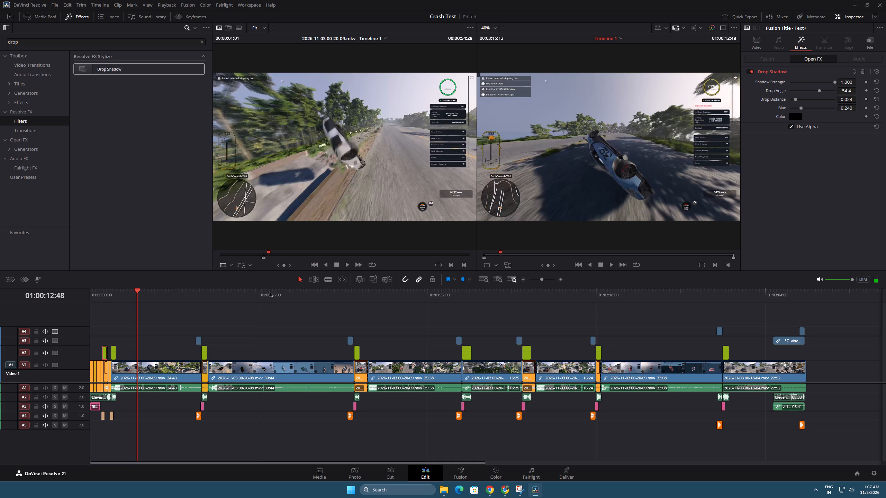
left_click_drag(115, 296, 123, 297)
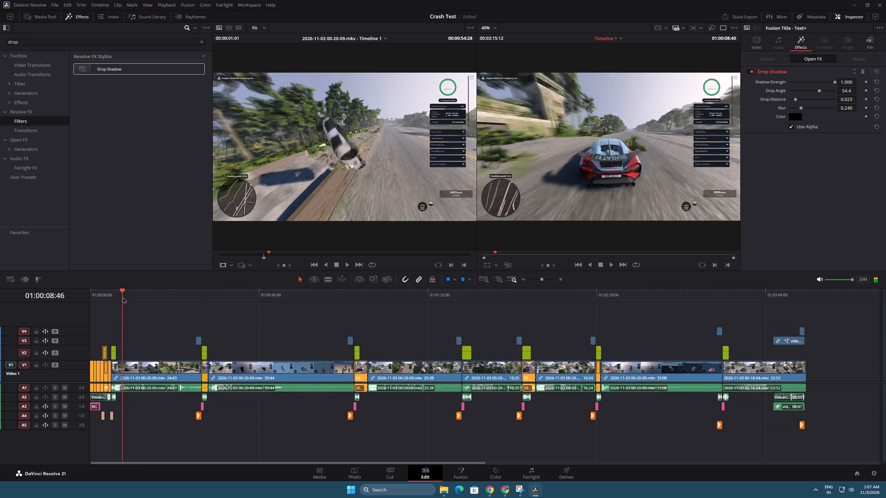
left_click_drag(123, 297, 118, 297)
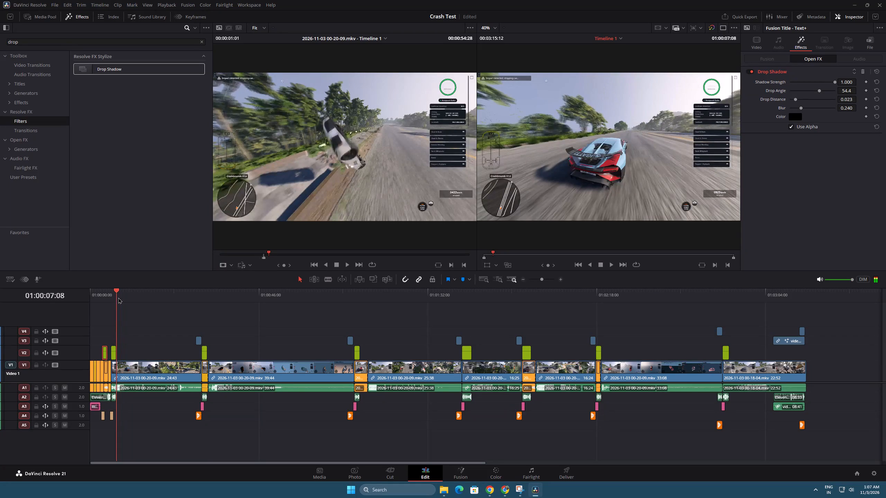
left_click_drag(118, 297, 116, 297)
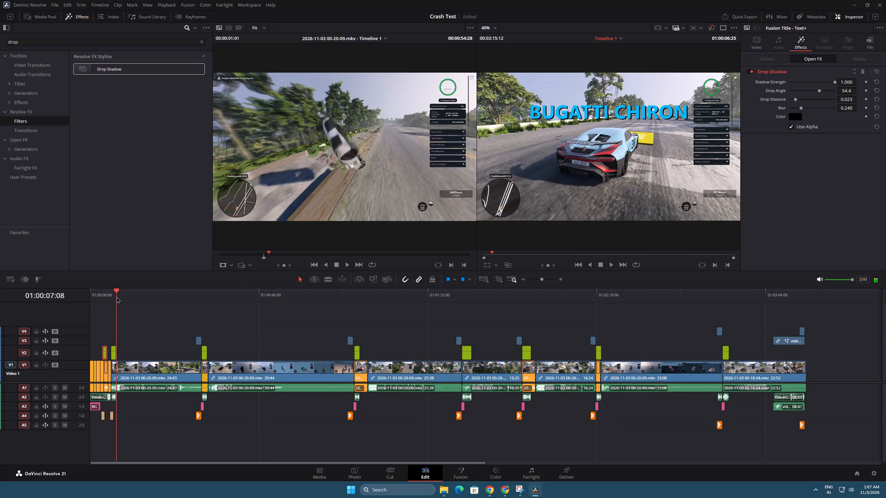
left_click_drag(116, 297, 119, 297)
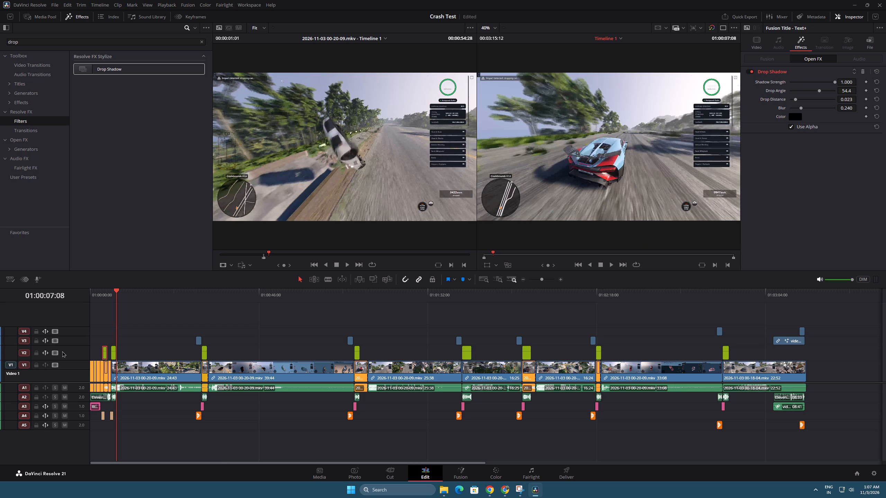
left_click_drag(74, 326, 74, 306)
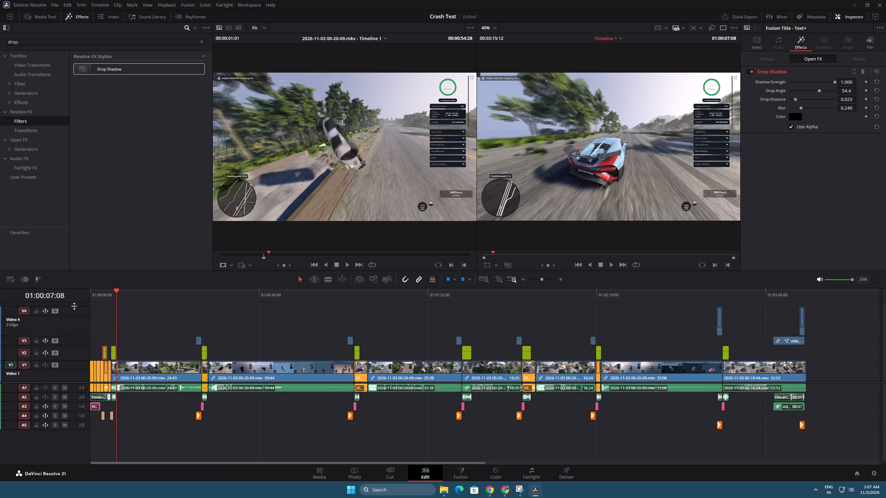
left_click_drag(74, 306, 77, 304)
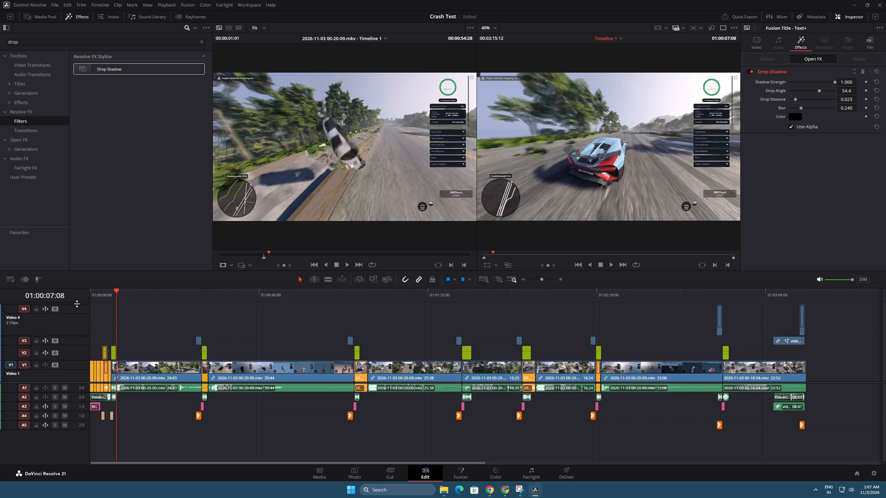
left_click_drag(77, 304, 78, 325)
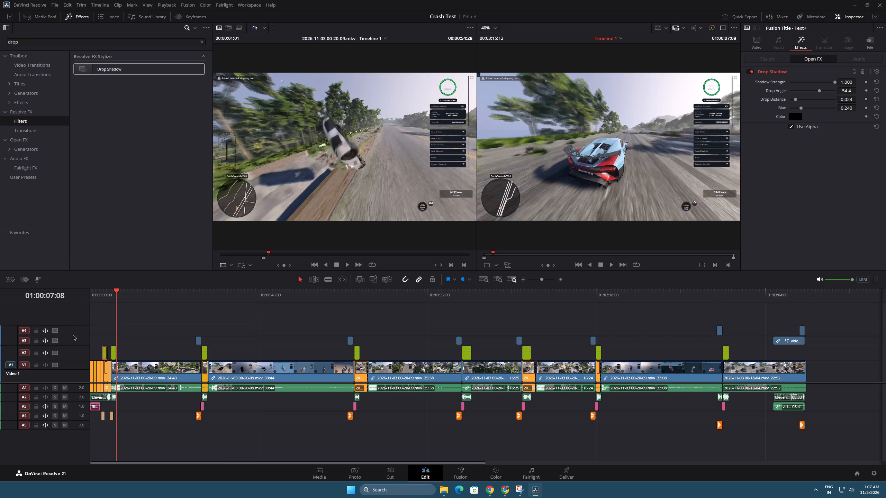
Increase the heights of the Video 1, Video 2 and Video 3 tracks in the timeline.
left_click_drag(77, 361, 78, 354)
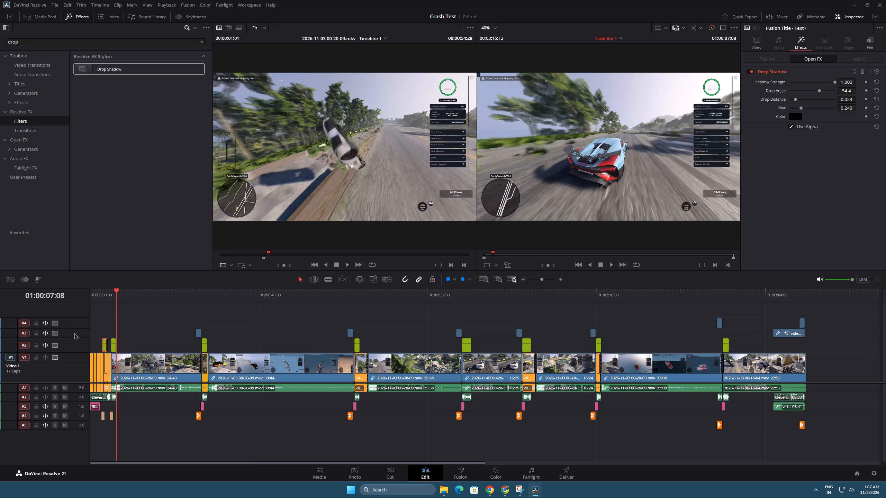
left_click(74, 336)
left_click_drag(75, 338, 77, 333)
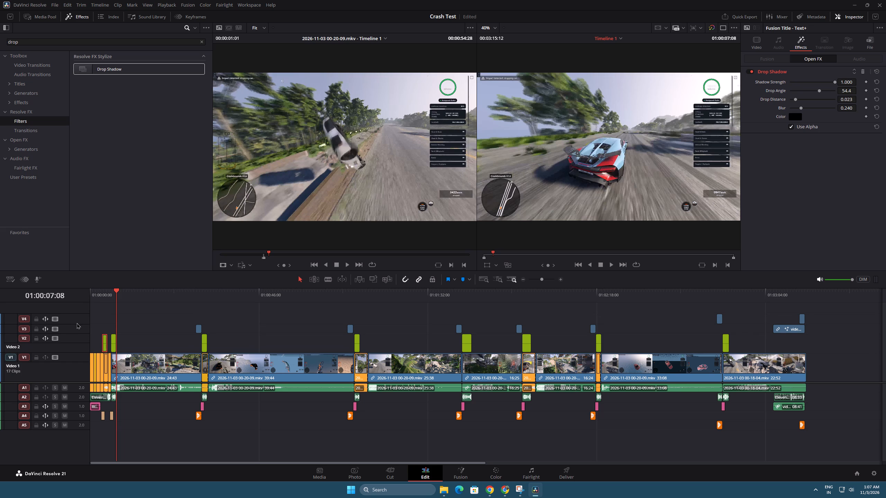
left_click_drag(76, 324, 77, 321)
left_click(76, 322)
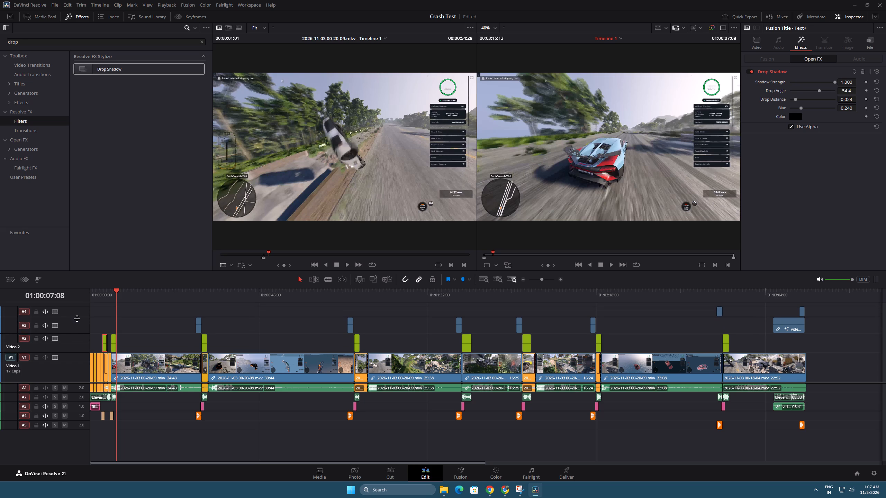
left_click(82, 334)
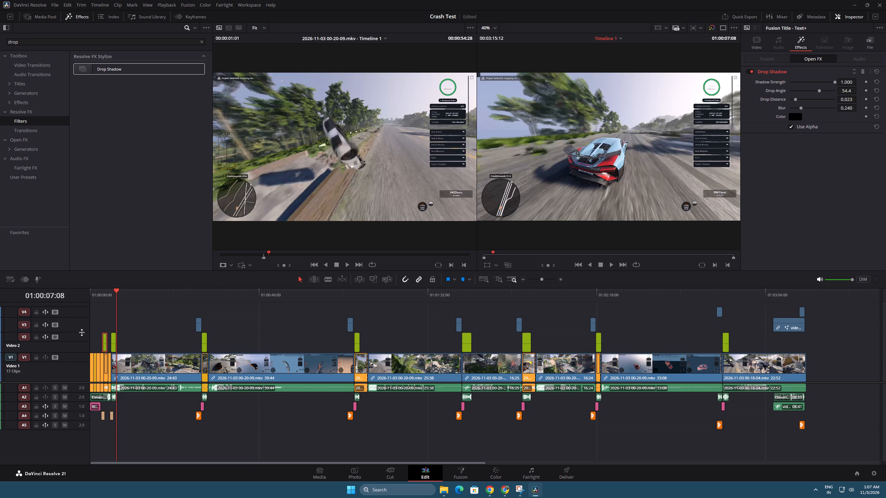
left_click(81, 333)
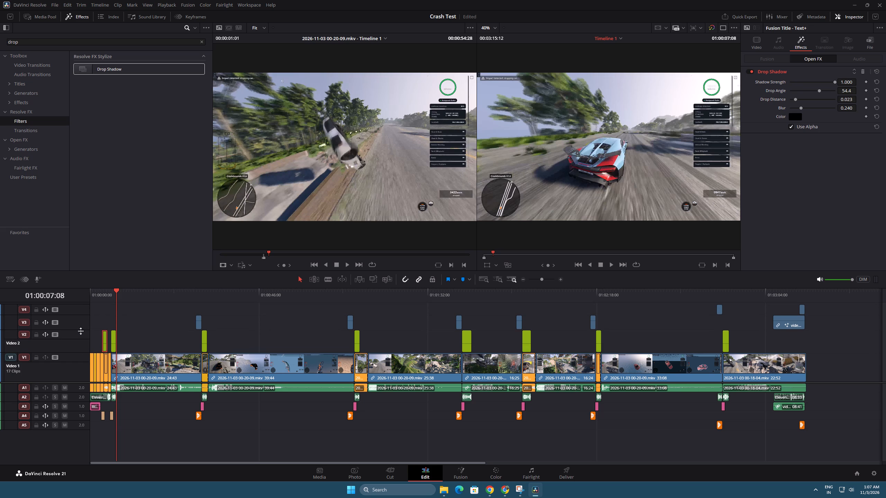
Set the clip color of the two Video 4 clips and their linked Audio 5 sounds to reddish brown.
left_click_drag(851, 311, 720, 308)
left_click(872, 39)
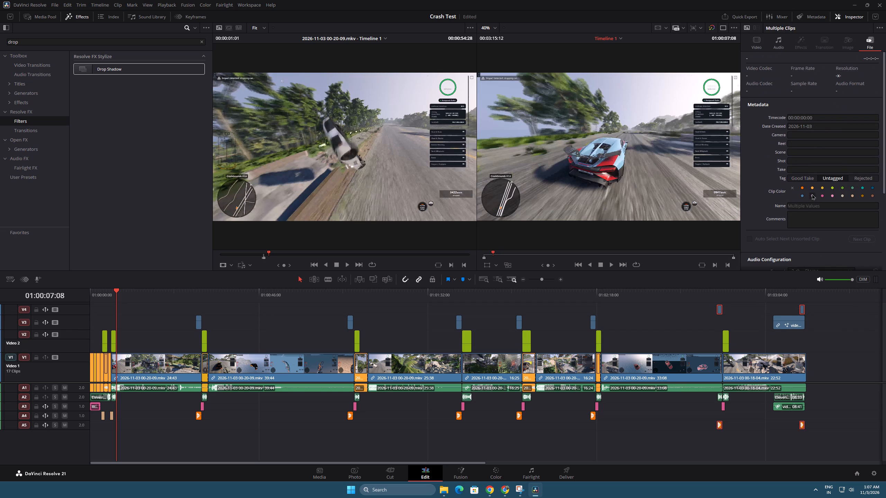
left_click(830, 195)
left_click(818, 197)
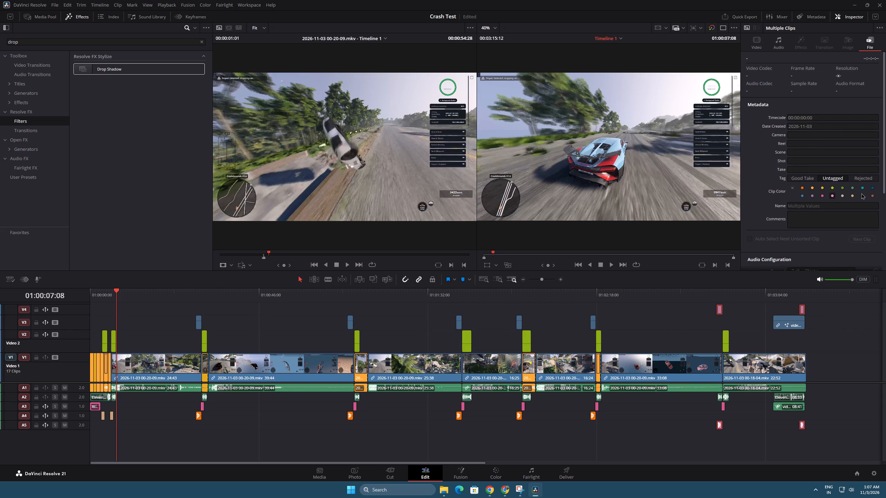
left_click(864, 187)
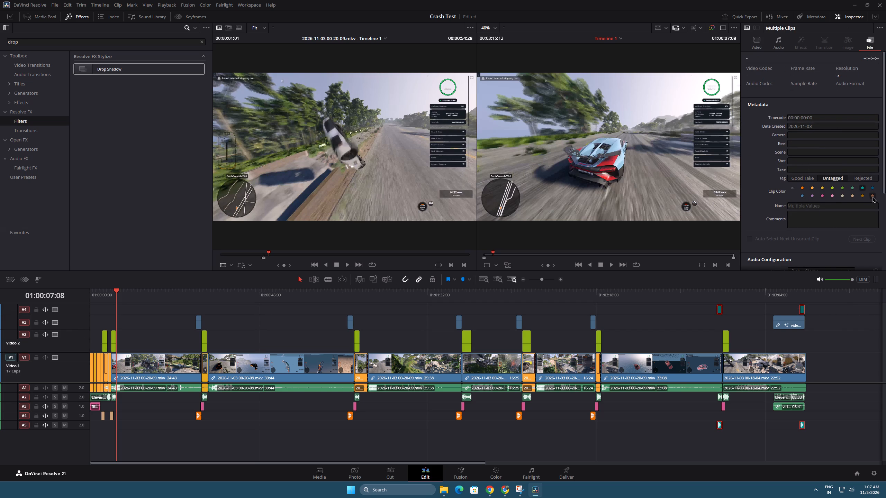
left_click(874, 196)
left_click(870, 340)
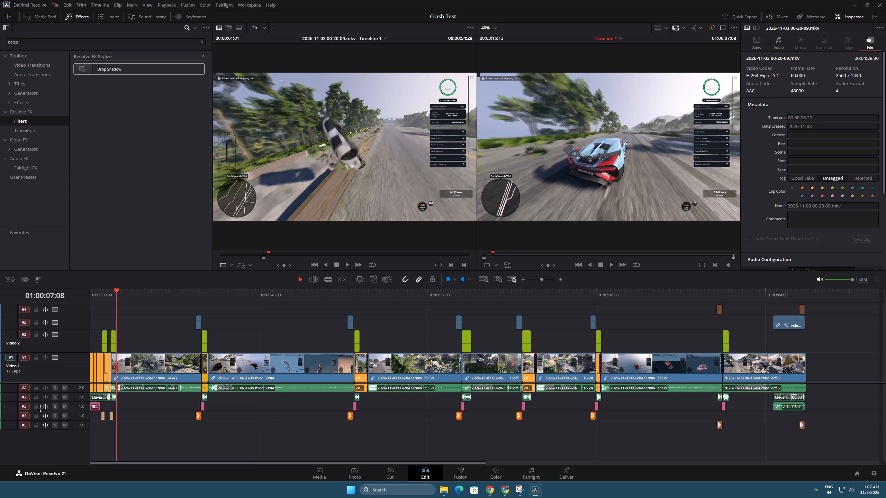
Increase the heights of the Audio 1, Audio 2 and Audio 4 tracks in the timeline.
left_click_drag(74, 390, 74, 402)
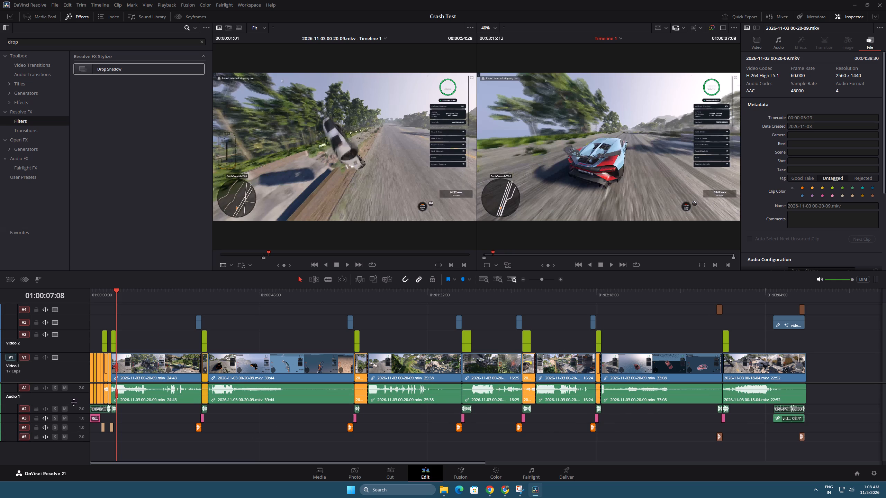
left_click_drag(74, 402, 74, 403)
left_click_drag(76, 414, 76, 423)
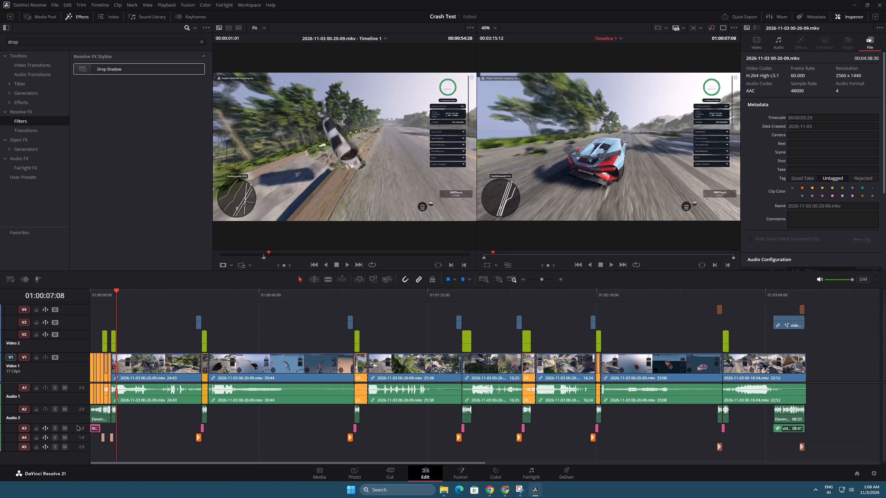
left_click_drag(77, 441, 75, 448)
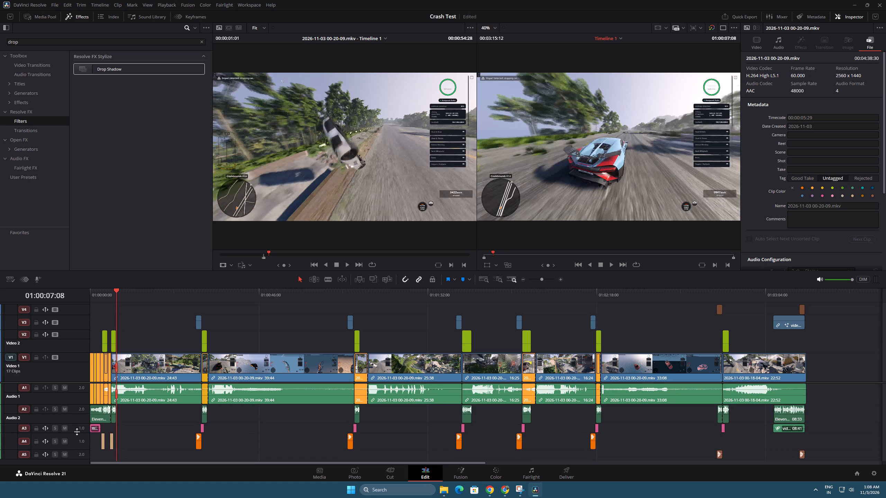
left_click_drag(77, 432, 80, 432)
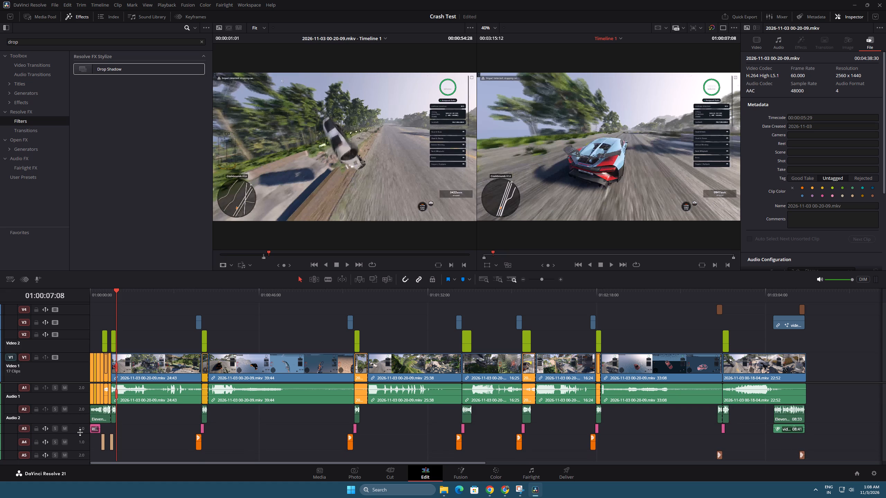
left_click_drag(80, 432, 80, 433)
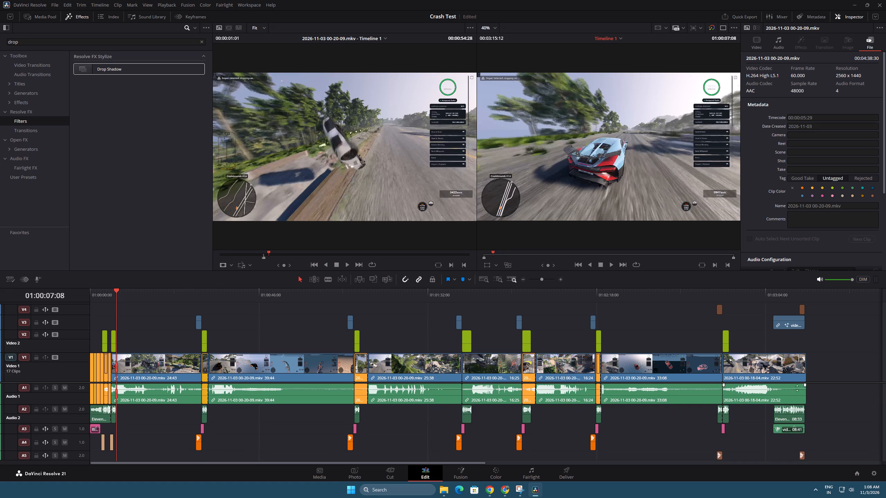
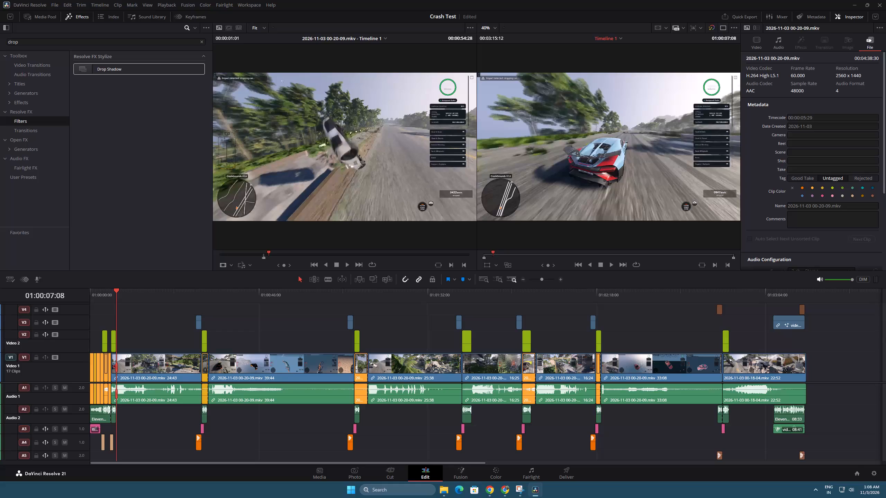
Play the timeline from the current playhead position near the start to review the edited car footage.
key("space")
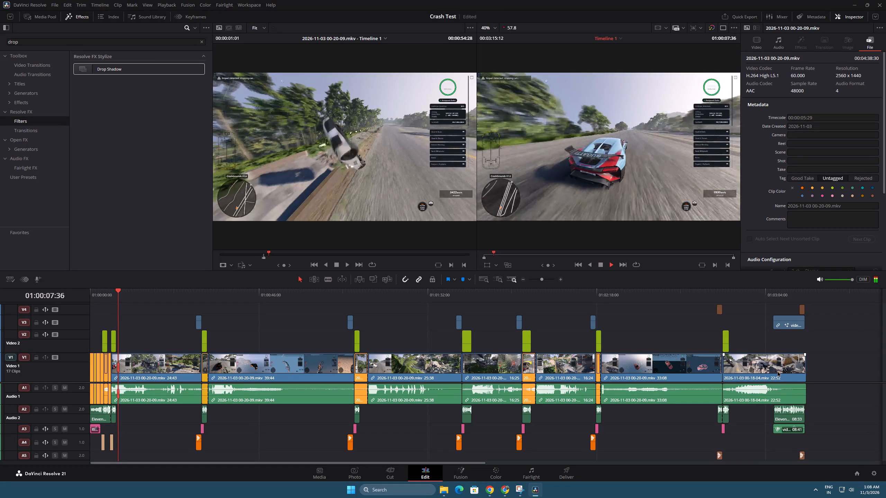
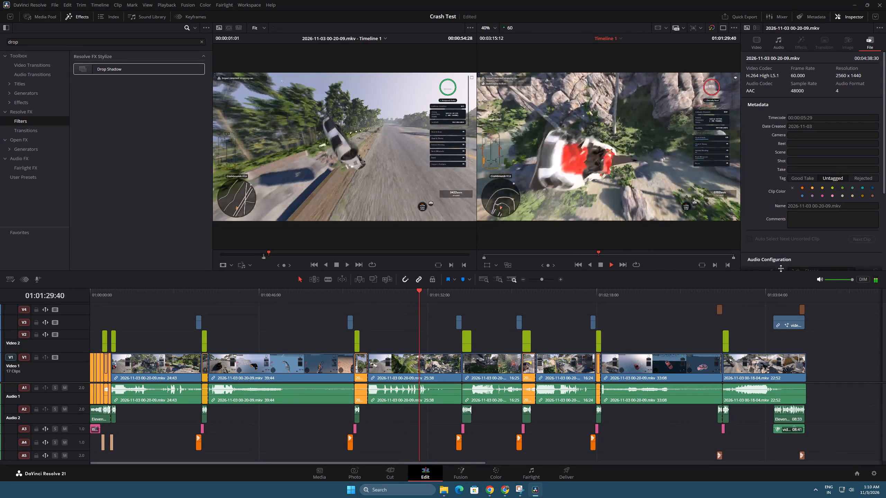
Combine all the clips on the Video 1 track into one compound clip, keeping the default name.
key("space")
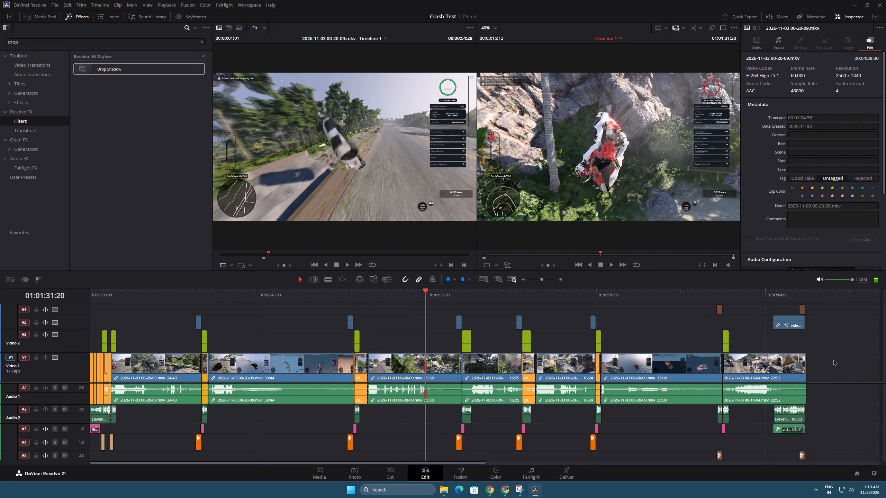
left_click_drag(845, 376, 78, 367)
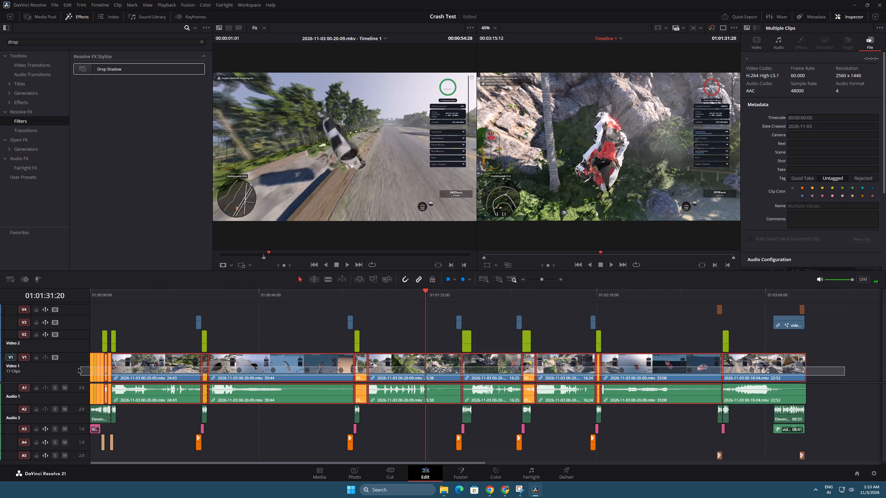
left_click_drag(78, 367, 91, 365)
right_click(91, 365)
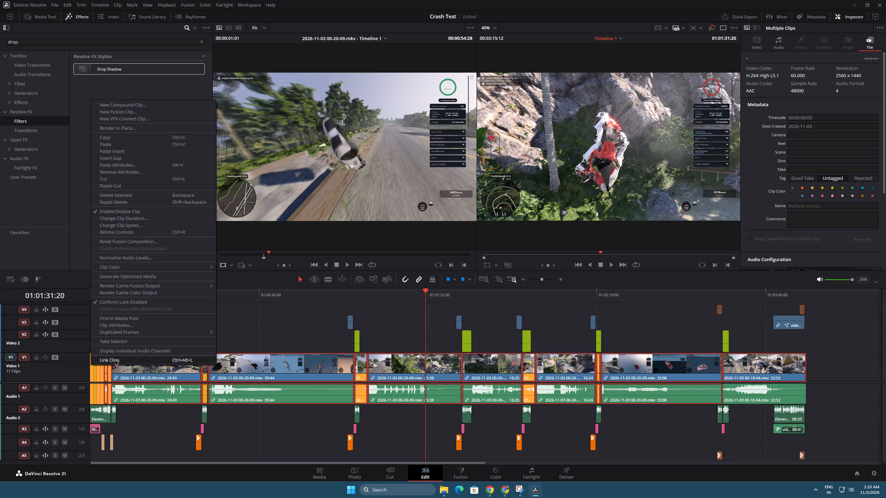
left_click(151, 105)
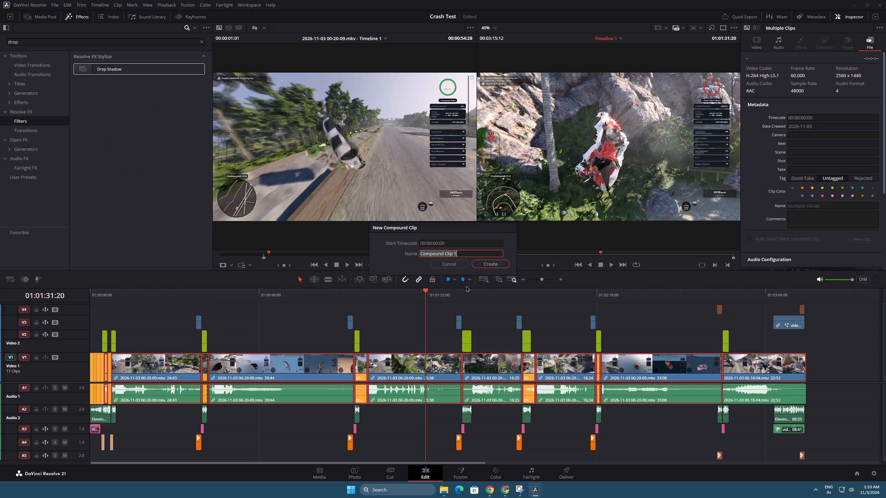
left_click(487, 264)
Grade the compound clip on the Color page with Mid/Detail at 100 and Color Boost at 4.00.
left_click(505, 473)
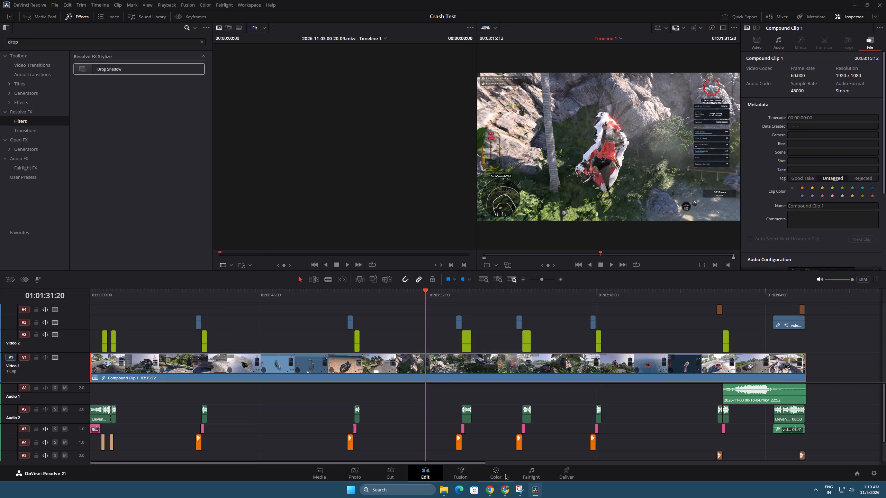
scroll(175, 388, "up", 1)
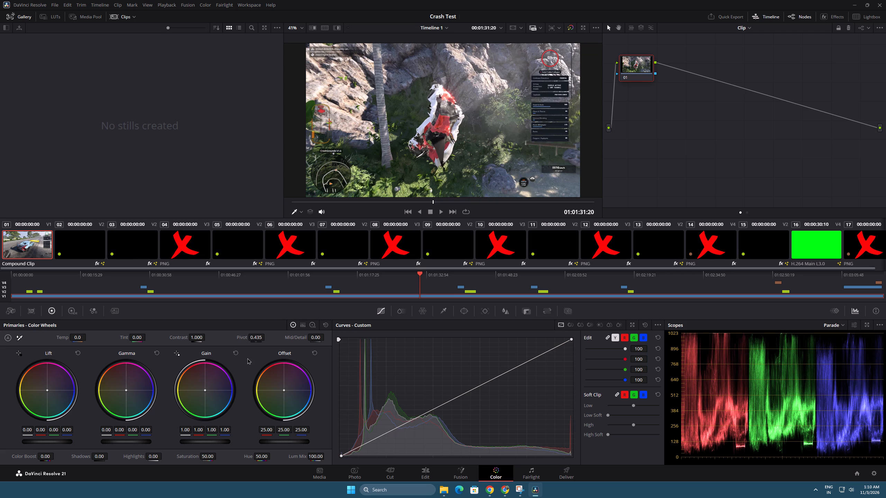
left_click_drag(317, 339, 396, 340)
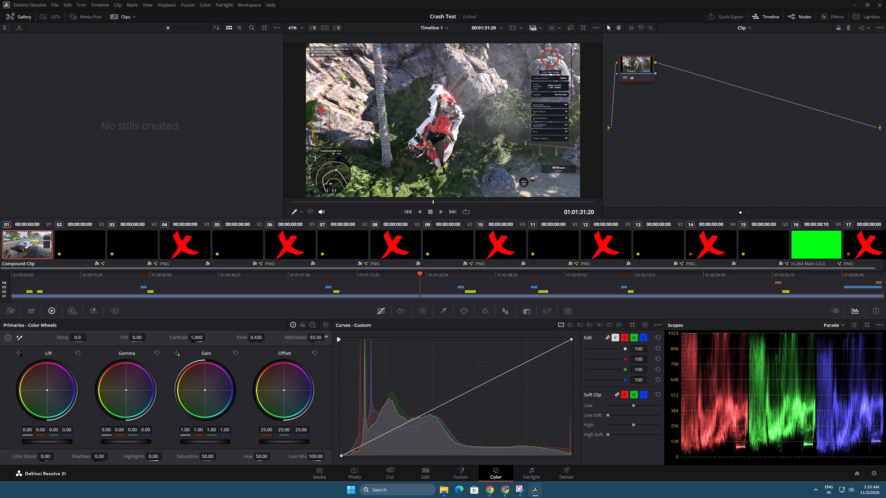
left_click_drag(396, 340, 667, 333)
left_click(49, 458)
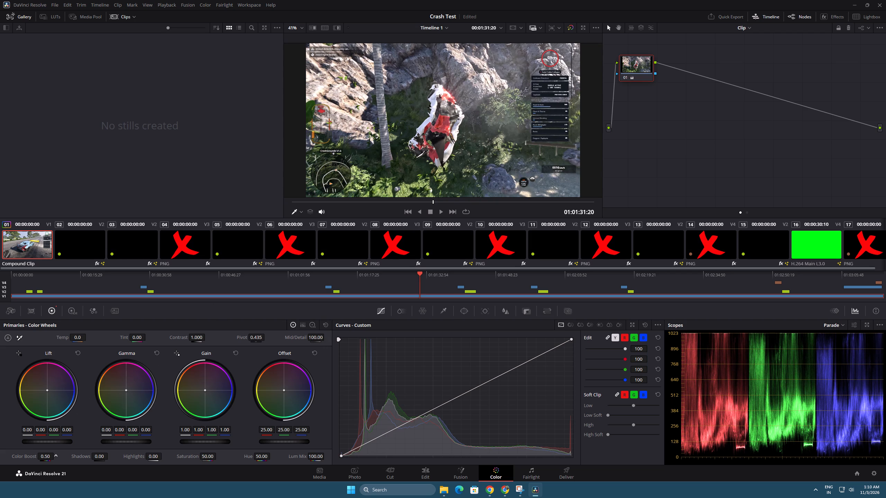
Return to the Edit page, play the graded timeline from the playhead and check the audio tracks under the compound clip.
left_click(423, 474)
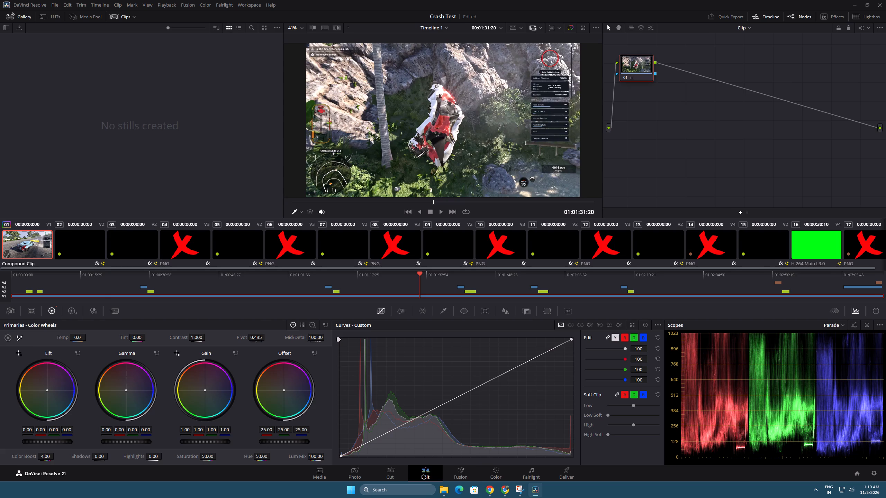
key("space")
scroll(83, 398, "up", 4)
scroll(84, 398, "down", 2)
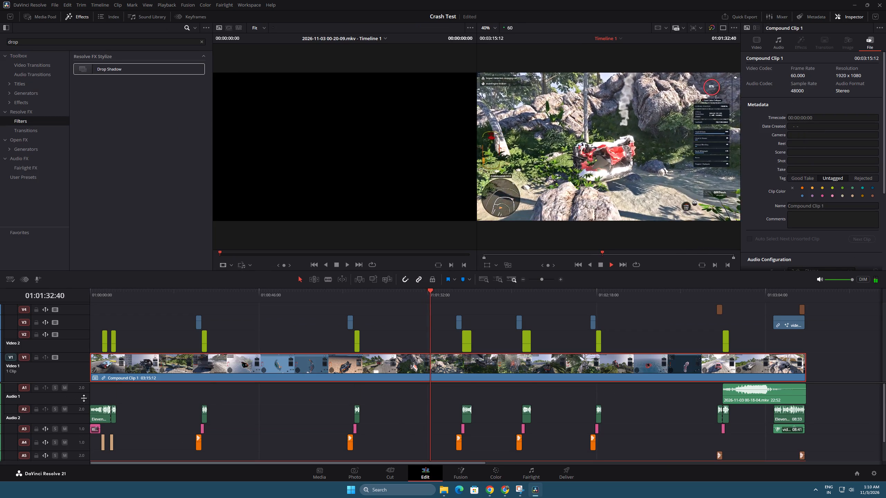
scroll(84, 398, "down", 4)
scroll(84, 398, "up", 3)
scroll(84, 398, "down", 3)
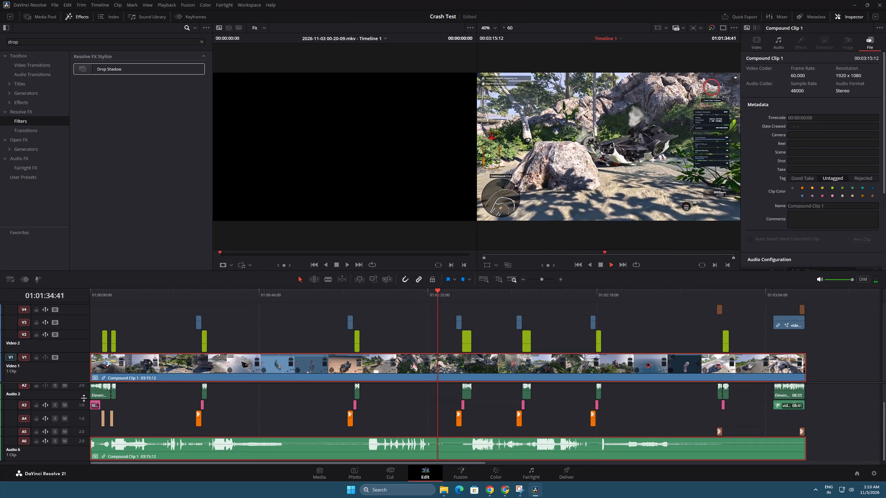
scroll(89, 397, "up", 5)
scroll(85, 390, "down", 6)
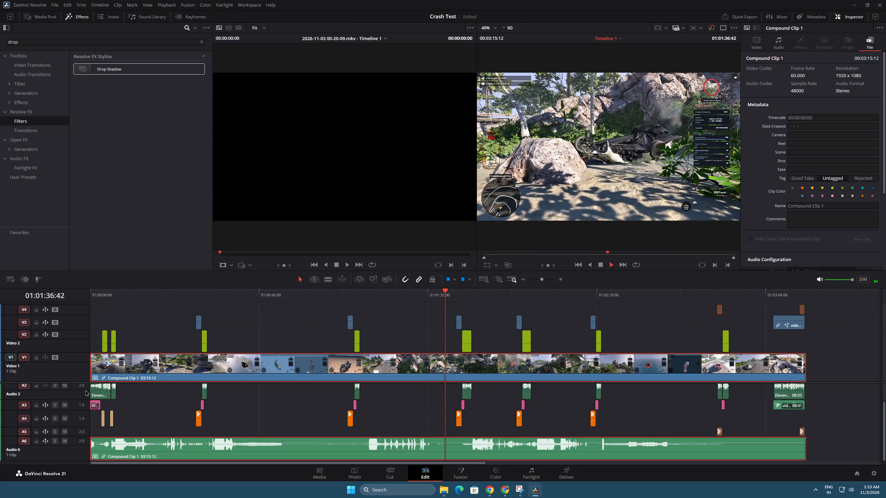
Play the last section of the timeline, from about 01:03:04, to review the ending.
left_click(768, 290)
key("space")
key("space")
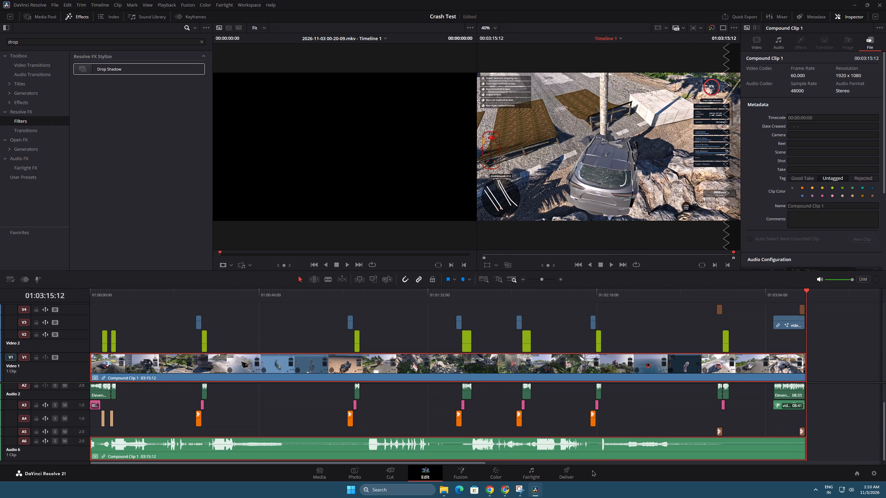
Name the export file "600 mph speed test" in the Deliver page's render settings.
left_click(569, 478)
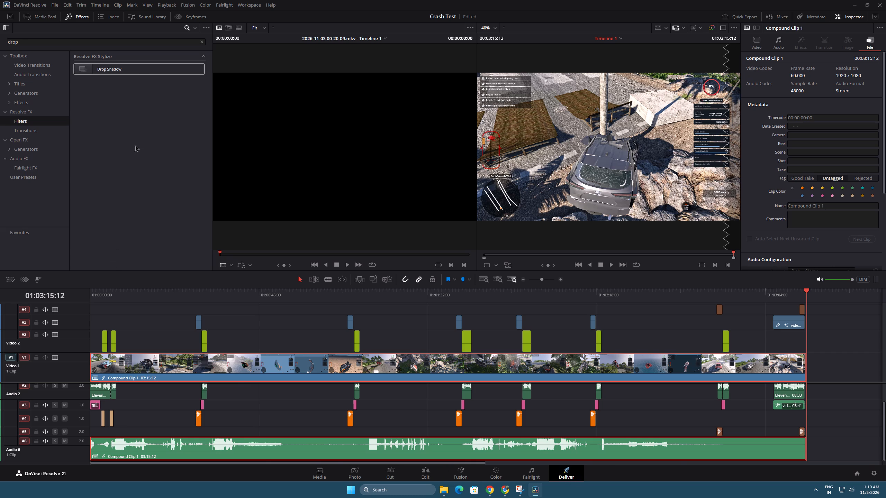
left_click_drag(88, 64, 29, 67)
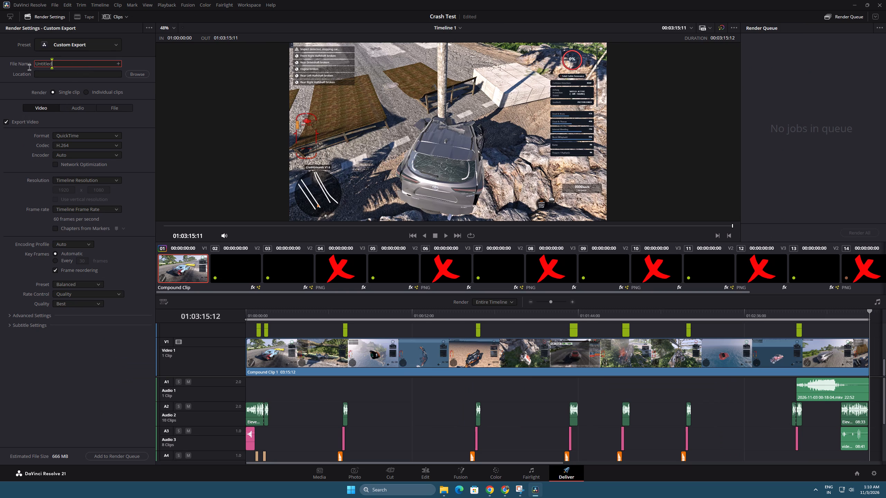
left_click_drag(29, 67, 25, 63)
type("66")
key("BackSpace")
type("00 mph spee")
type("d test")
Set the export location to a new folder named Long inside the BEAM NG Videos folder in Downloads.
left_click(136, 75)
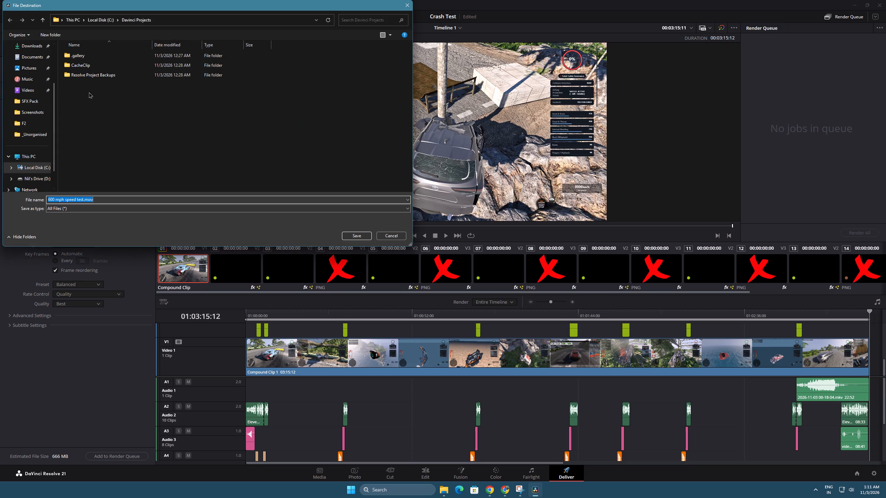
left_click(105, 23)
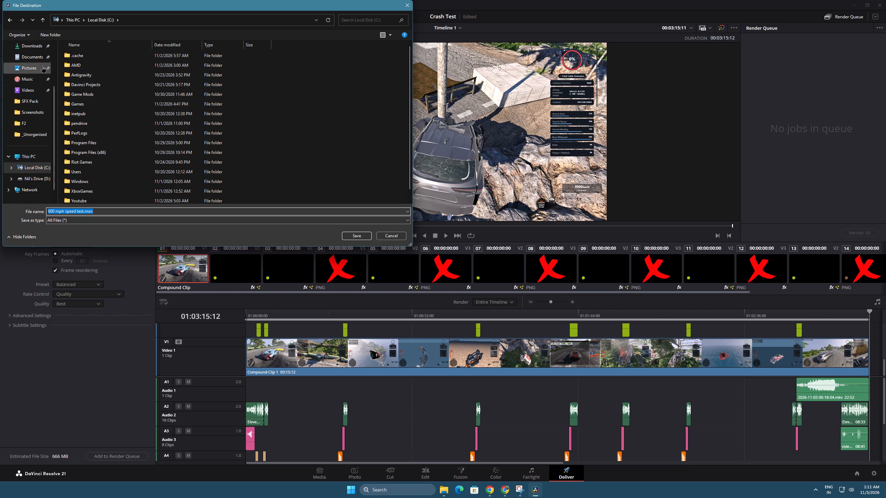
left_click(39, 44)
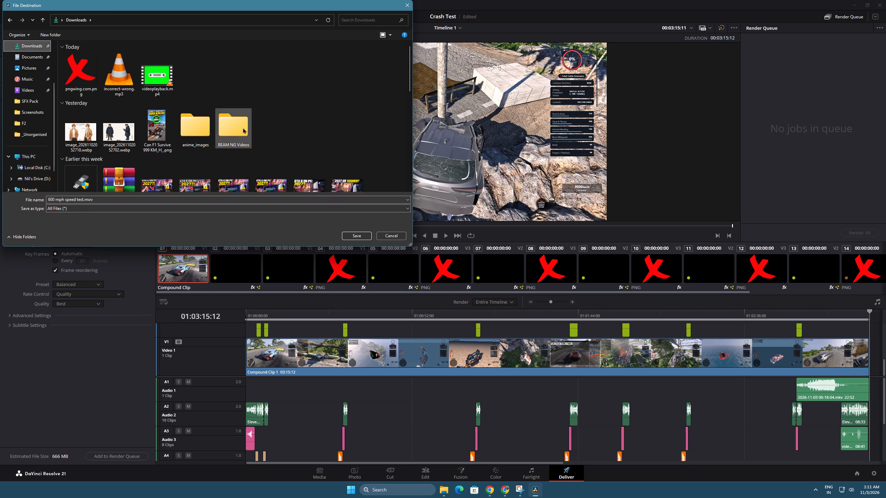
left_click(293, 132)
double_click(232, 129)
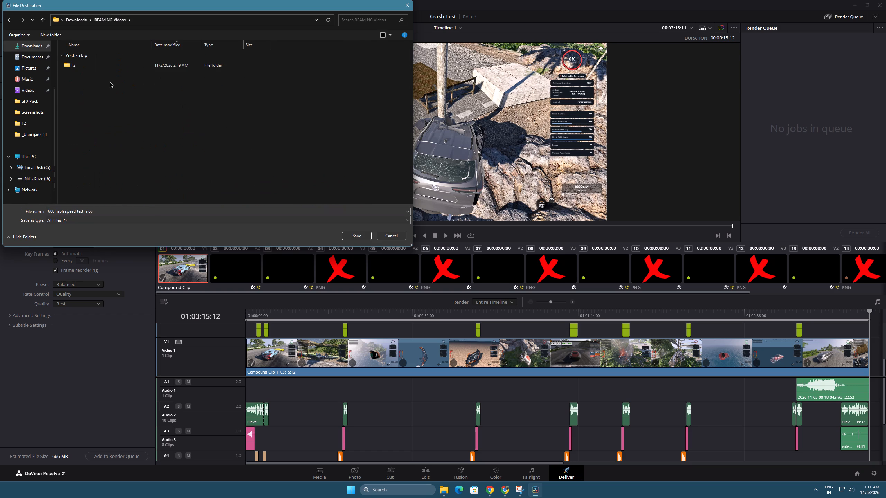
key("ctrl+shift+m")
key("ctrl+shift+n")
type("Long")
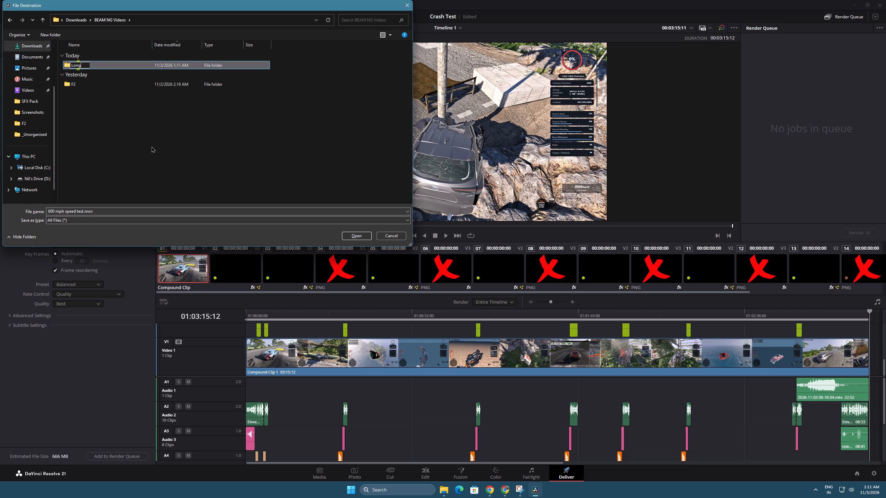
key("Return")
key("Return")
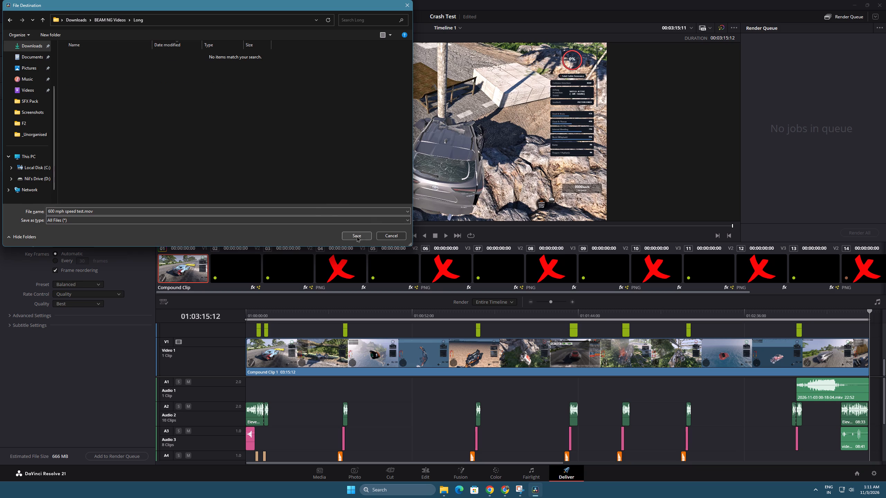
left_click(356, 236)
Apply the H.265 Master preset to the render settings.
left_click(89, 47)
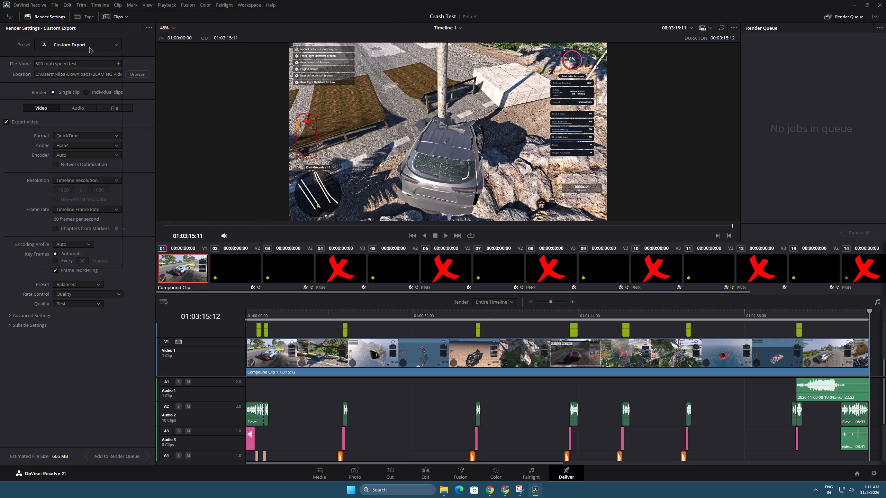
left_click(85, 108)
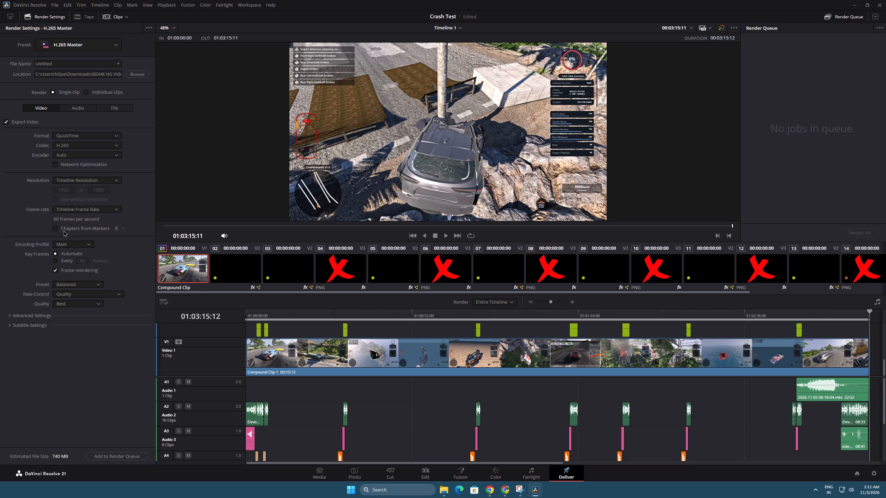
Set the encoder preset to Quality, leaving the Main encoding profile and Best quality in place.
left_click(74, 247)
left_click(74, 247)
left_click(79, 285)
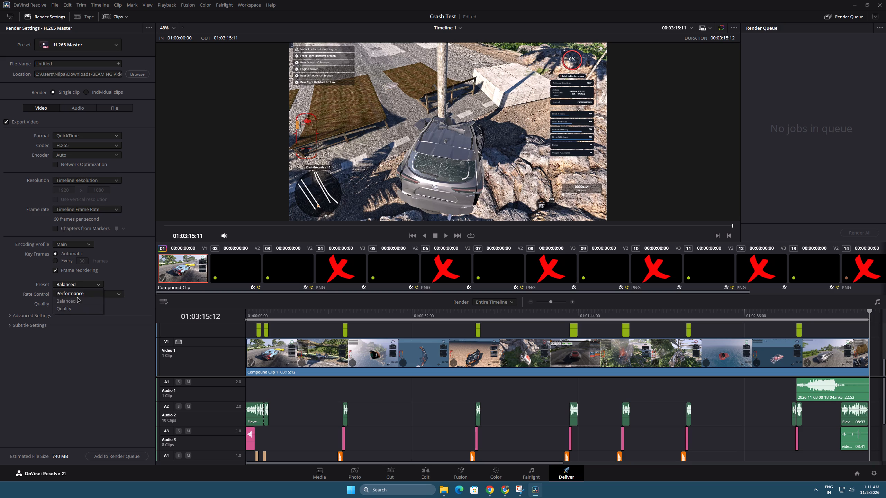
left_click(76, 308)
left_click(76, 304)
left_click(76, 304)
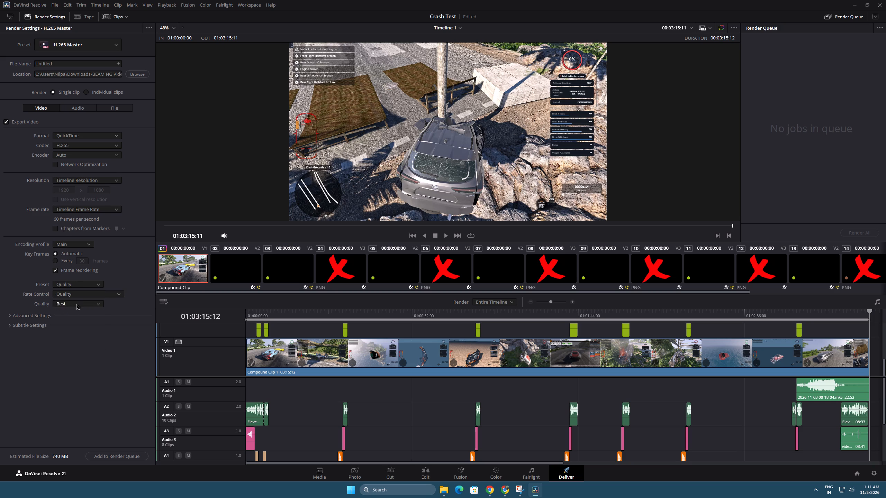
Turn on Force sizing to highest quality in the advanced video export settings, keeping data burn-in same as project.
left_click(47, 314)
scroll(112, 325, "down", 2)
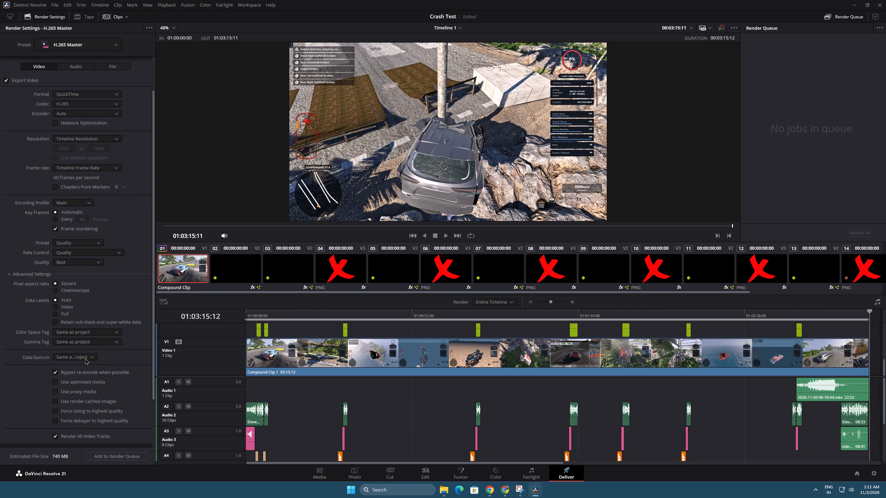
left_click(85, 358)
left_click(83, 369)
scroll(118, 358, "down", 3)
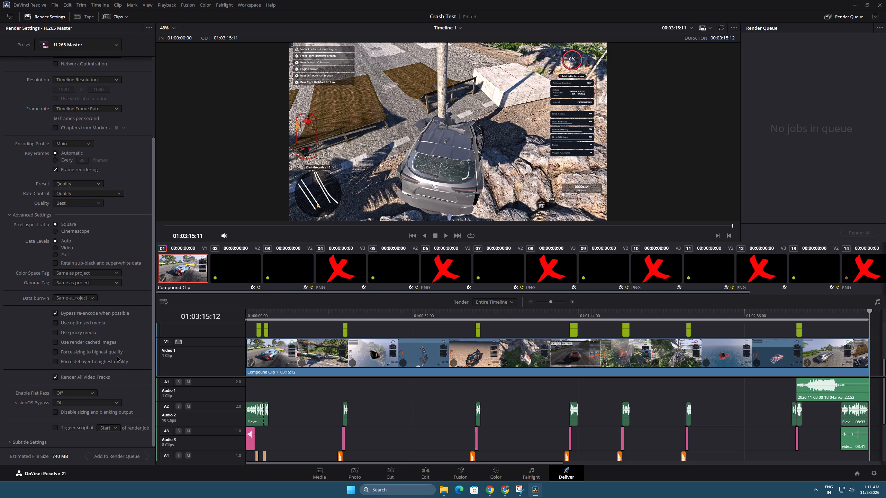
left_click(91, 324)
left_click(91, 324)
left_click(98, 354)
scroll(85, 379, "down", 2)
Add the entire timeline to the render queue with subtitle export left off, and render the queued job.
left_click(22, 443)
scroll(51, 435, "down", 6)
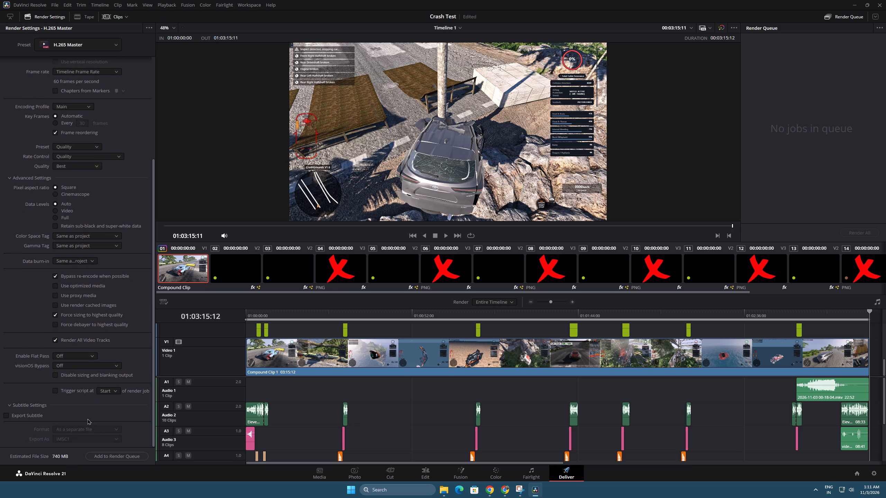
left_click(119, 457)
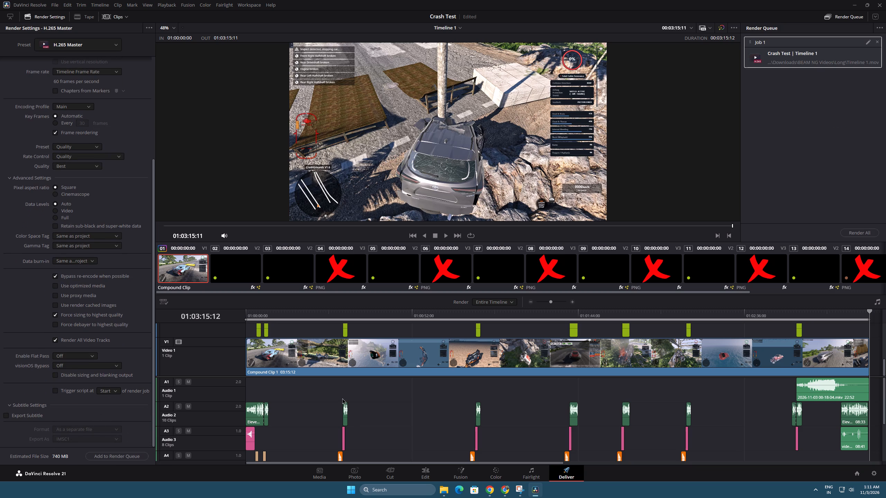
left_click(858, 233)
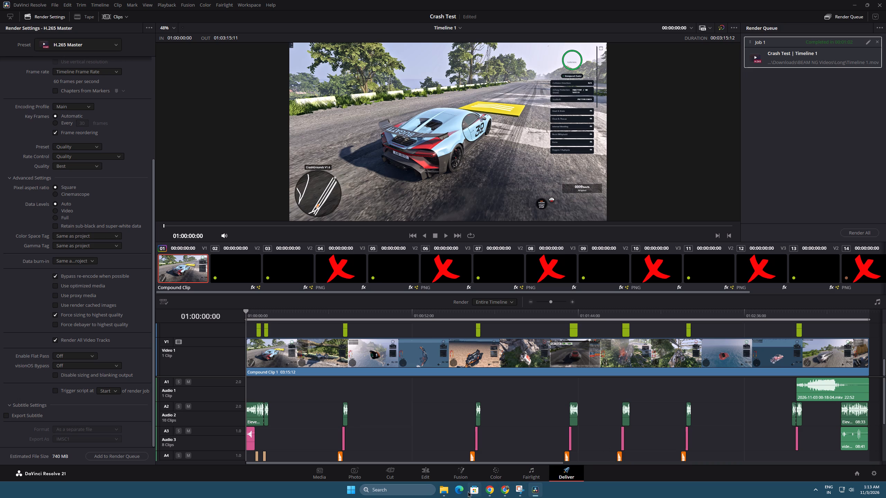
Switch to File Explorer and play the rendered Timeline 1.mov from the Long folder inside BEAM NG Videos in Downloads.
left_click(450, 491)
left_click(359, 445)
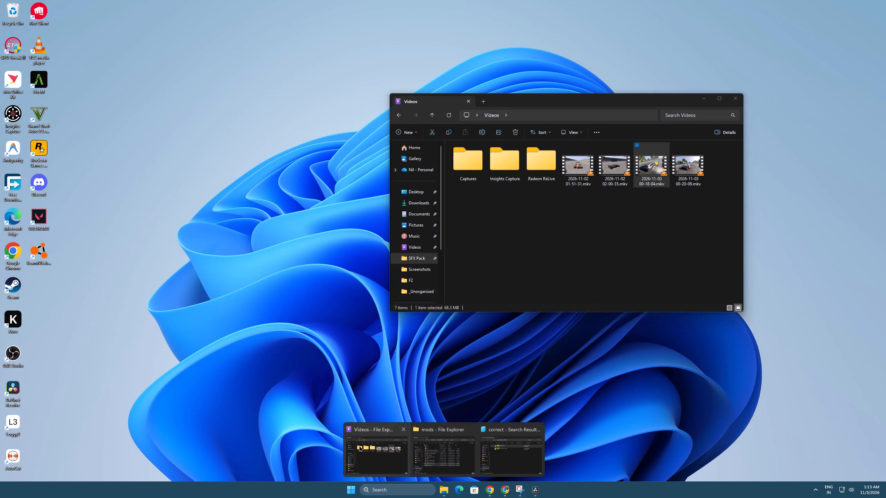
left_click(414, 200)
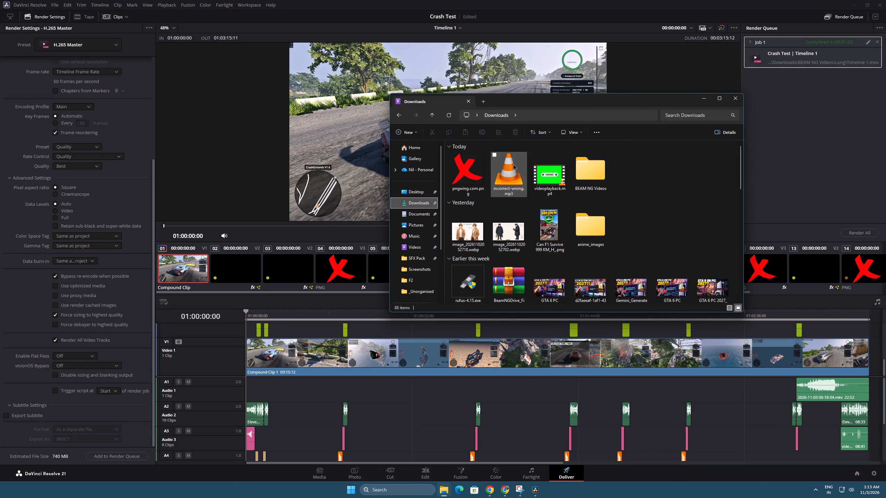
double_click(592, 175)
double_click(504, 160)
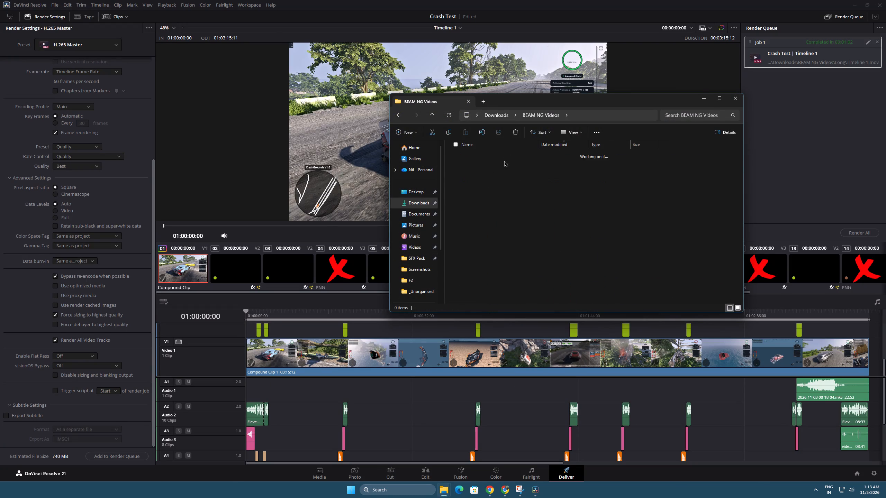
double_click(462, 163)
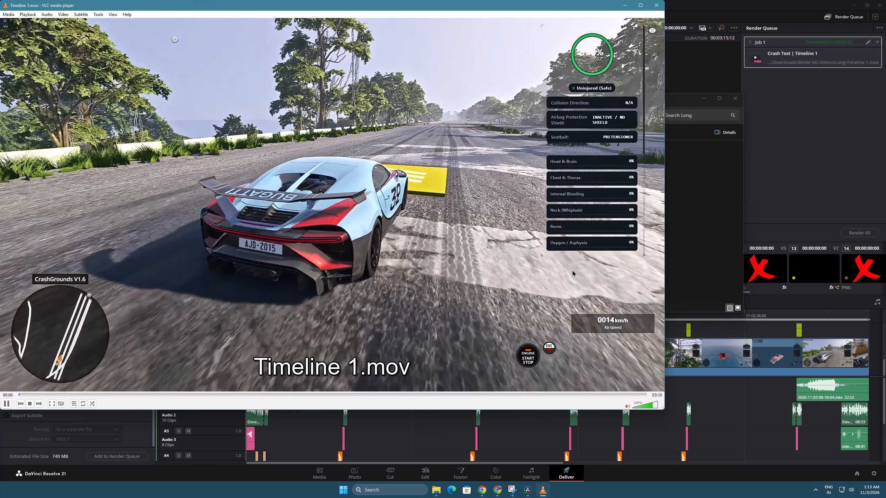